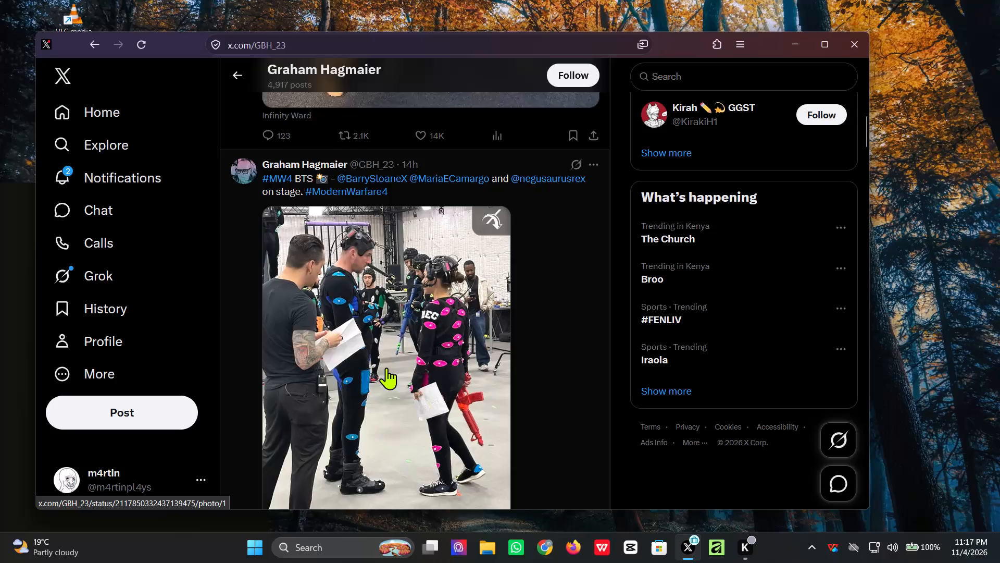
Save the group photo from the Nov 3 #MW4 BTS "The SQUAD on stage" post to the Pictures folder.
{"action": "scroll", "coordinate": [385, 368], "scroll_direction": "up", "scroll_amount": 1}
{"action": "scroll", "coordinate": [385, 368], "scroll_direction": "down", "scroll_amount": 10}
{"action": "scroll", "coordinate": [399, 382], "scroll_direction": "up", "scroll_amount": 1}
{"action": "scroll", "coordinate": [399, 382], "scroll_direction": "down", "scroll_amount": 3}
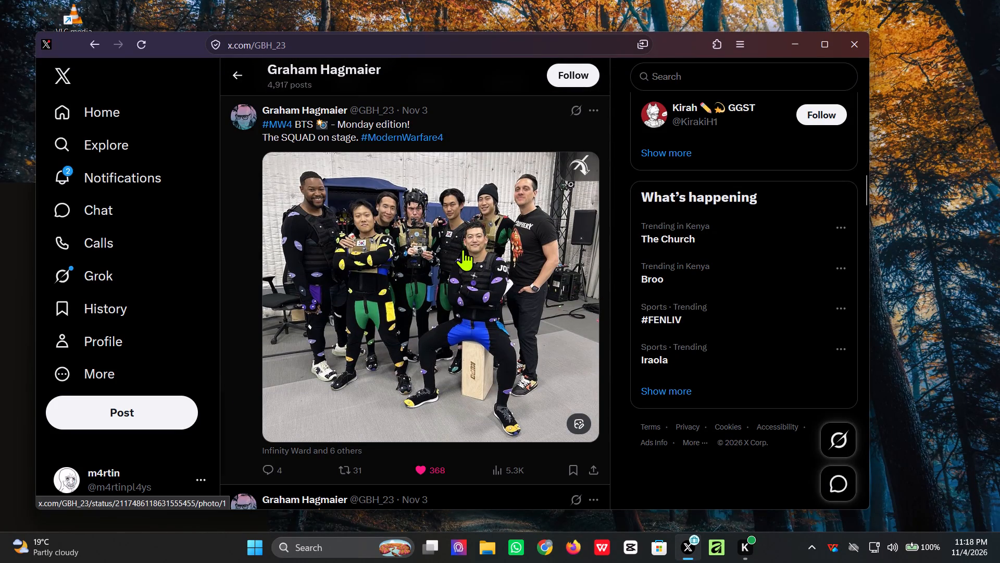
{"action": "left_click", "coordinate": [463, 249]}
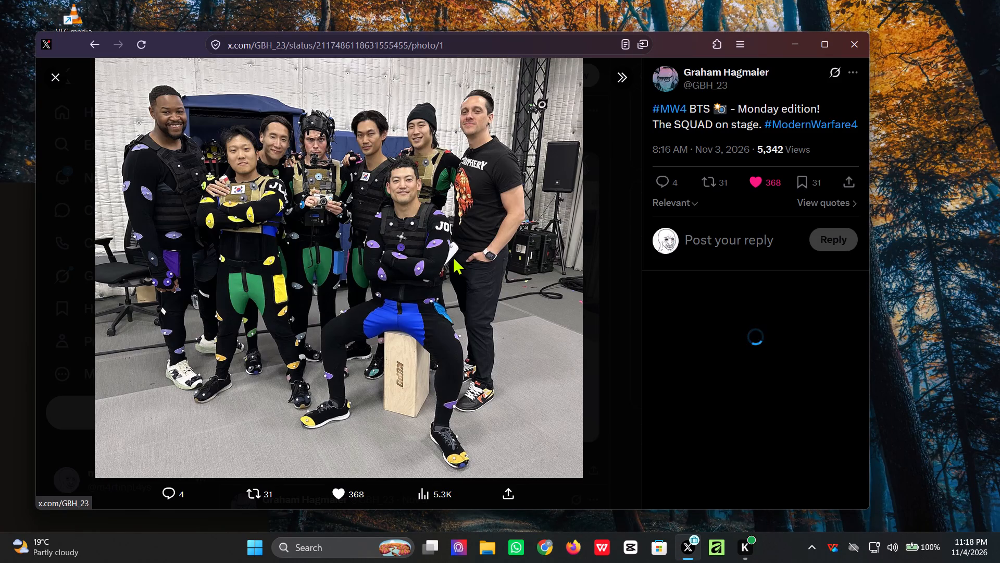
{"action": "right_click_drag", "start_coordinate": [361, 186], "coordinate": [355, 182]}
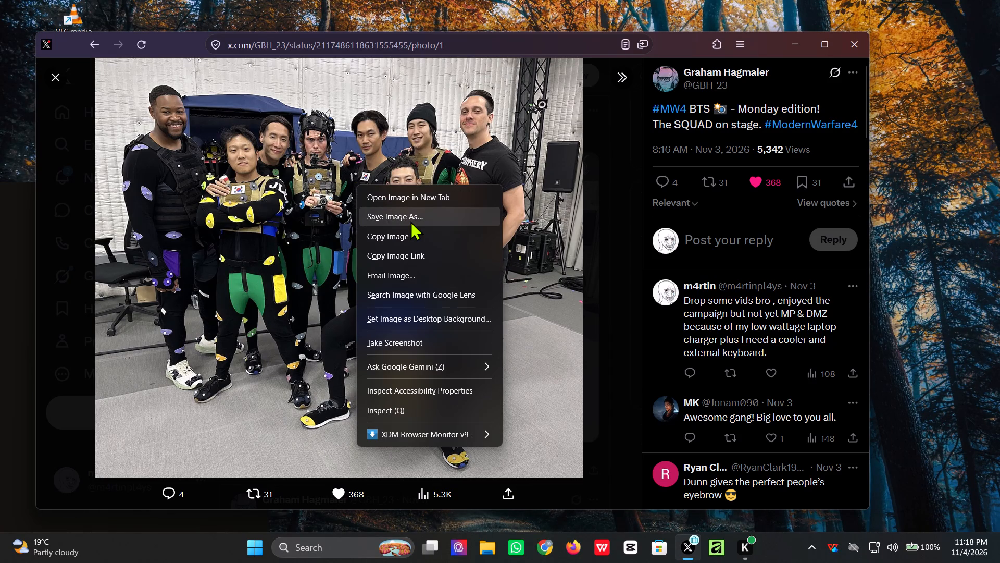
{"action": "left_click", "coordinate": [410, 221]}
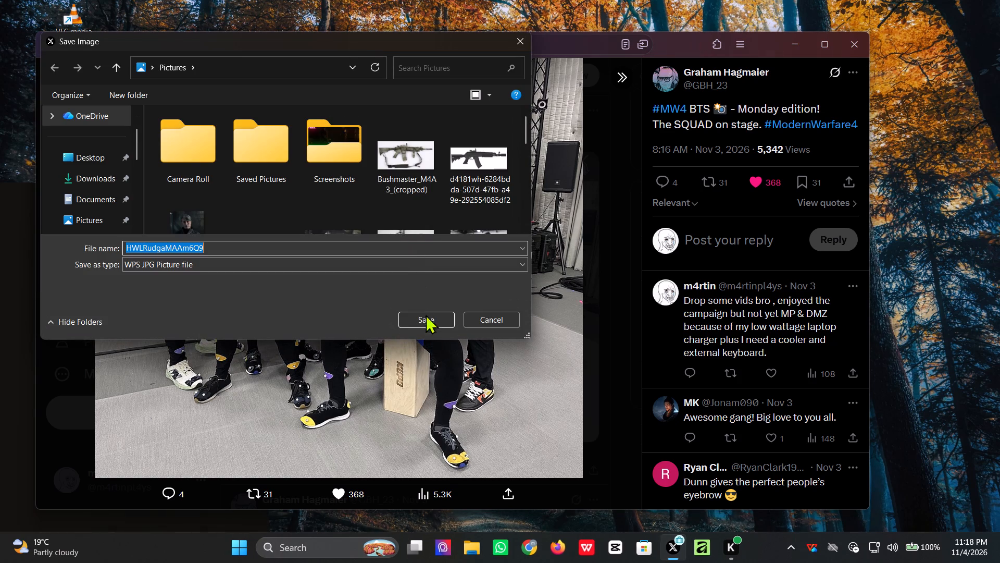
{"action": "left_click", "coordinate": [423, 322]}
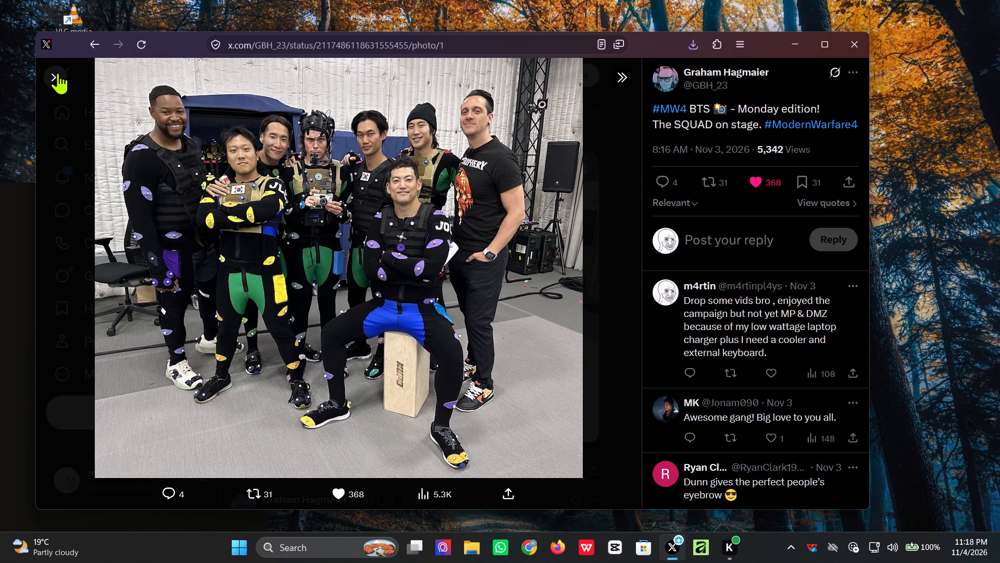
{"action": "left_click", "coordinate": [58, 72]}
Browse the profile's #MW4 behind-the-scenes posts from Nov 3 back to Oct 30 for more squad photos.
{"action": "scroll", "coordinate": [442, 144], "scroll_direction": "down", "scroll_amount": 2}
{"action": "scroll", "coordinate": [465, 153], "scroll_direction": "up", "scroll_amount": 1}
{"action": "scroll", "coordinate": [473, 176], "scroll_direction": "down", "scroll_amount": 2}
{"action": "scroll", "coordinate": [477, 183], "scroll_direction": "up", "scroll_amount": 1}
{"action": "scroll", "coordinate": [483, 206], "scroll_direction": "down", "scroll_amount": 4}
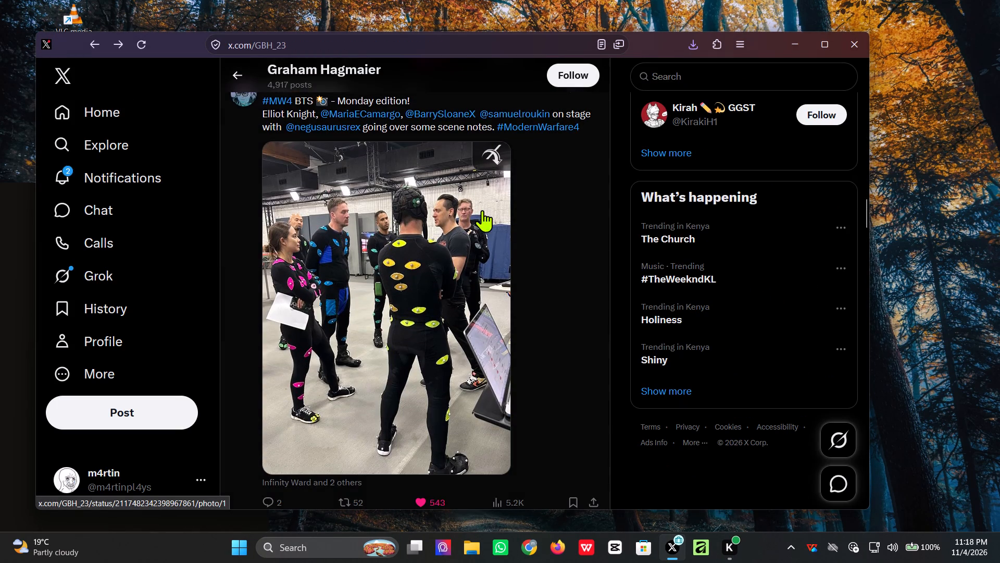
{"action": "scroll", "coordinate": [428, 414], "scroll_direction": "down", "scroll_amount": 8}
{"action": "scroll", "coordinate": [402, 334], "scroll_direction": "down", "scroll_amount": 2}
{"action": "scroll", "coordinate": [402, 334], "scroll_direction": "up", "scroll_amount": 2}
{"action": "scroll", "coordinate": [402, 335], "scroll_direction": "down", "scroll_amount": 1}
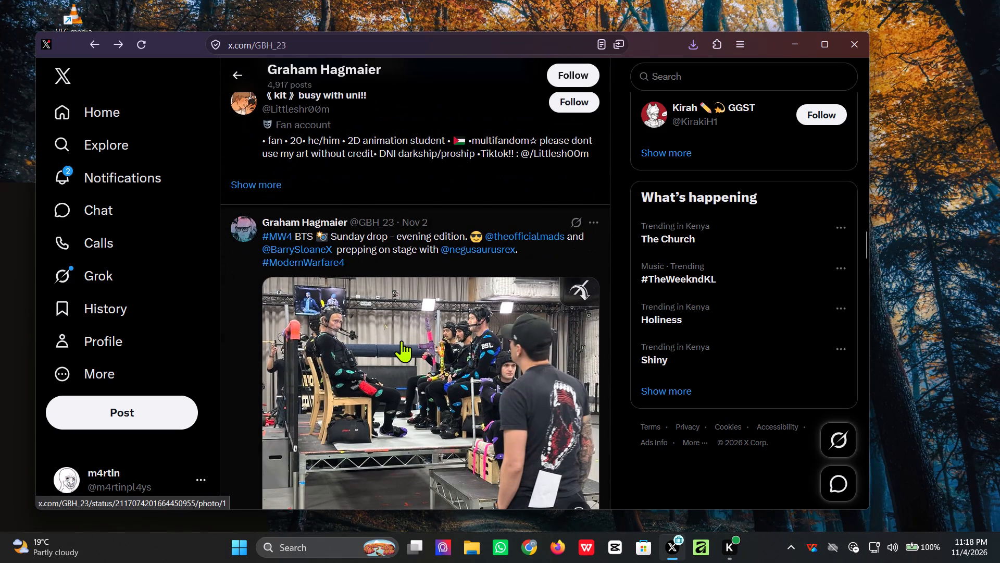
{"action": "scroll", "coordinate": [404, 329], "scroll_direction": "down", "scroll_amount": 5}
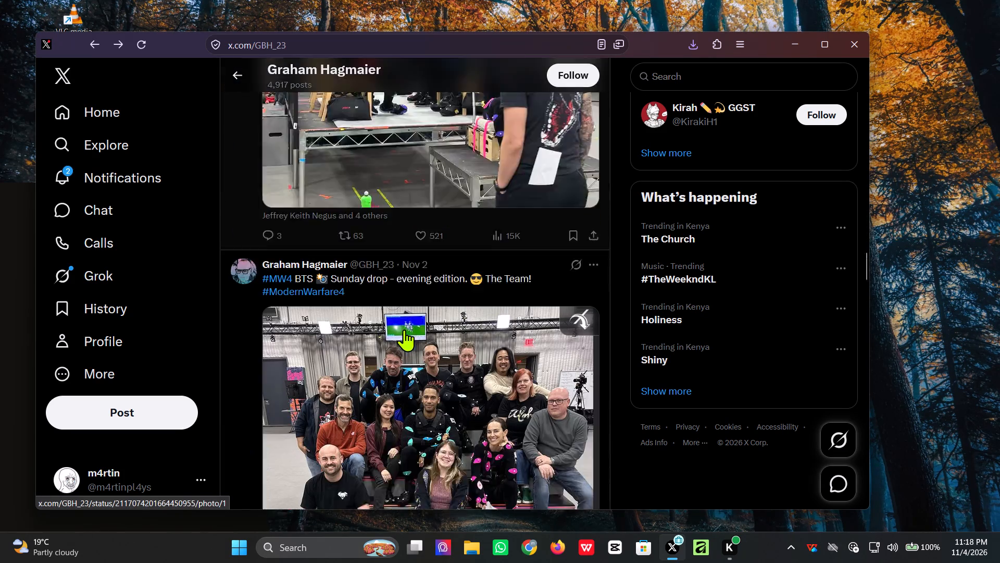
{"action": "scroll", "coordinate": [404, 329], "scroll_direction": "down", "scroll_amount": 8}
{"action": "scroll", "coordinate": [398, 336], "scroll_direction": "up", "scroll_amount": 1}
{"action": "scroll", "coordinate": [398, 336], "scroll_direction": "down", "scroll_amount": 2}
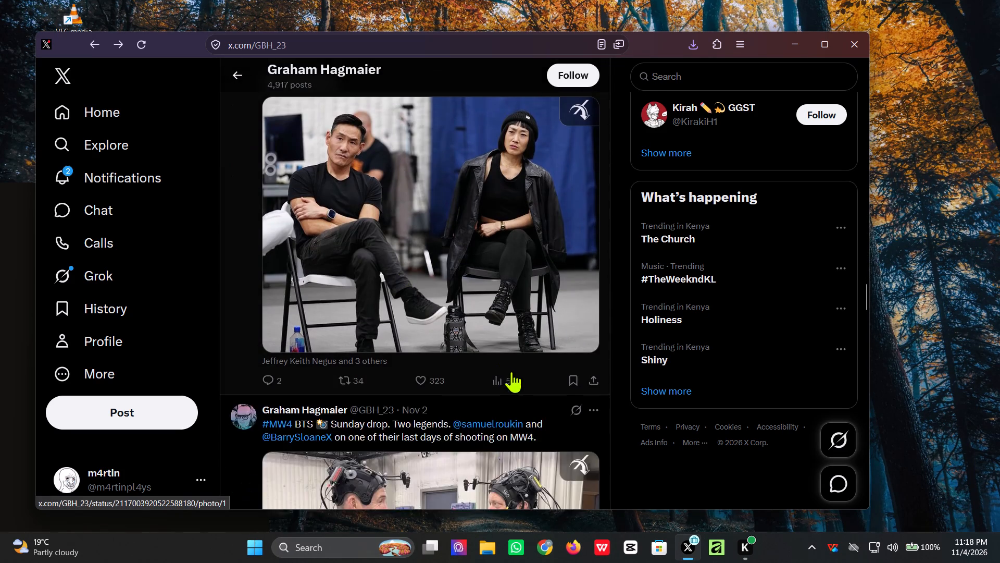
{"action": "scroll", "coordinate": [511, 372], "scroll_direction": "up", "scroll_amount": 1}
{"action": "scroll", "coordinate": [511, 372], "scroll_direction": "down", "scroll_amount": 2}
{"action": "scroll", "coordinate": [511, 372], "scroll_direction": "up", "scroll_amount": 1}
{"action": "scroll", "coordinate": [511, 372], "scroll_direction": "down", "scroll_amount": 10}
{"action": "scroll", "coordinate": [491, 396], "scroll_direction": "up", "scroll_amount": 1}
{"action": "scroll", "coordinate": [491, 399], "scroll_direction": "down", "scroll_amount": 2}
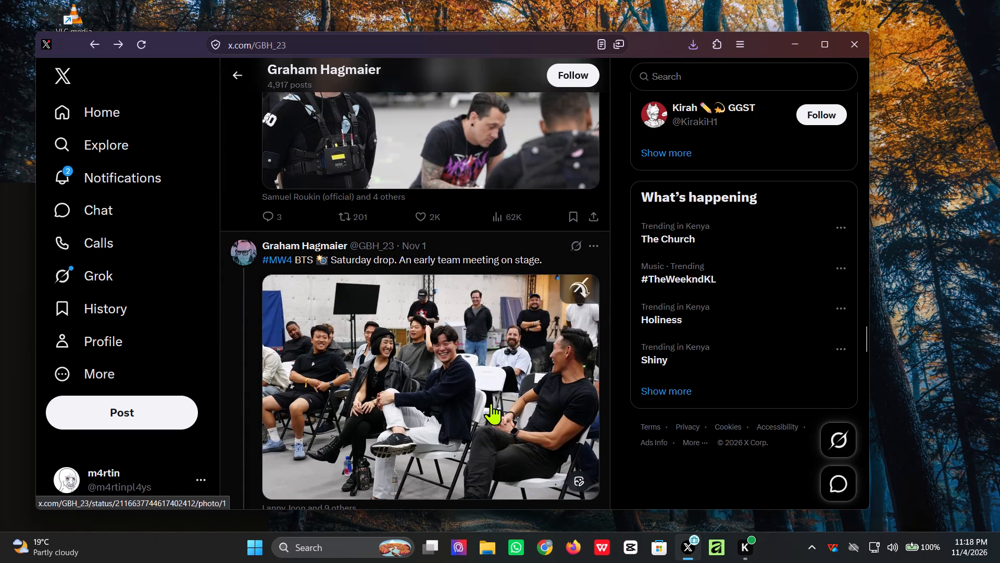
{"action": "scroll", "coordinate": [489, 408], "scroll_direction": "down", "scroll_amount": 6}
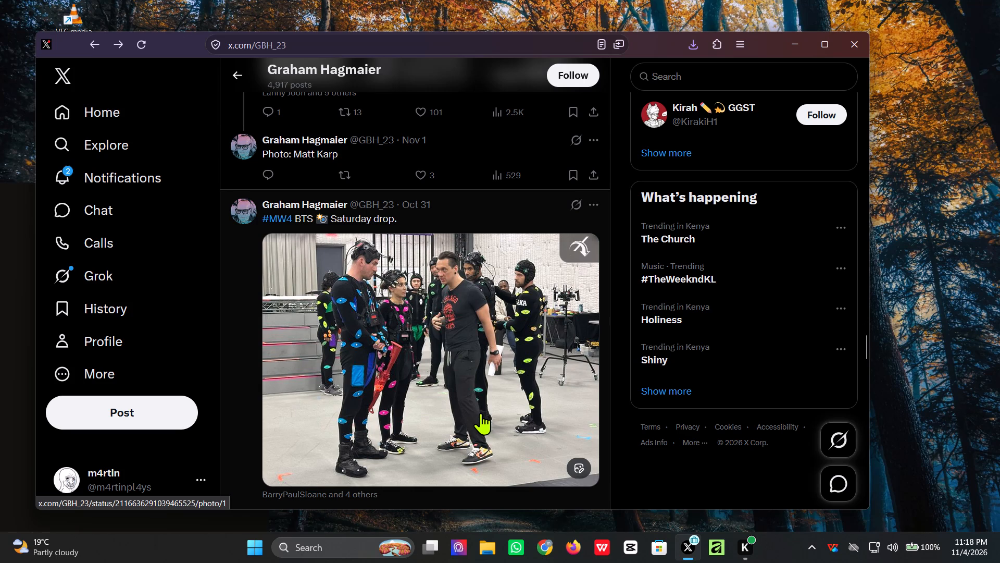
{"action": "scroll", "coordinate": [473, 408], "scroll_direction": "down", "scroll_amount": 6}
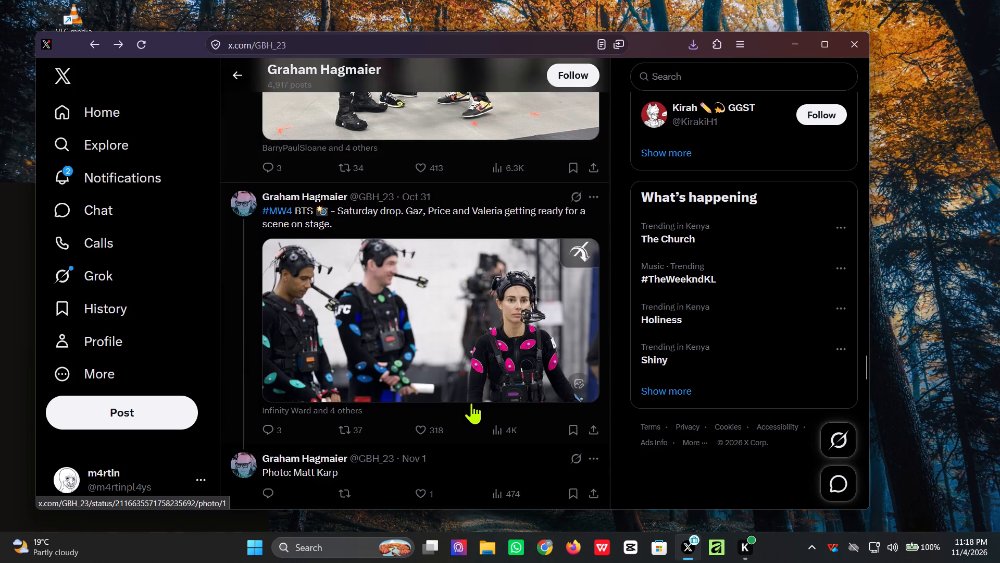
{"action": "scroll", "coordinate": [471, 402], "scroll_direction": "down", "scroll_amount": 2}
{"action": "scroll", "coordinate": [471, 402], "scroll_direction": "up", "scroll_amount": 1}
{"action": "scroll", "coordinate": [471, 402], "scroll_direction": "down", "scroll_amount": 2}
{"action": "scroll", "coordinate": [471, 402], "scroll_direction": "up", "scroll_amount": 1}
{"action": "scroll", "coordinate": [471, 402], "scroll_direction": "down", "scroll_amount": 2}
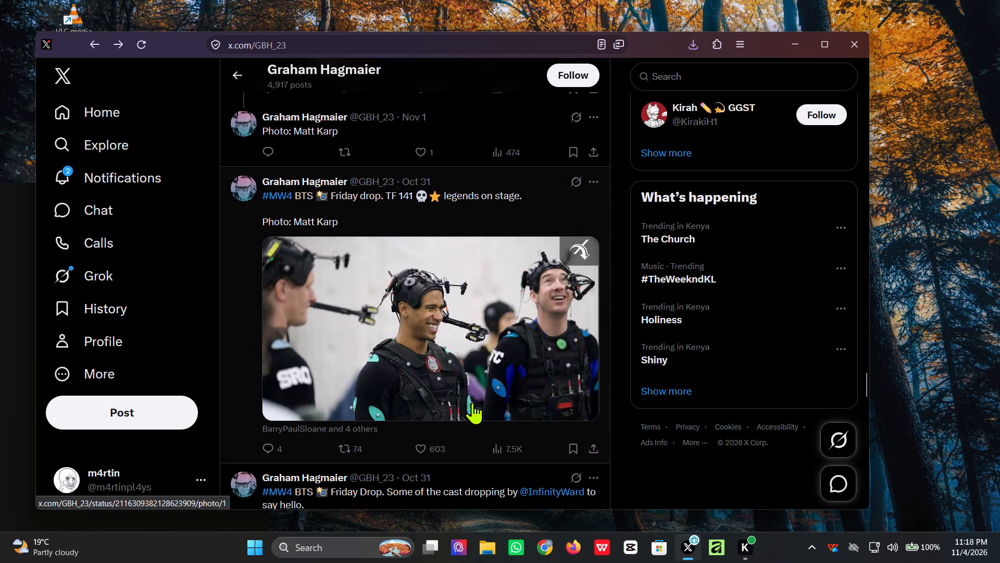
{"action": "scroll", "coordinate": [472, 402], "scroll_direction": "up", "scroll_amount": 1}
{"action": "scroll", "coordinate": [472, 402], "scroll_direction": "down", "scroll_amount": 2}
{"action": "scroll", "coordinate": [472, 402], "scroll_direction": "up", "scroll_amount": 1}
{"action": "scroll", "coordinate": [472, 402], "scroll_direction": "down", "scroll_amount": 6}
{"action": "scroll", "coordinate": [472, 402], "scroll_direction": "up", "scroll_amount": 1}
{"action": "scroll", "coordinate": [472, 402], "scroll_direction": "down", "scroll_amount": 9}
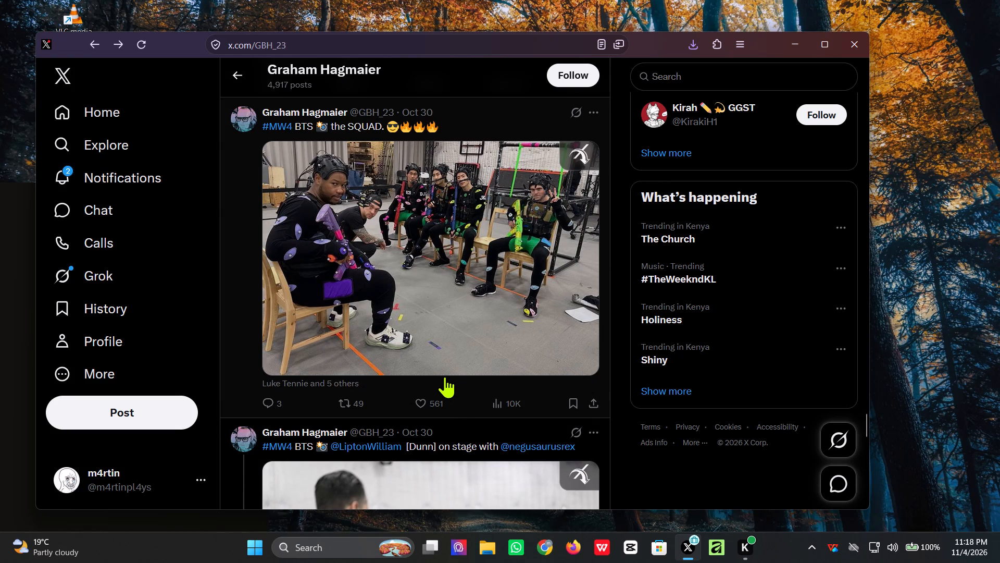
Save the seated group photo from the Oct 30 #MW4 BTS "the SQUAD" post to the Pictures folder.
{"action": "scroll", "coordinate": [445, 376], "scroll_direction": "up", "scroll_amount": 2}
{"action": "left_click", "coordinate": [431, 345]}
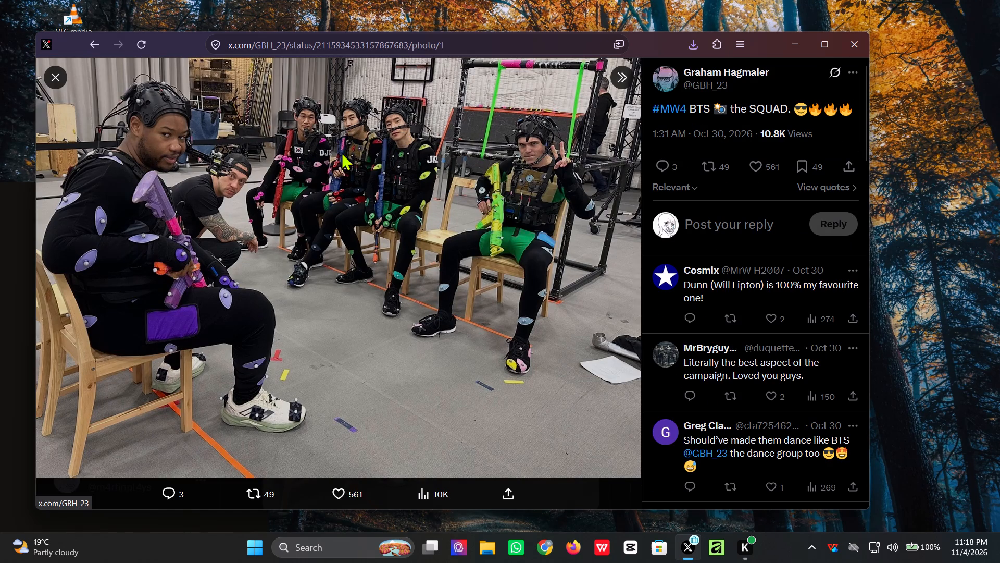
{"action": "right_click", "coordinate": [299, 151]}
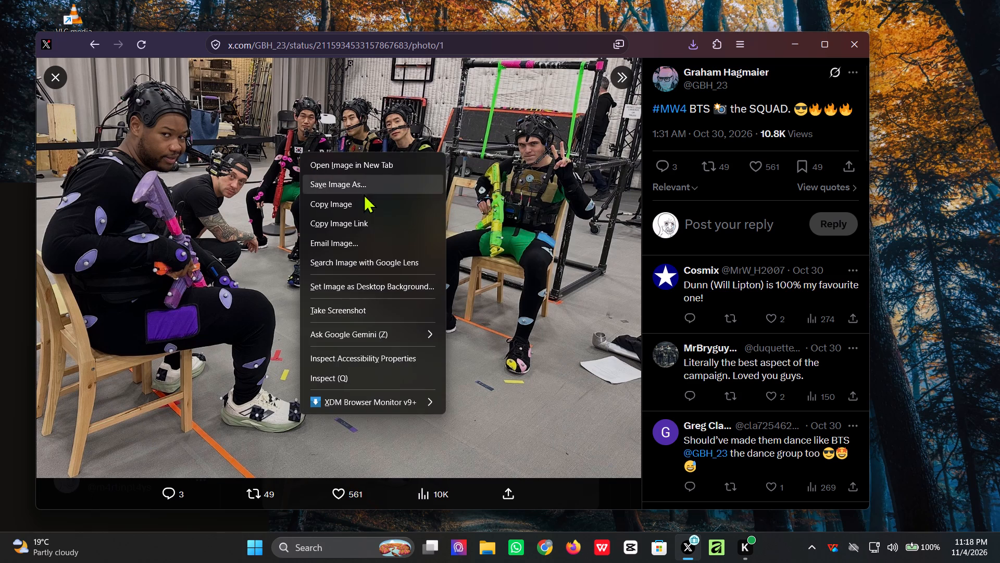
{"action": "left_click", "coordinate": [348, 188]}
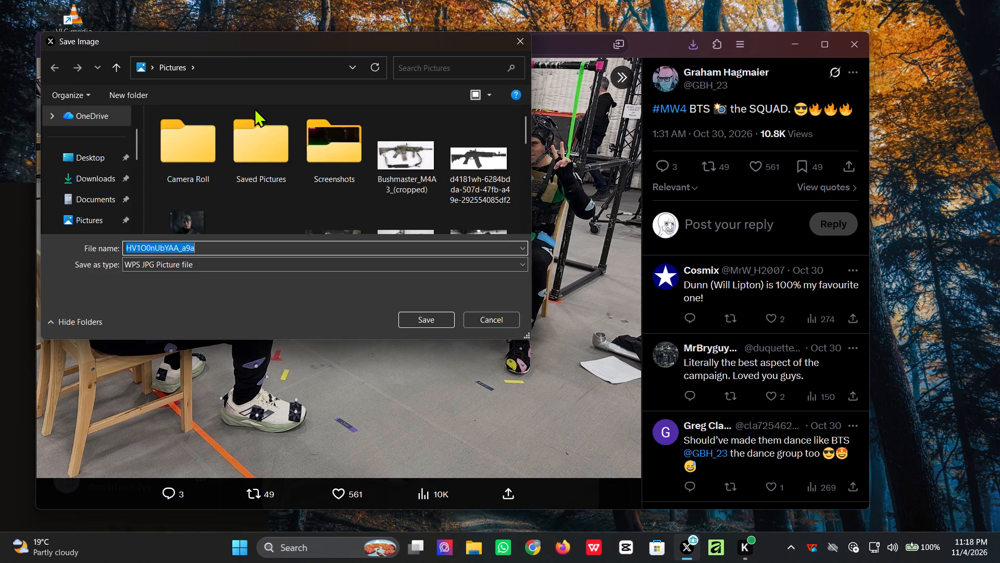
{"action": "left_click", "coordinate": [420, 316]}
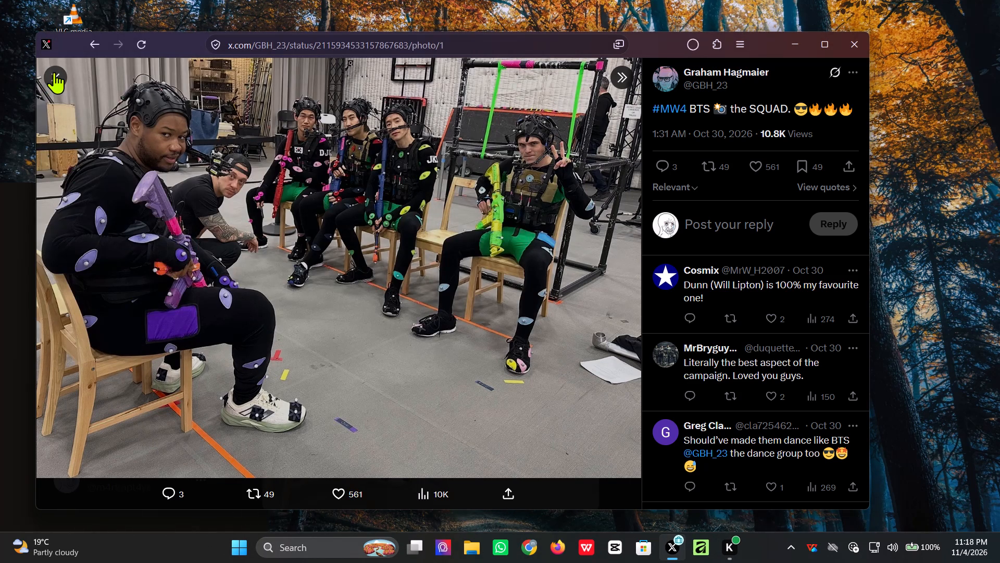
{"action": "left_click", "coordinate": [54, 72]}
Save the photo of two actors on stage from the Oct 29 #MW4 BTS post to the Pictures folder.
{"action": "scroll", "coordinate": [378, 176], "scroll_direction": "down", "scroll_amount": 6}
{"action": "scroll", "coordinate": [402, 211], "scroll_direction": "down", "scroll_amount": 3}
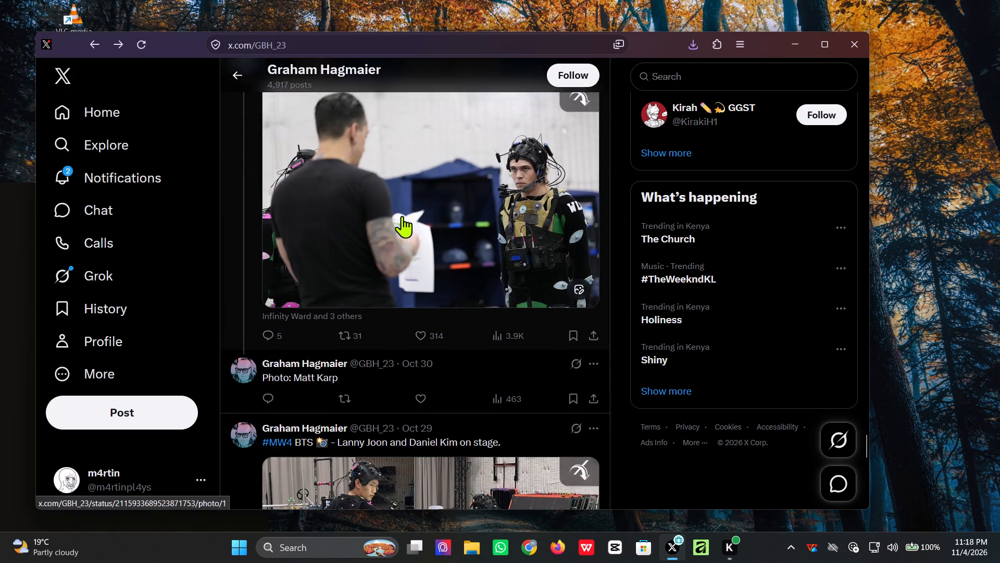
{"action": "scroll", "coordinate": [401, 223], "scroll_direction": "down", "scroll_amount": 3}
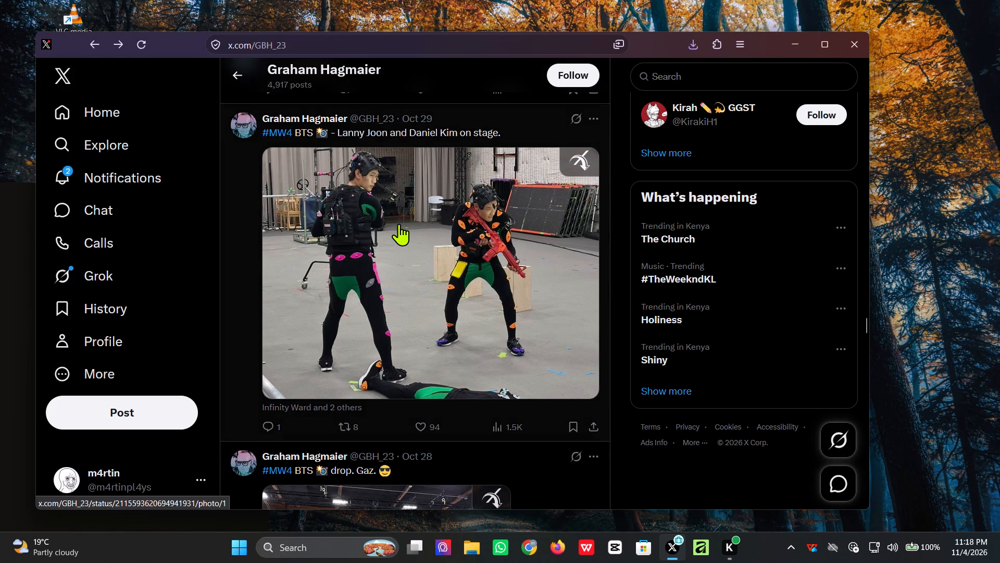
{"action": "left_click", "coordinate": [386, 218]}
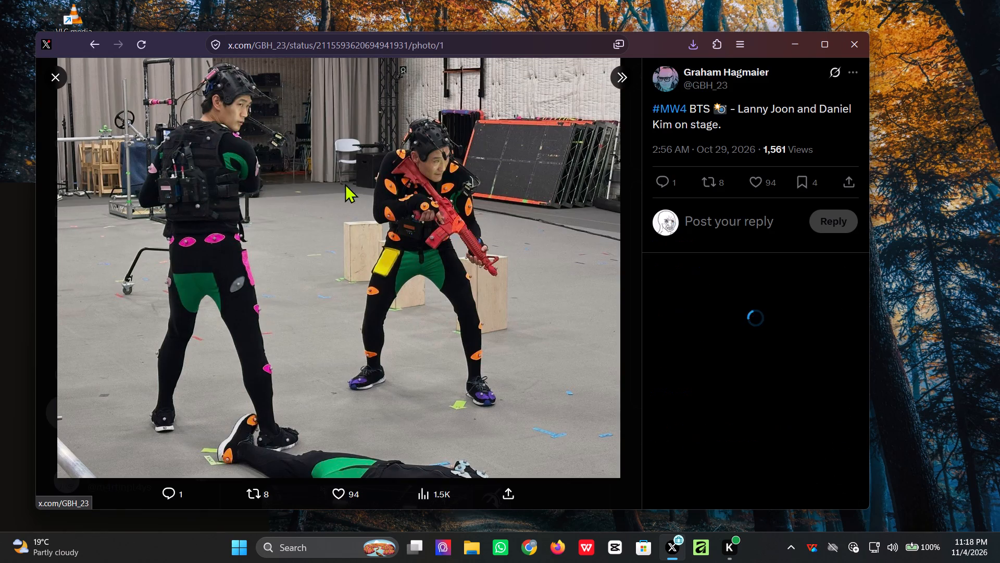
{"action": "right_click", "coordinate": [289, 168]}
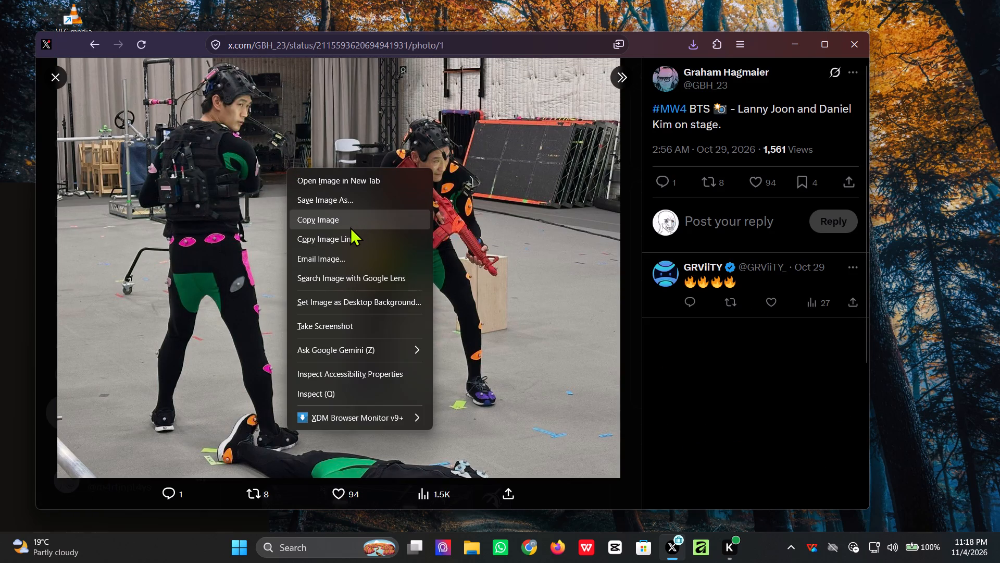
{"action": "left_click", "coordinate": [341, 199]}
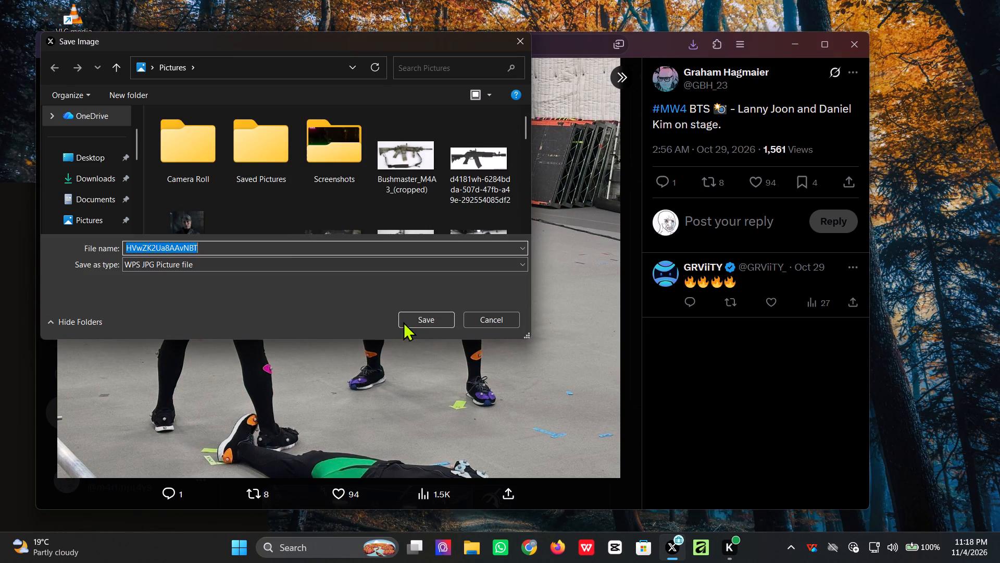
{"action": "left_click", "coordinate": [408, 316]}
{"action": "left_click", "coordinate": [60, 87]}
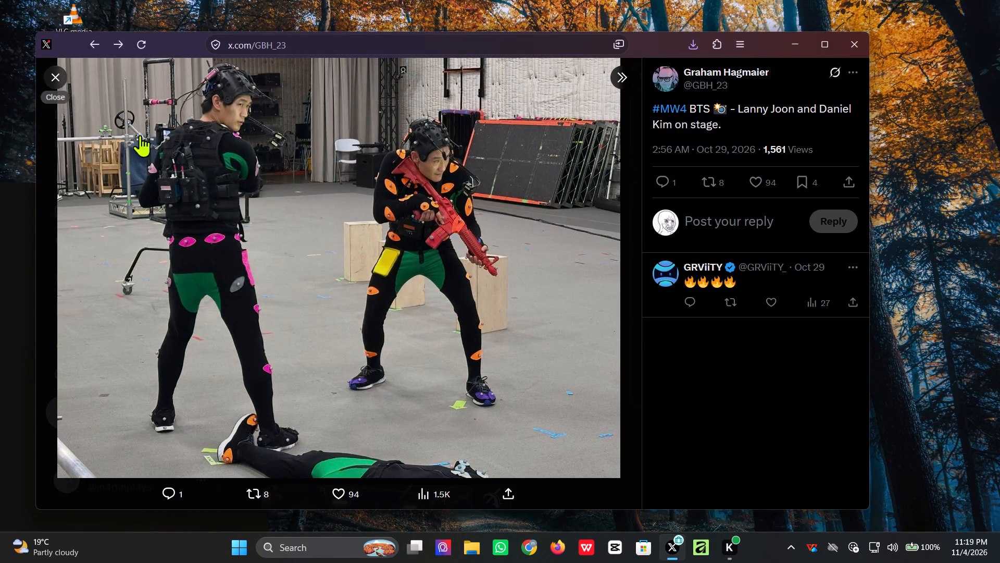
Browse the profile's older #MW4 posts from Oct 28 back to the Oct 26 "TEAM!" group photo.
{"action": "scroll", "coordinate": [483, 170], "scroll_direction": "up", "scroll_amount": 1}
{"action": "scroll", "coordinate": [483, 171], "scroll_direction": "down", "scroll_amount": 1}
{"action": "scroll", "coordinate": [483, 174], "scroll_direction": "up", "scroll_amount": 1}
{"action": "scroll", "coordinate": [483, 180], "scroll_direction": "down", "scroll_amount": 7}
{"action": "scroll", "coordinate": [382, 286], "scroll_direction": "down", "scroll_amount": 1}
{"action": "scroll", "coordinate": [379, 287], "scroll_direction": "up", "scroll_amount": 1}
{"action": "scroll", "coordinate": [379, 287], "scroll_direction": "down", "scroll_amount": 3}
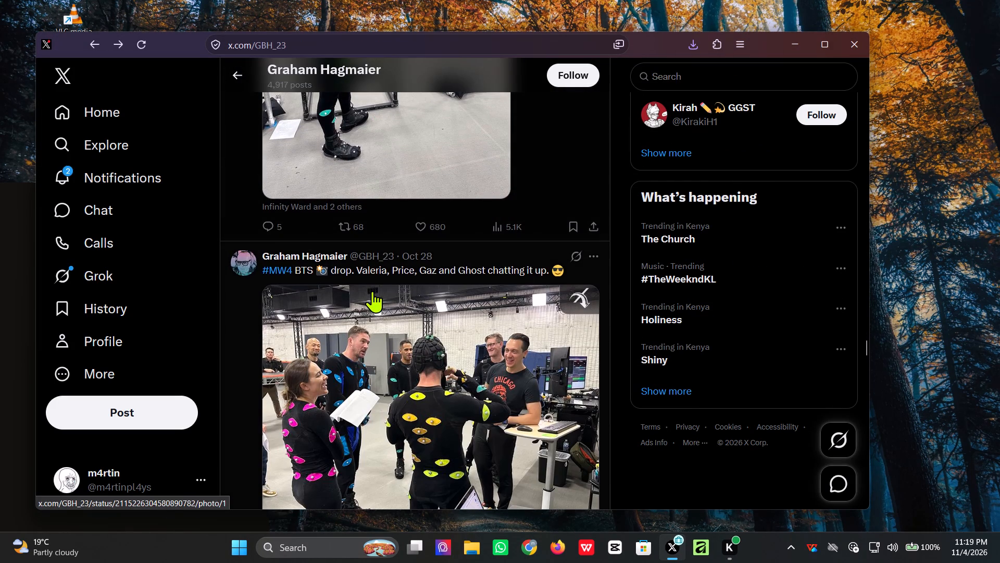
{"action": "scroll", "coordinate": [367, 301], "scroll_direction": "down", "scroll_amount": 3}
{"action": "scroll", "coordinate": [365, 304], "scroll_direction": "up", "scroll_amount": 1}
{"action": "scroll", "coordinate": [364, 308], "scroll_direction": "down", "scroll_amount": 4}
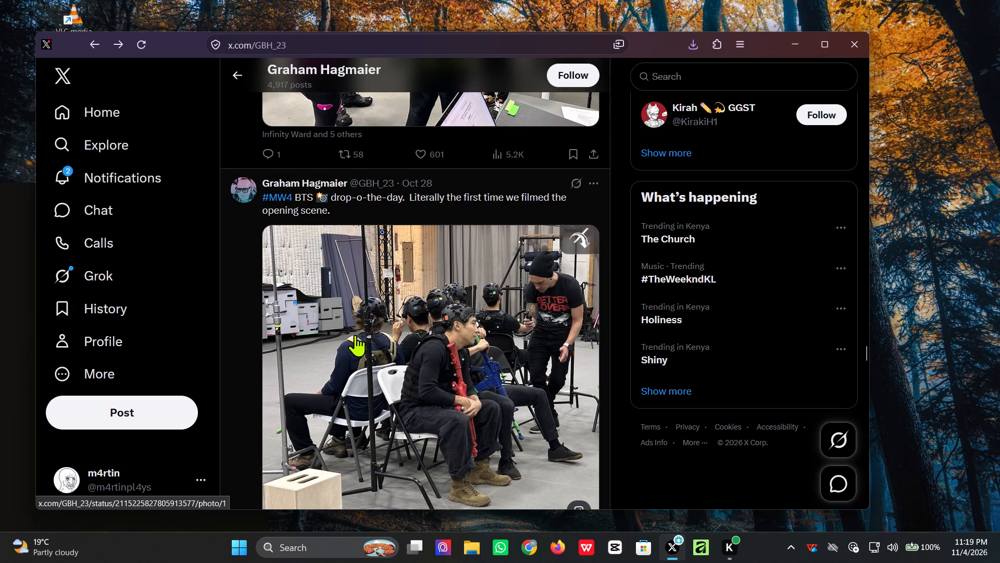
{"action": "scroll", "coordinate": [433, 361], "scroll_direction": "down", "scroll_amount": 16}
{"action": "scroll", "coordinate": [460, 383], "scroll_direction": "up", "scroll_amount": 1}
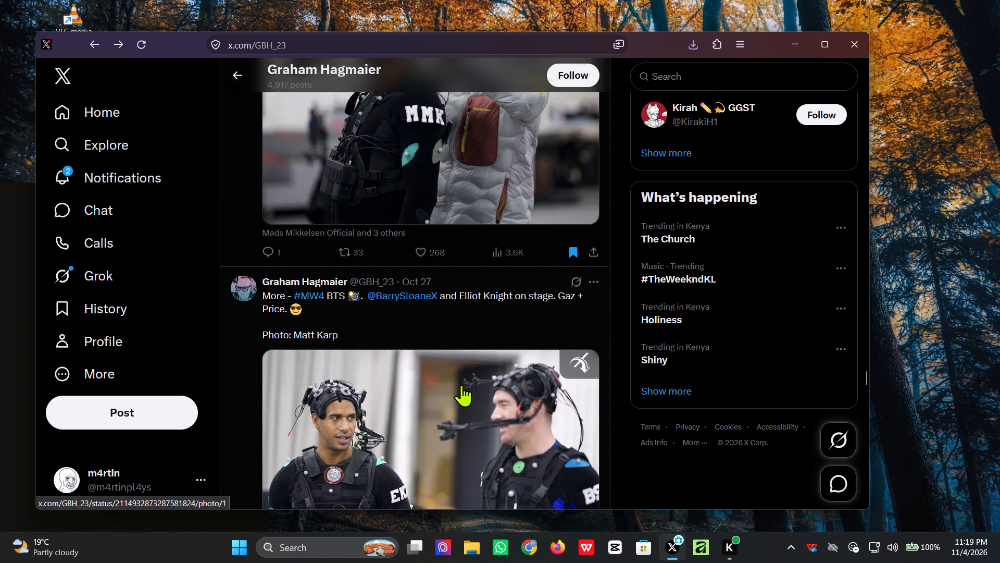
{"action": "scroll", "coordinate": [463, 387], "scroll_direction": "down", "scroll_amount": 2}
{"action": "scroll", "coordinate": [463, 388], "scroll_direction": "up", "scroll_amount": 1}
{"action": "scroll", "coordinate": [463, 389], "scroll_direction": "down", "scroll_amount": 3}
{"action": "scroll", "coordinate": [463, 389], "scroll_direction": "up", "scroll_amount": 1}
{"action": "scroll", "coordinate": [457, 403], "scroll_direction": "down", "scroll_amount": 6}
{"action": "scroll", "coordinate": [453, 411], "scroll_direction": "up", "scroll_amount": 1}
{"action": "scroll", "coordinate": [453, 411], "scroll_direction": "down", "scroll_amount": 2}
{"action": "scroll", "coordinate": [453, 411], "scroll_direction": "up", "scroll_amount": 1}
{"action": "scroll", "coordinate": [453, 411], "scroll_direction": "down", "scroll_amount": 6}
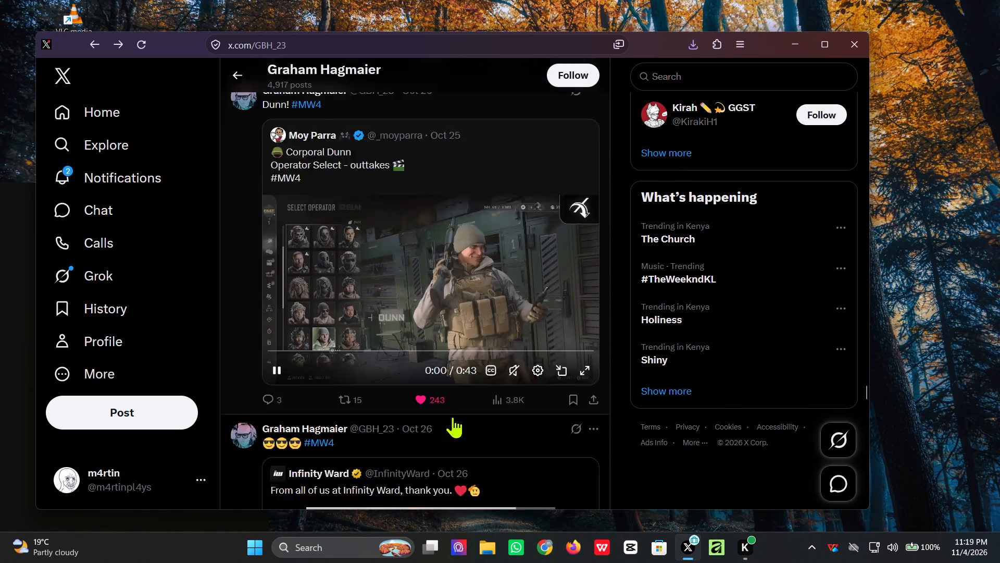
{"action": "scroll", "coordinate": [453, 417], "scroll_direction": "down", "scroll_amount": 3}
{"action": "scroll", "coordinate": [453, 419], "scroll_direction": "up", "scroll_amount": 2}
{"action": "scroll", "coordinate": [453, 419], "scroll_direction": "down", "scroll_amount": 2}
{"action": "scroll", "coordinate": [453, 419], "scroll_direction": "up", "scroll_amount": 1}
{"action": "scroll", "coordinate": [453, 419], "scroll_direction": "down", "scroll_amount": 2}
{"action": "scroll", "coordinate": [452, 419], "scroll_direction": "up", "scroll_amount": 1}
{"action": "scroll", "coordinate": [452, 419], "scroll_direction": "down", "scroll_amount": 2}
{"action": "scroll", "coordinate": [452, 419], "scroll_direction": "up", "scroll_amount": 1}
{"action": "scroll", "coordinate": [452, 420], "scroll_direction": "down", "scroll_amount": 1}
{"action": "scroll", "coordinate": [451, 425], "scroll_direction": "up", "scroll_amount": 1}
{"action": "scroll", "coordinate": [451, 426], "scroll_direction": "down", "scroll_amount": 2}
{"action": "scroll", "coordinate": [451, 426], "scroll_direction": "up", "scroll_amount": 1}
{"action": "scroll", "coordinate": [450, 427], "scroll_direction": "down", "scroll_amount": 6}
{"action": "scroll", "coordinate": [450, 430], "scroll_direction": "up", "scroll_amount": 1}
{"action": "scroll", "coordinate": [450, 430], "scroll_direction": "down", "scroll_amount": 3}
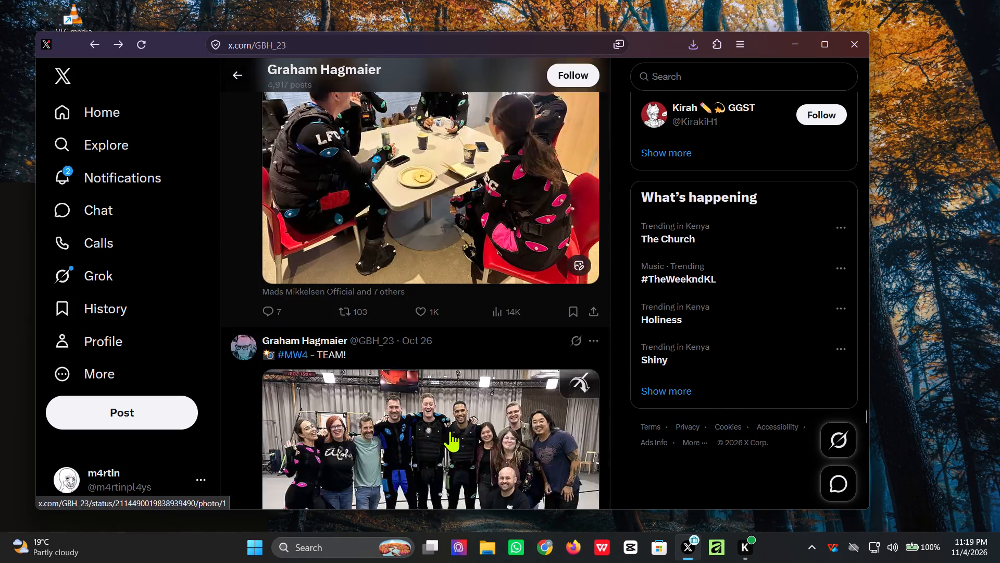
{"action": "scroll", "coordinate": [451, 431], "scroll_direction": "down", "scroll_amount": 7}
{"action": "scroll", "coordinate": [454, 430], "scroll_direction": "up", "scroll_amount": 6}
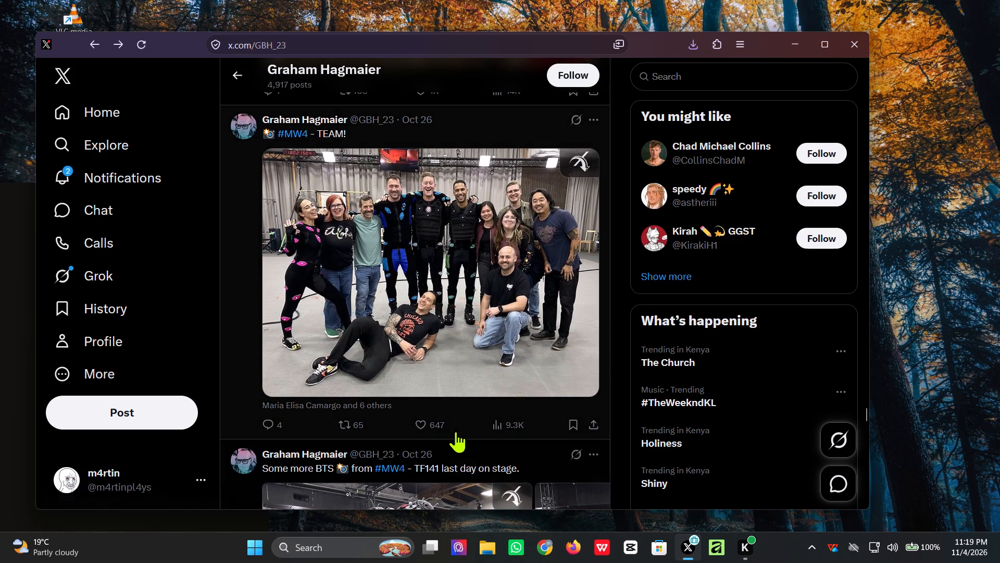
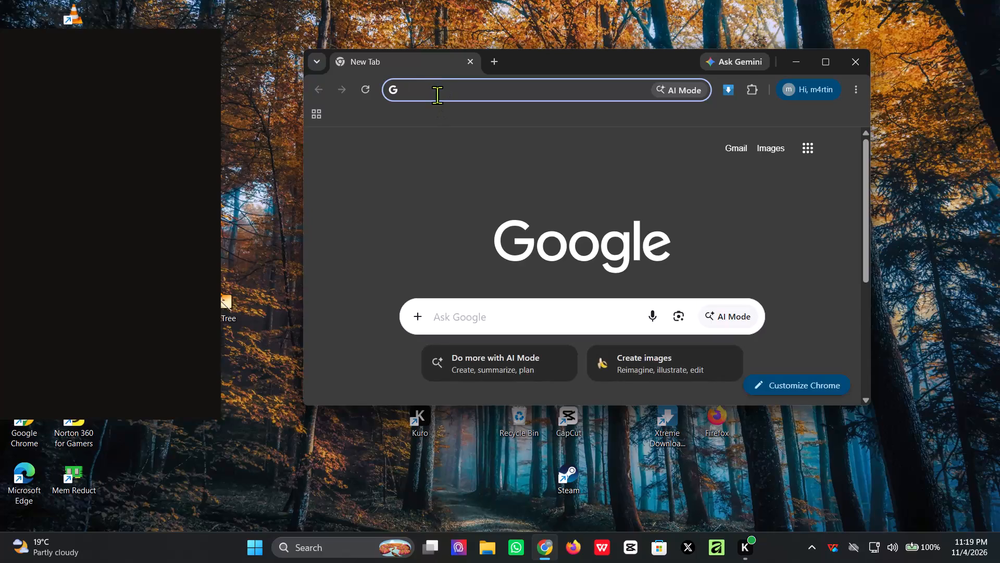
Search Google for pixellab and open the PixelLab.Studio online editor.
{"action": "left_click", "coordinate": [439, 90]}
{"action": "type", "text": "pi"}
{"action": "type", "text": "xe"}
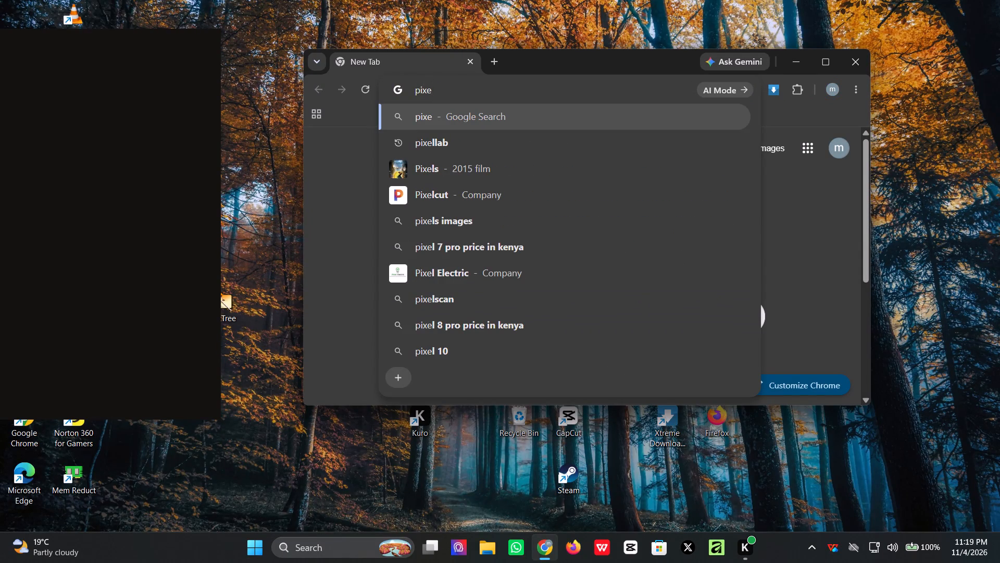
{"action": "left_click", "coordinate": [447, 134]}
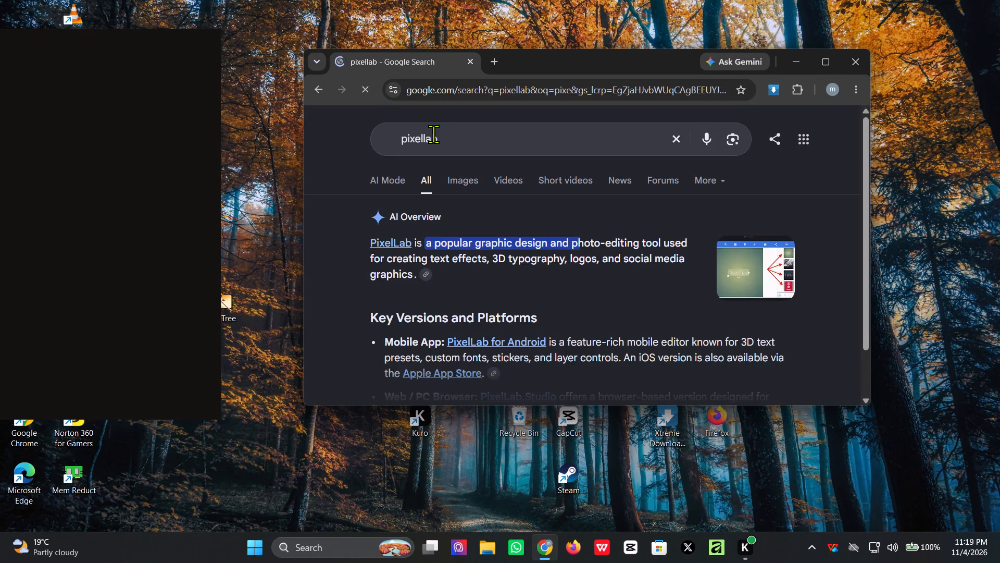
{"action": "scroll", "coordinate": [472, 261], "scroll_direction": "down", "scroll_amount": 6}
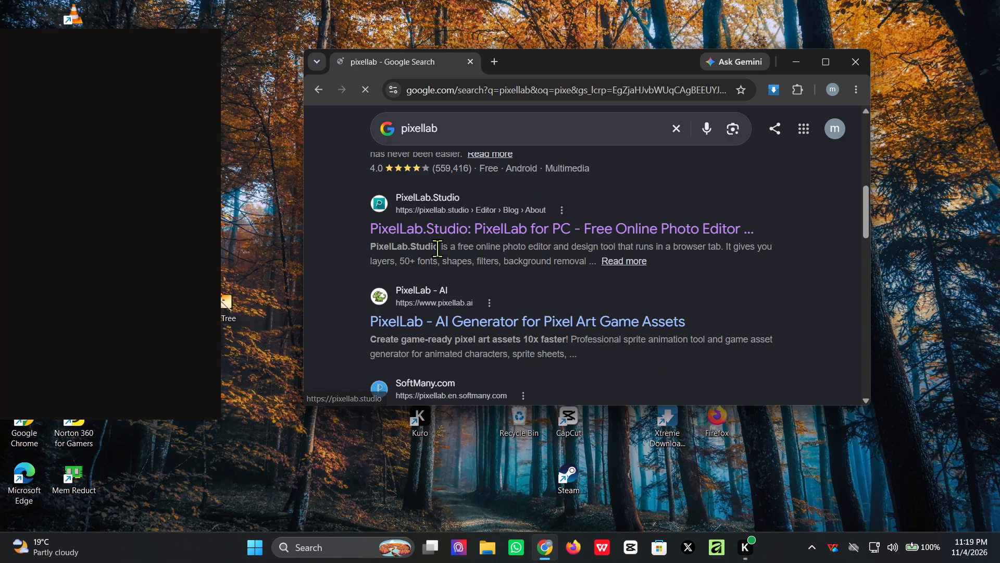
{"action": "left_click", "coordinate": [437, 229]}
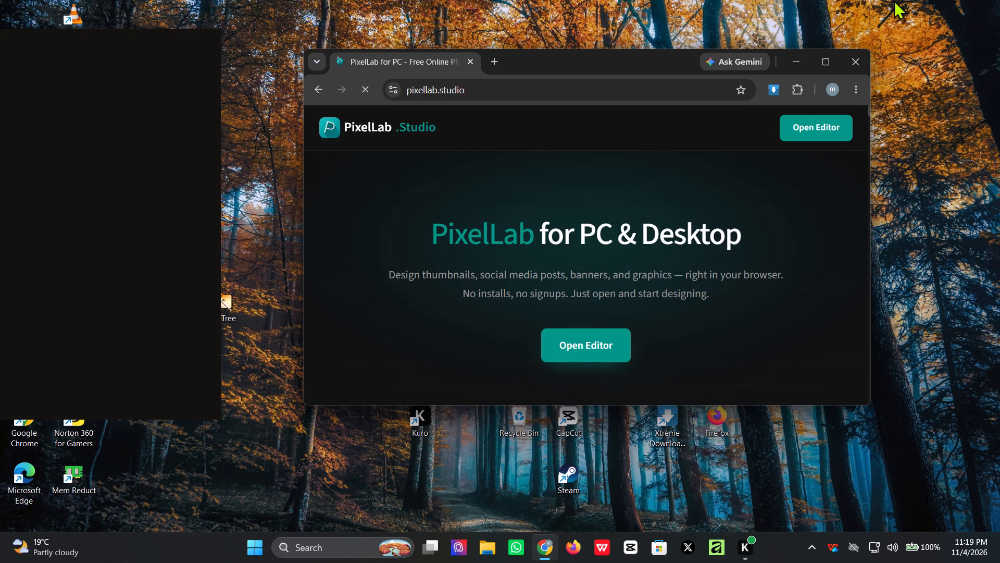
{"action": "left_click", "coordinate": [817, 52]}
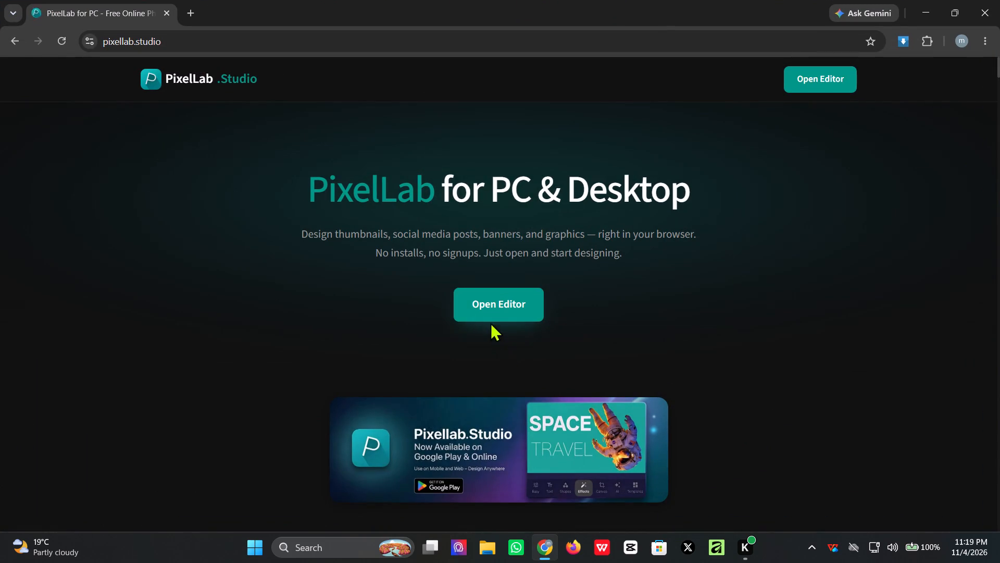
{"action": "left_click", "coordinate": [489, 316]}
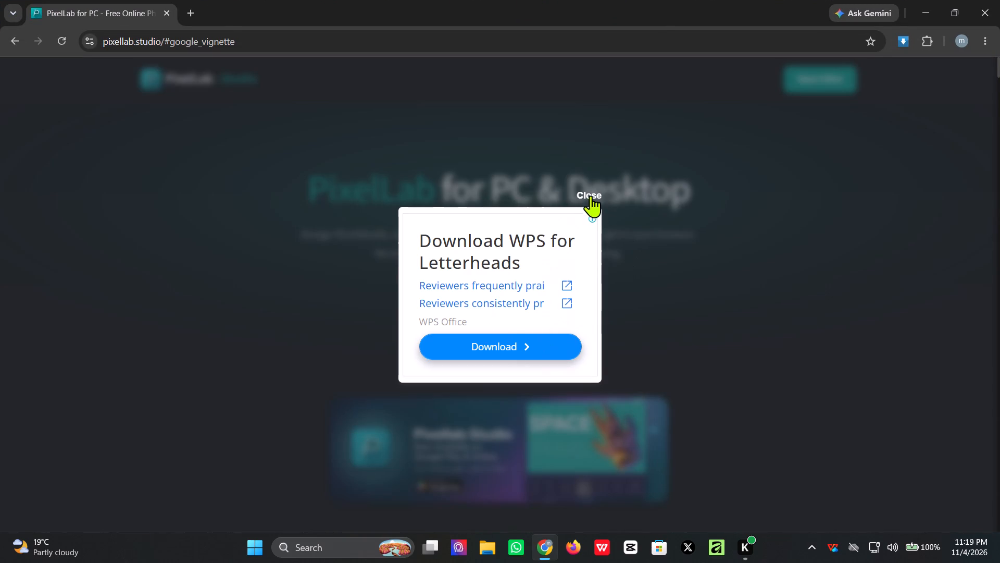
{"action": "left_click", "coordinate": [591, 192]}
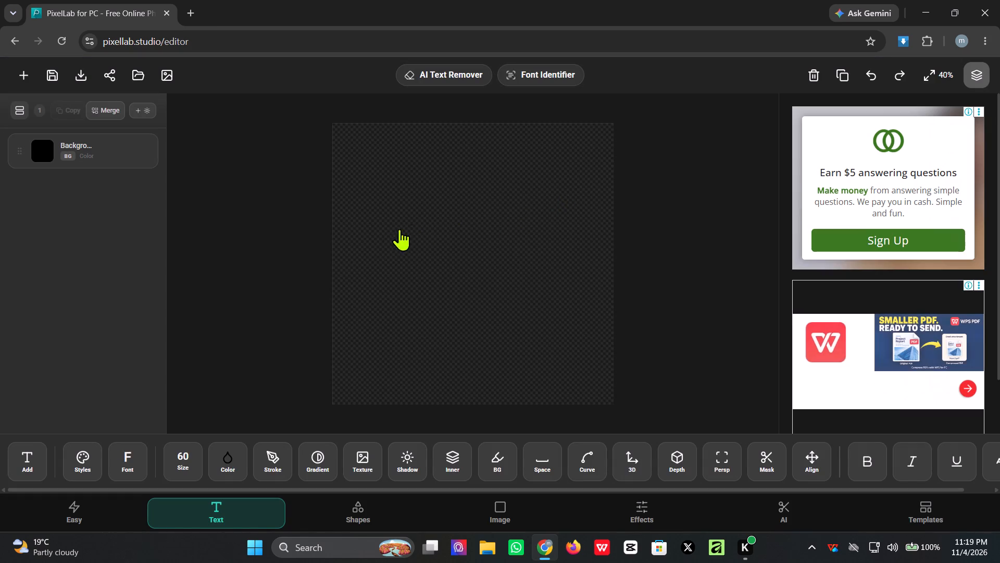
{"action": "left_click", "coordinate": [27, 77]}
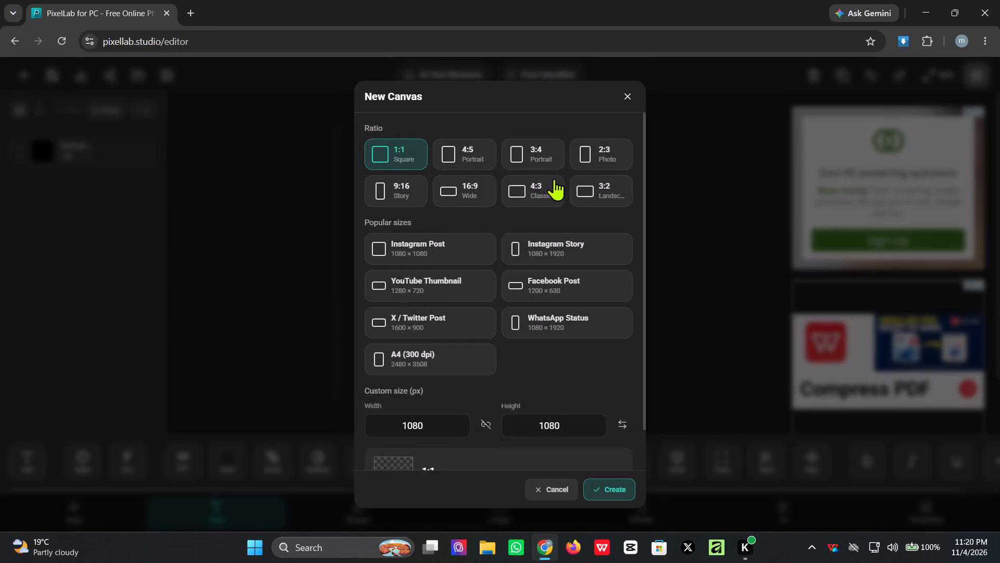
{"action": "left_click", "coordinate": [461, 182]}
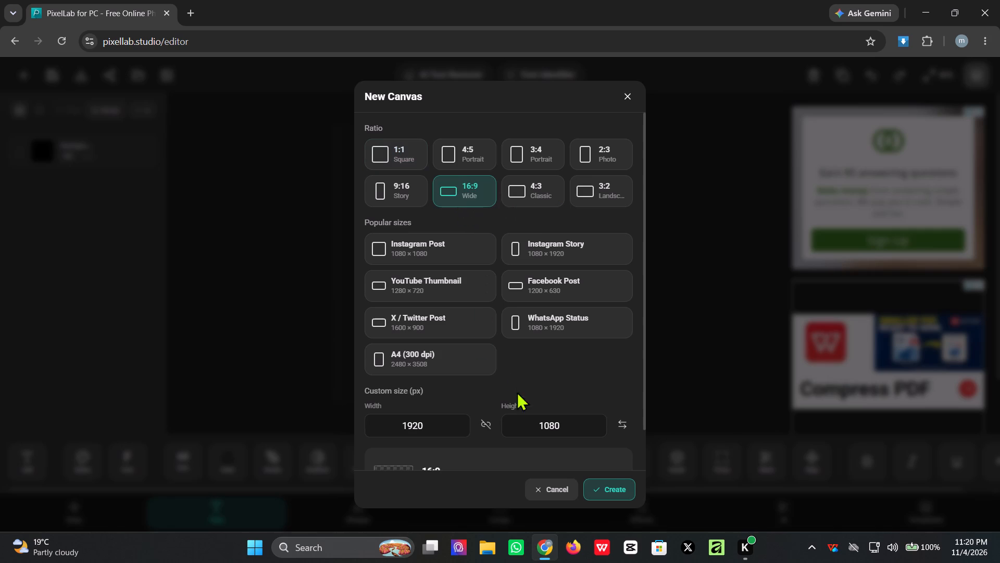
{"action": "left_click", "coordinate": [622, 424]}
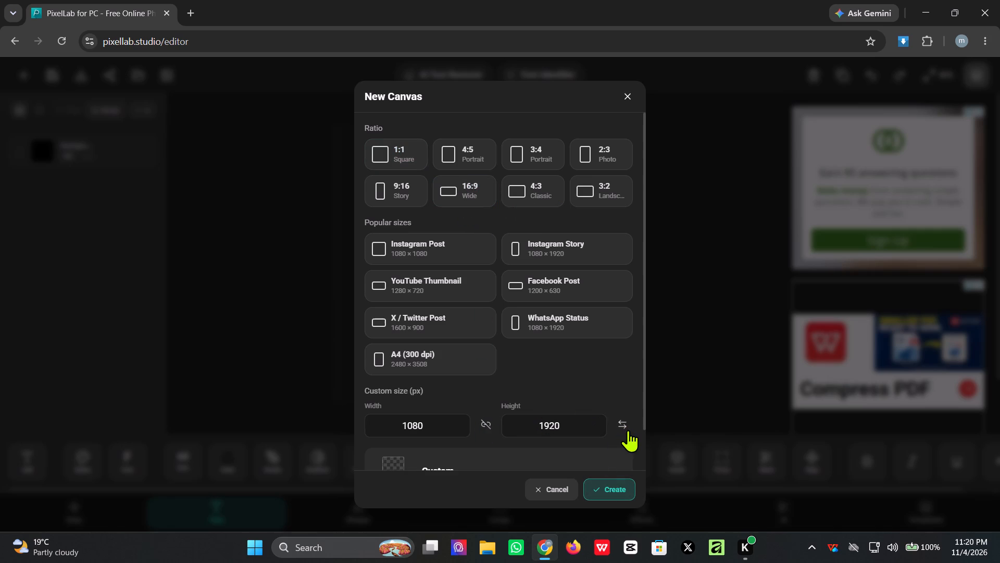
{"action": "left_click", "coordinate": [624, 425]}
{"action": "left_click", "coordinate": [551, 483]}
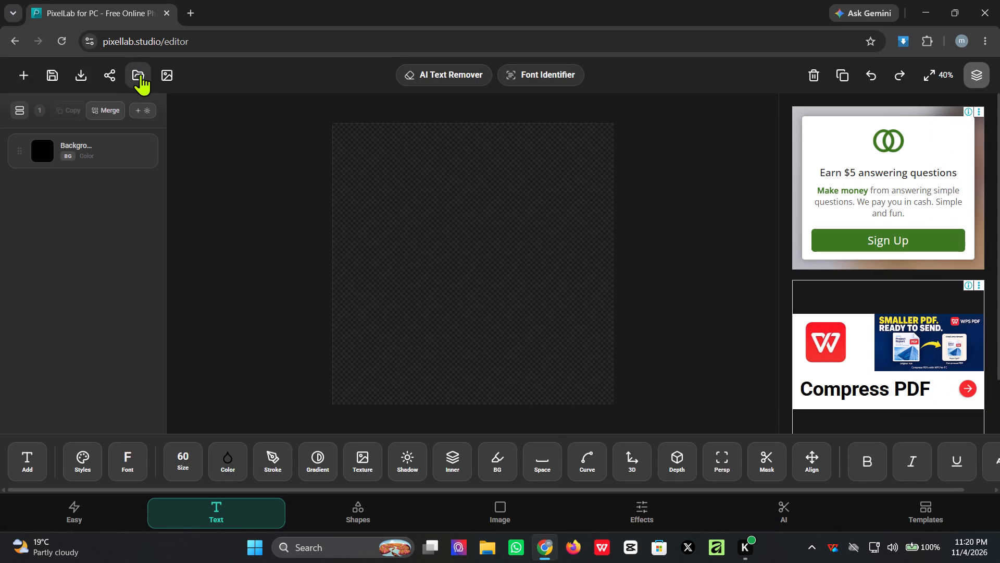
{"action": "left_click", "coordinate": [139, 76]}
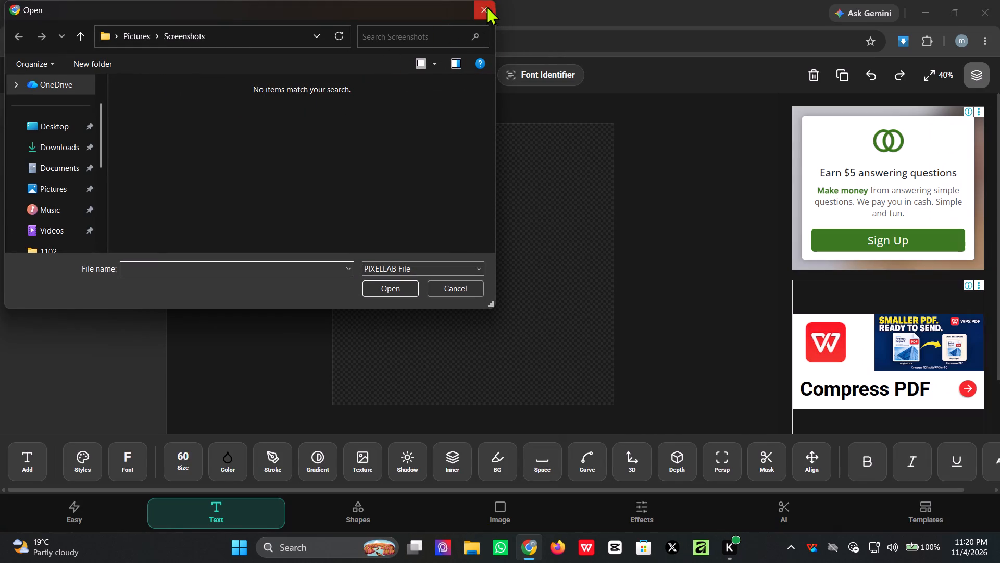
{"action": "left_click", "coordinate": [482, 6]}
Save the blank project.
{"action": "left_click", "coordinate": [58, 73]}
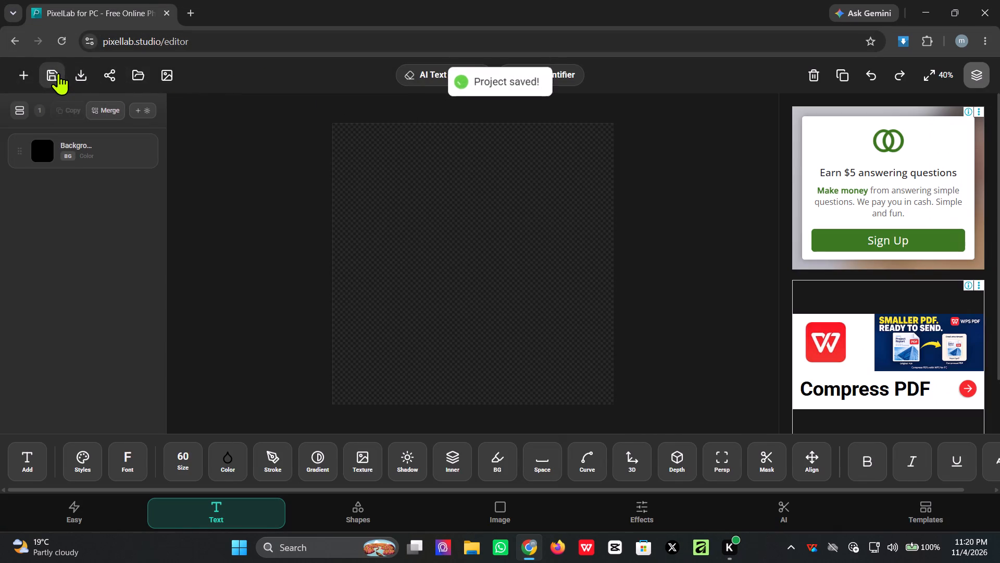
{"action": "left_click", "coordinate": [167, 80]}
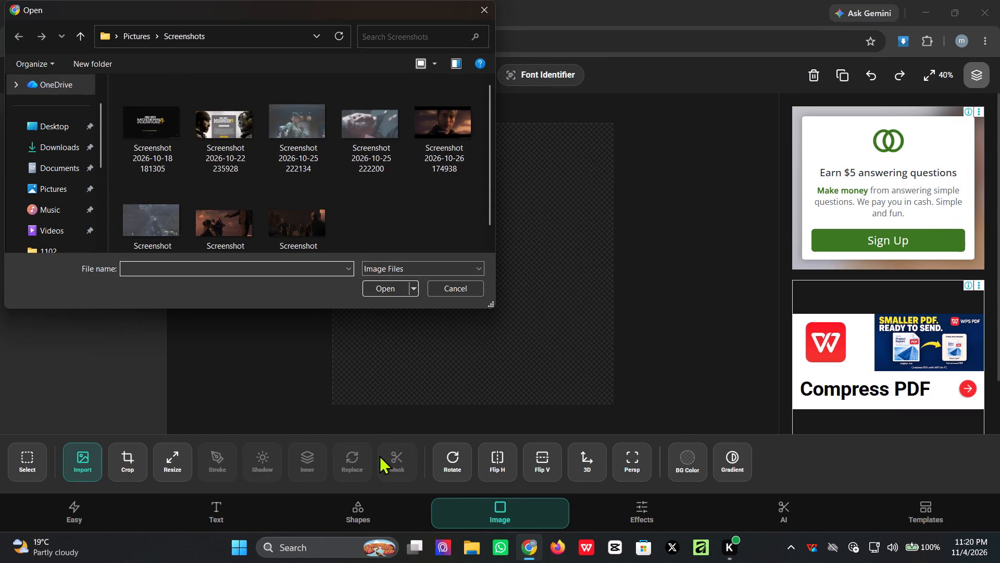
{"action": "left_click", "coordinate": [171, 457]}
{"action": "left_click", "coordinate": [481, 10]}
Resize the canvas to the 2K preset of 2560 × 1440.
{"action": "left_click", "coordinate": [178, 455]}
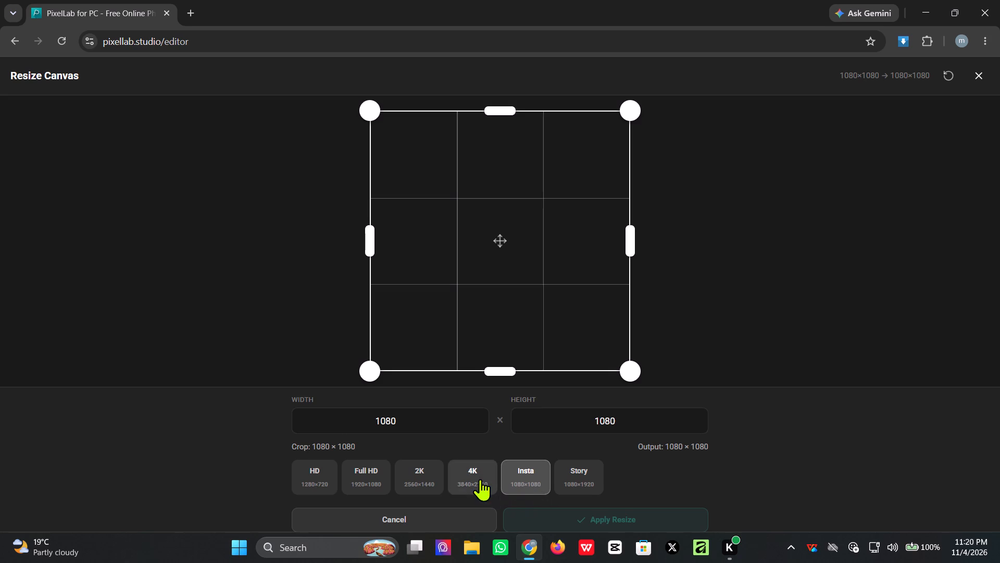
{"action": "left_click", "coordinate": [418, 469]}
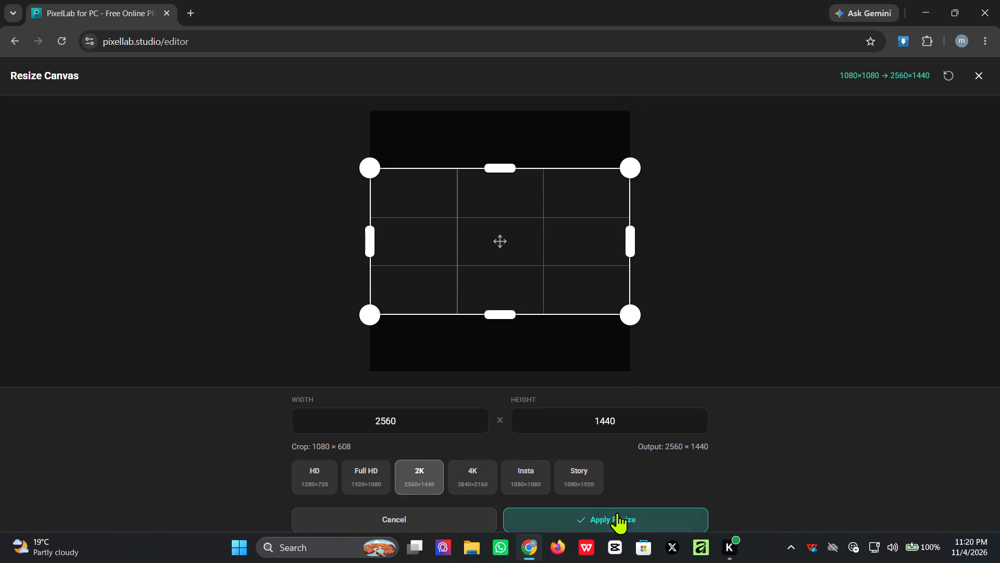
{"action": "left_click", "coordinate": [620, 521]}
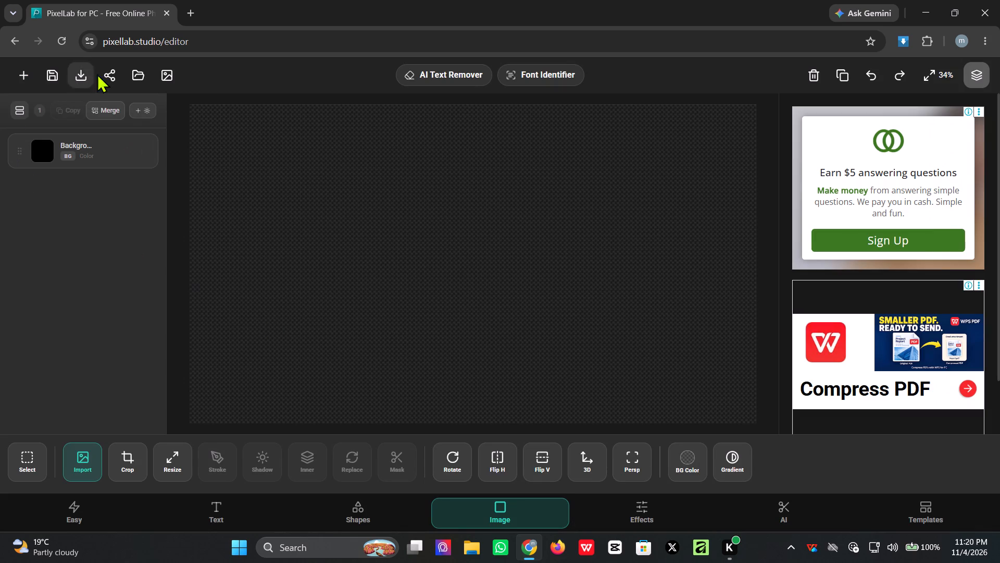
Import the squad group photo HWLRudgaMAAm6Q9 from the Pictures folder.
{"action": "left_click", "coordinate": [161, 68]}
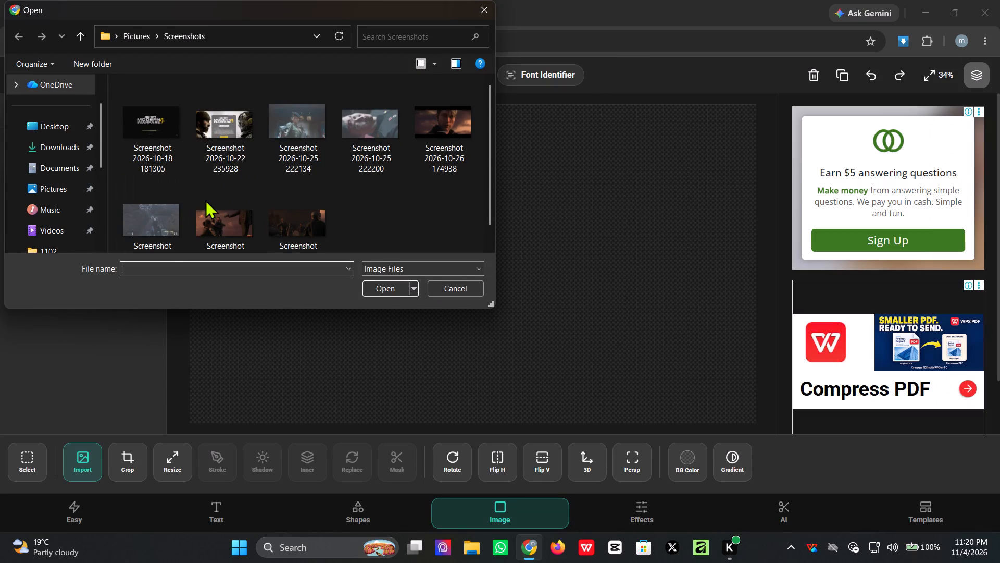
{"action": "left_click", "coordinate": [59, 153]}
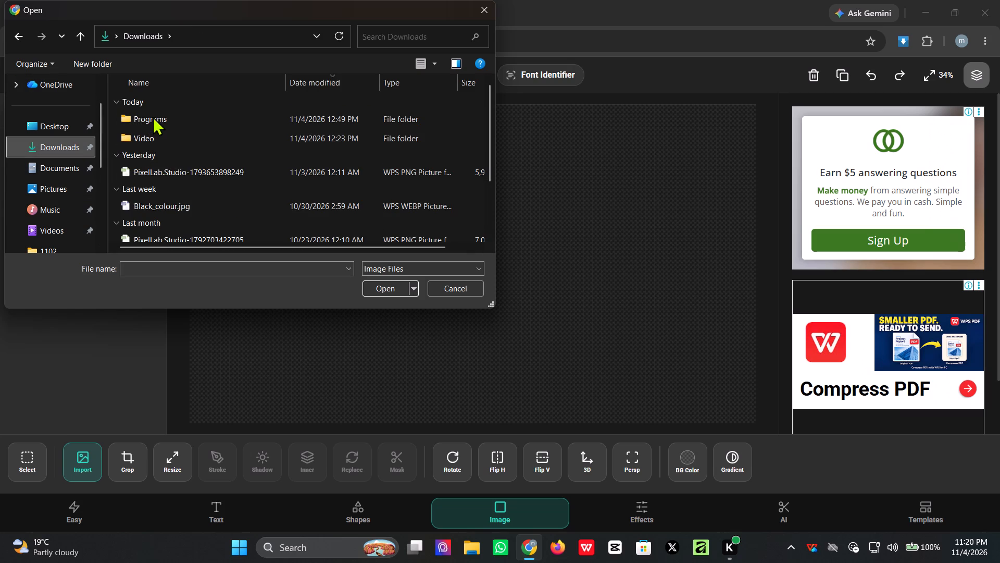
{"action": "left_click", "coordinate": [74, 196]}
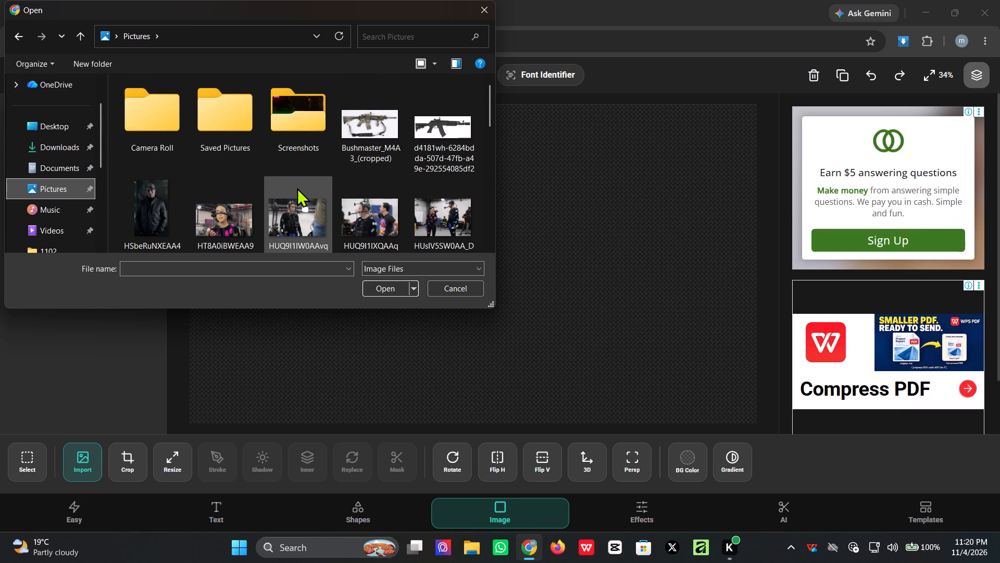
{"action": "scroll", "coordinate": [297, 193], "scroll_direction": "up", "scroll_amount": 1}
{"action": "scroll", "coordinate": [297, 193], "scroll_direction": "down", "scroll_amount": 6}
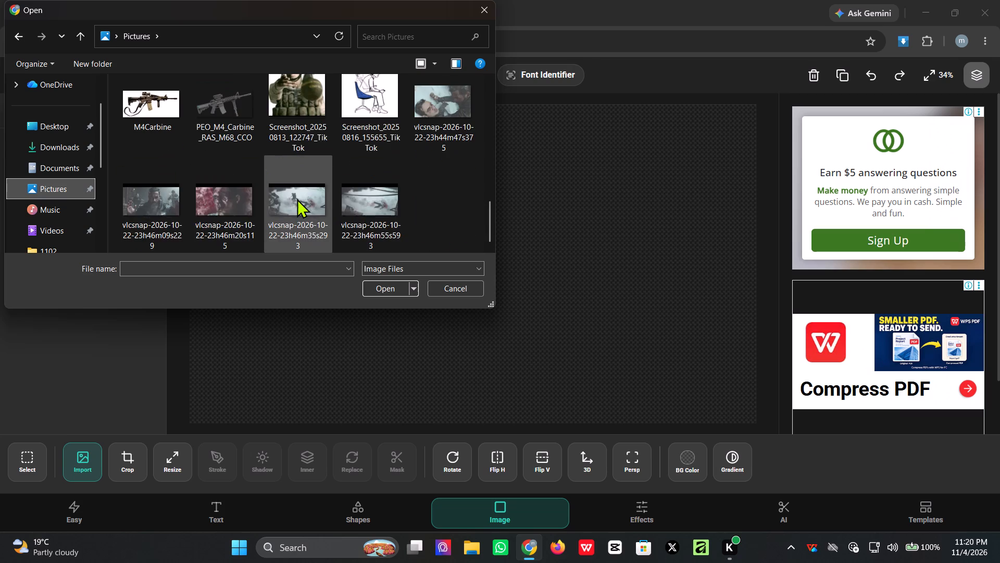
{"action": "scroll", "coordinate": [297, 199], "scroll_direction": "up", "scroll_amount": 2}
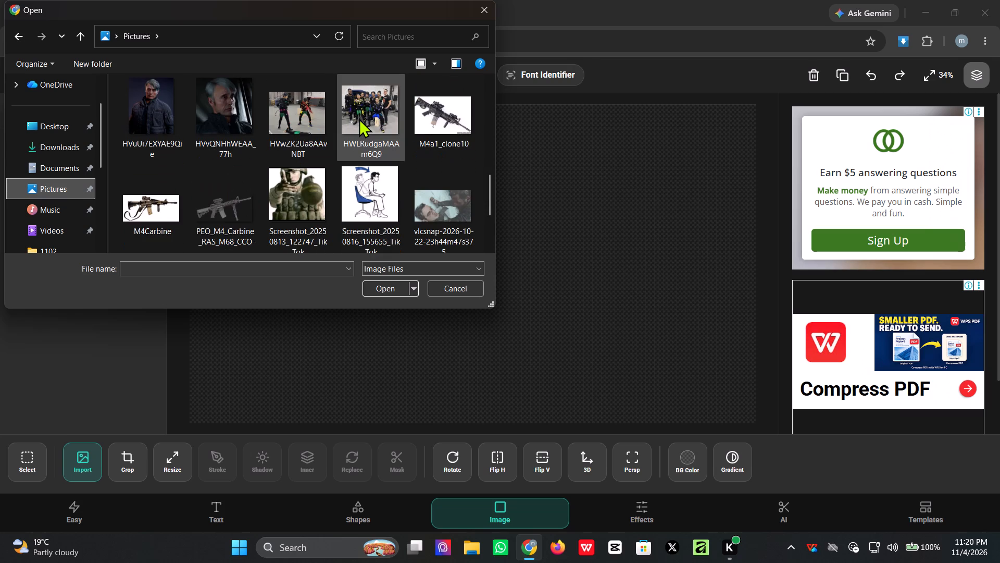
{"action": "left_click", "coordinate": [359, 118]}
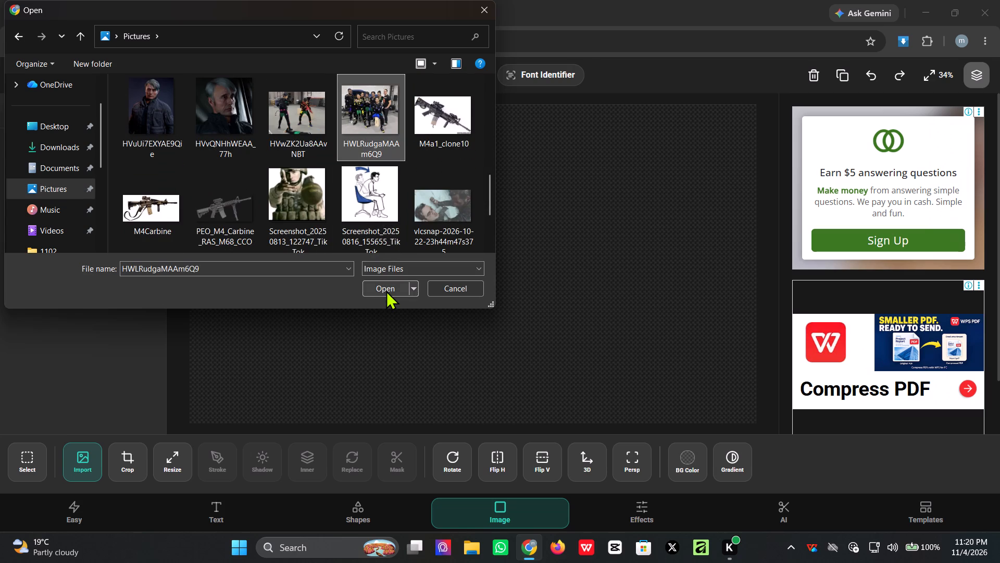
{"action": "right_click", "coordinate": [311, 122]}
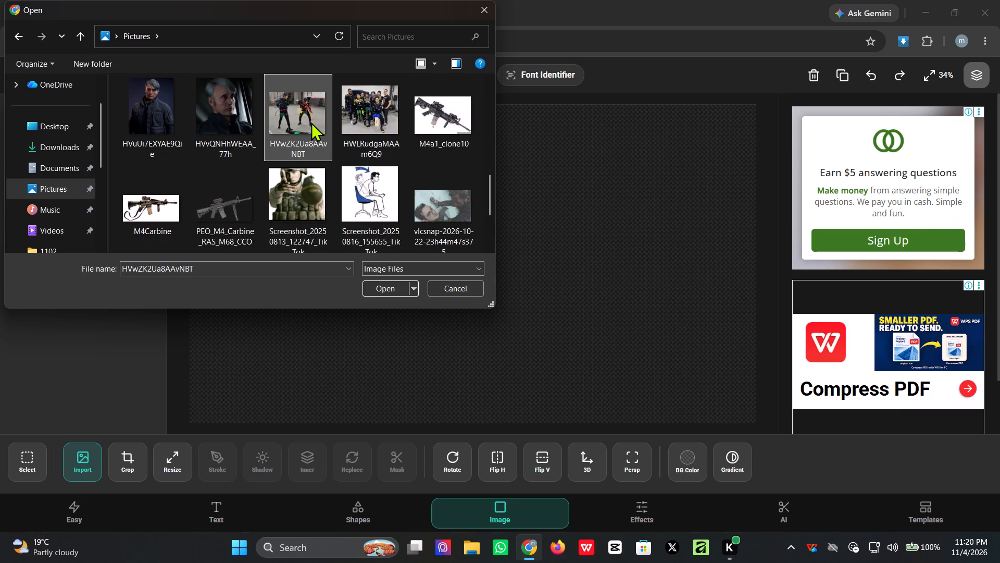
{"action": "left_click", "coordinate": [359, 113]}
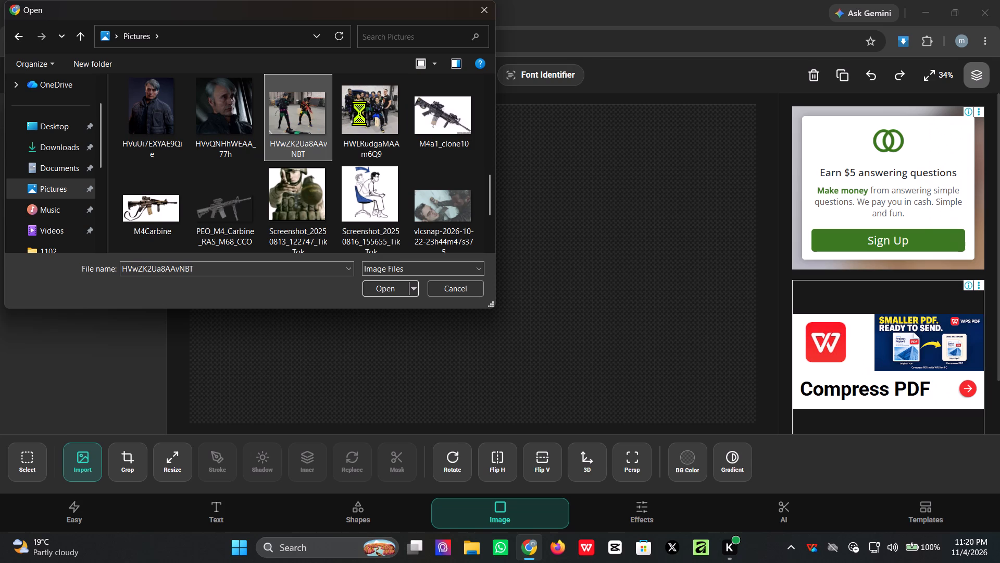
{"action": "left_click", "coordinate": [353, 114]}
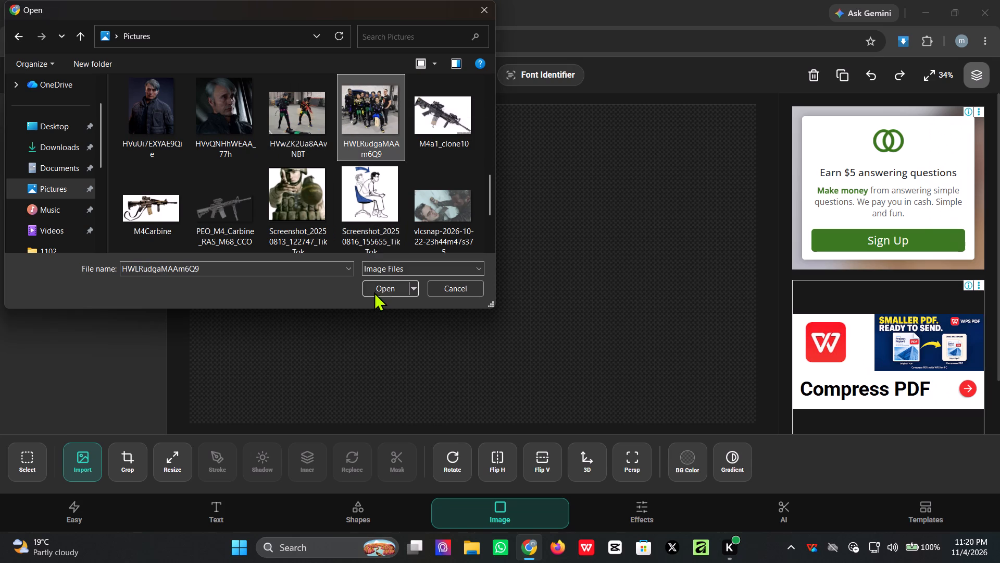
{"action": "left_click", "coordinate": [367, 283]}
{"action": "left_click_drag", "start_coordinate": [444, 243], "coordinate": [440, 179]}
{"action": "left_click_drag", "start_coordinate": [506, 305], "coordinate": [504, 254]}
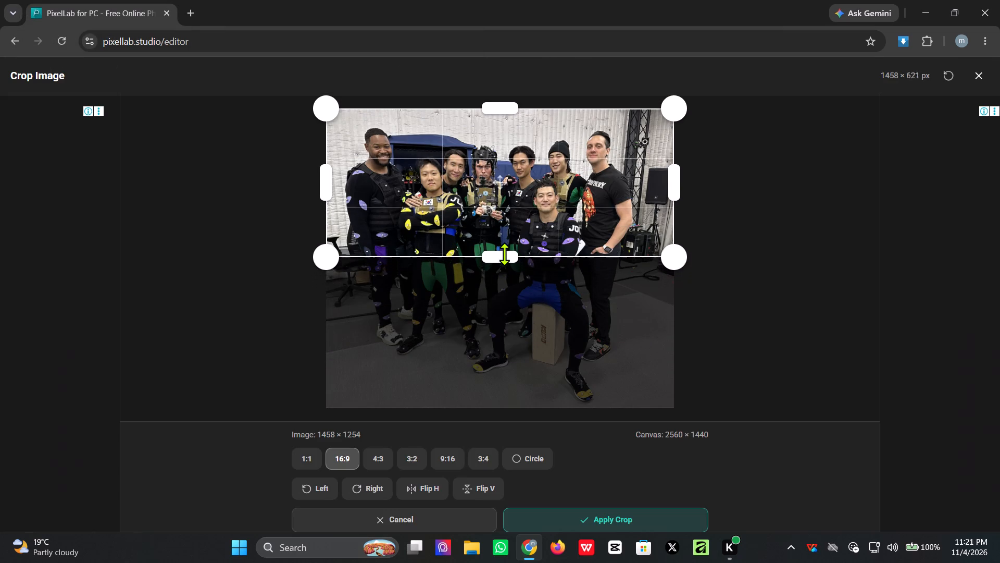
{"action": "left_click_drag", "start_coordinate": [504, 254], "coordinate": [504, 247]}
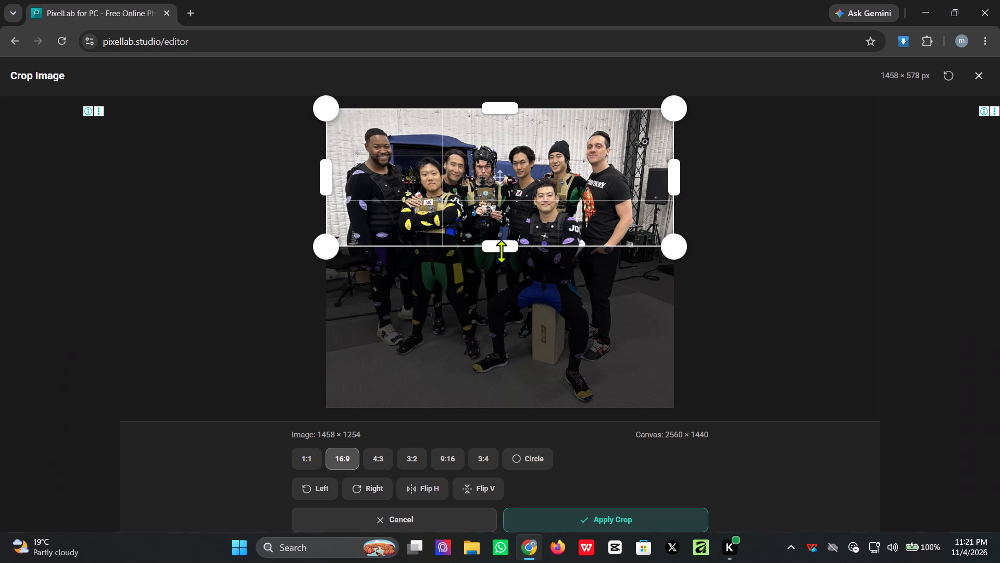
Crop the group photo to 16:9 with the frame moved up to include everyone's heads, and use it as the background.
{"action": "left_click", "coordinate": [343, 454]}
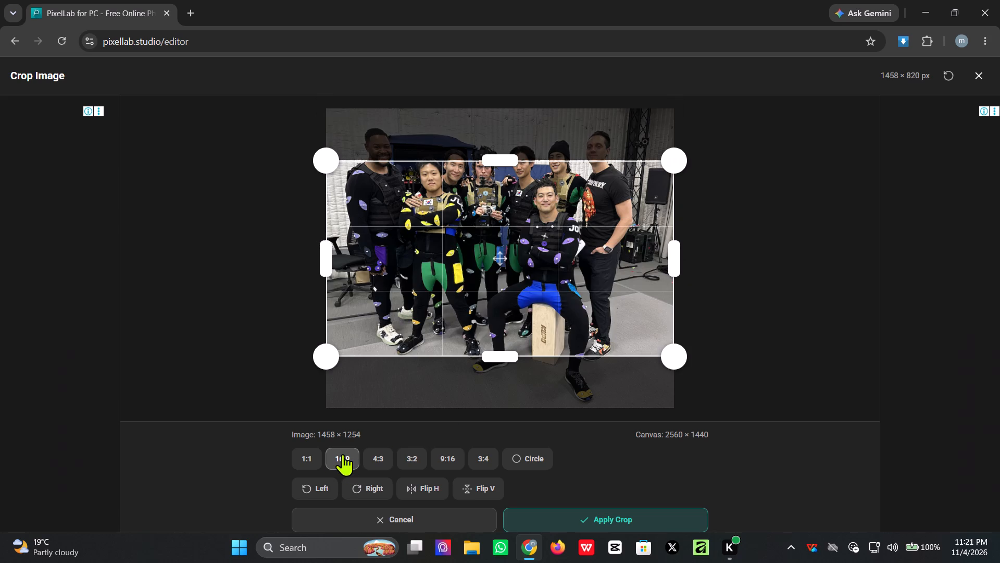
{"action": "left_click_drag", "start_coordinate": [569, 275], "coordinate": [580, 185]}
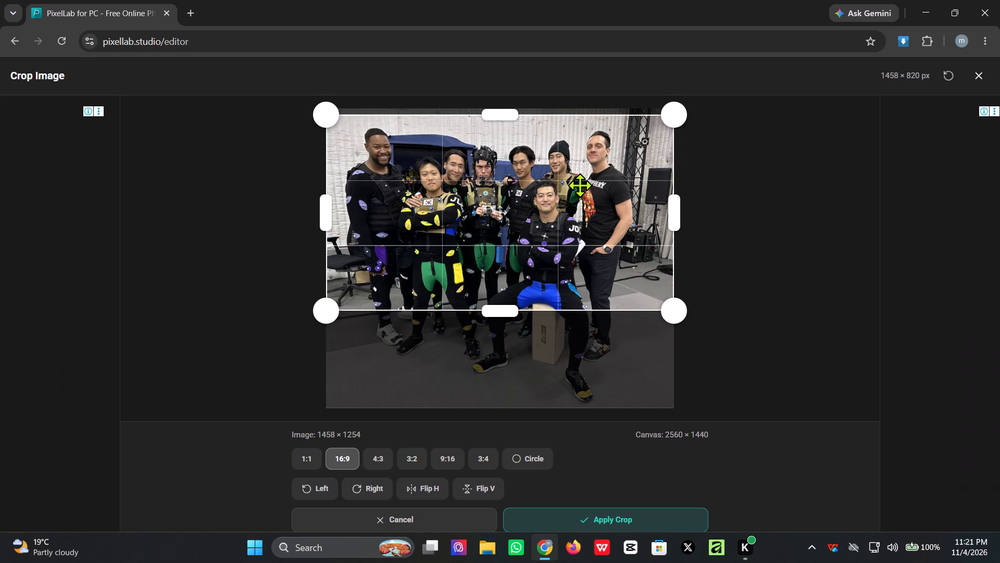
{"action": "left_click", "coordinate": [627, 518]}
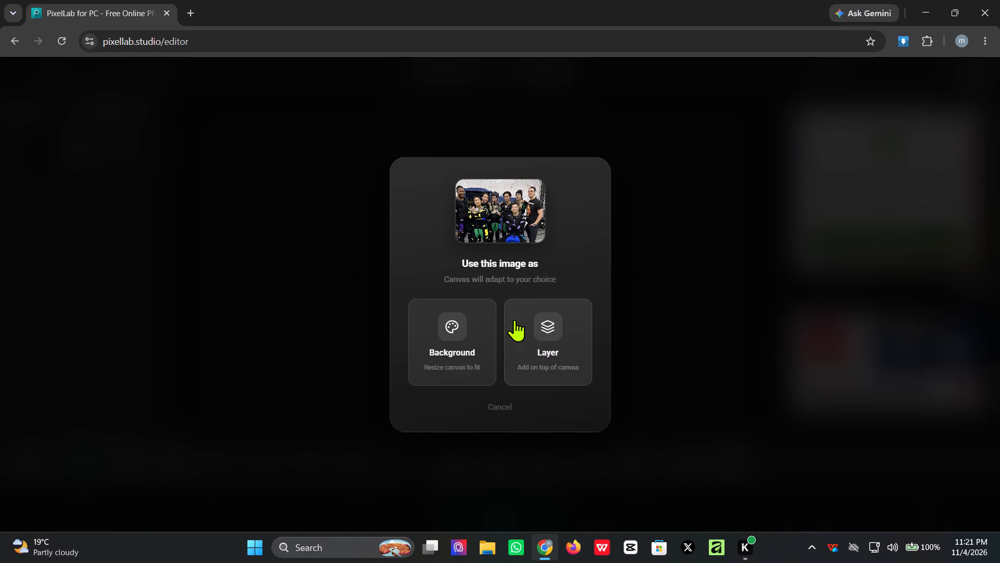
{"action": "left_click", "coordinate": [460, 342]}
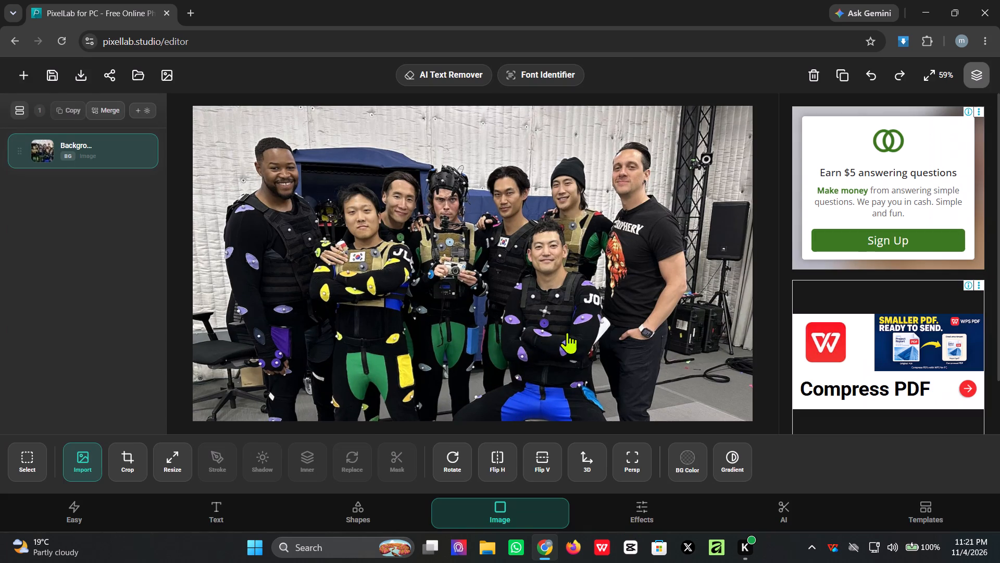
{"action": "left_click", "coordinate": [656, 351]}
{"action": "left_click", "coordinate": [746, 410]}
Delete the locked background layer holding the squad group photo.
{"action": "left_click_drag", "start_coordinate": [704, 384], "coordinate": [637, 340]}
{"action": "left_click", "coordinate": [630, 314]}
{"action": "left_click_drag", "start_coordinate": [436, 307], "coordinate": [439, 301]}
{"action": "left_click_drag", "start_coordinate": [537, 279], "coordinate": [433, 309]}
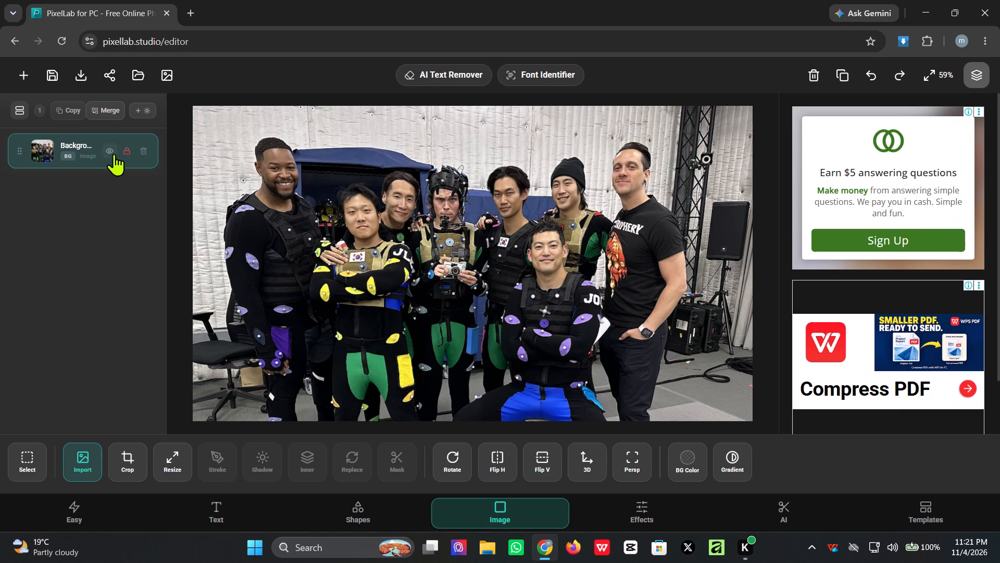
{"action": "left_click", "coordinate": [145, 154]}
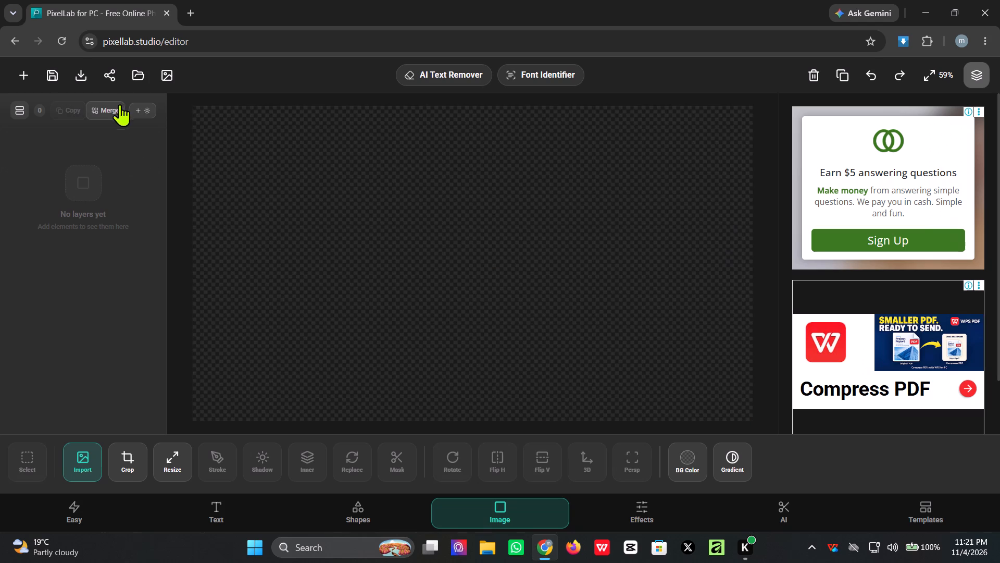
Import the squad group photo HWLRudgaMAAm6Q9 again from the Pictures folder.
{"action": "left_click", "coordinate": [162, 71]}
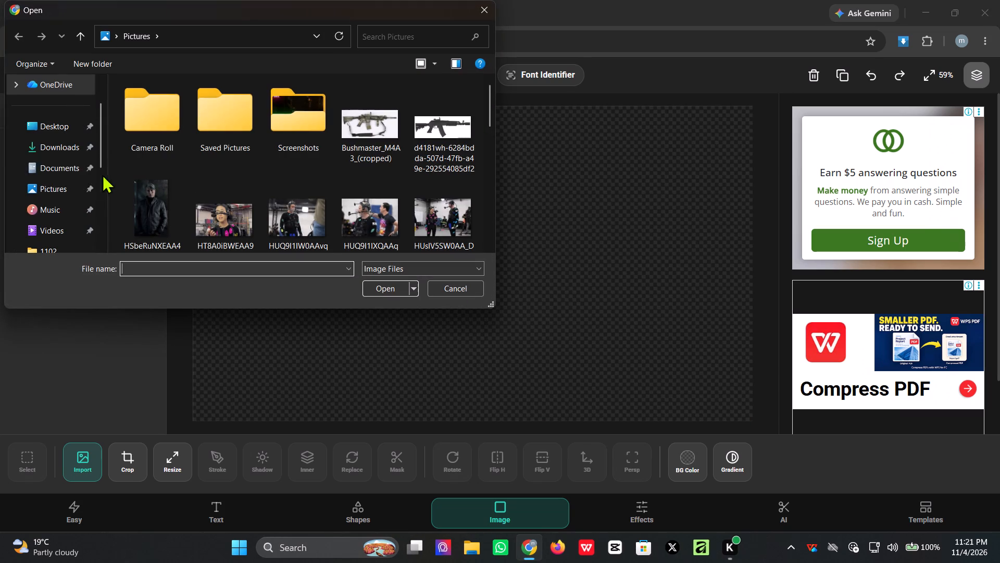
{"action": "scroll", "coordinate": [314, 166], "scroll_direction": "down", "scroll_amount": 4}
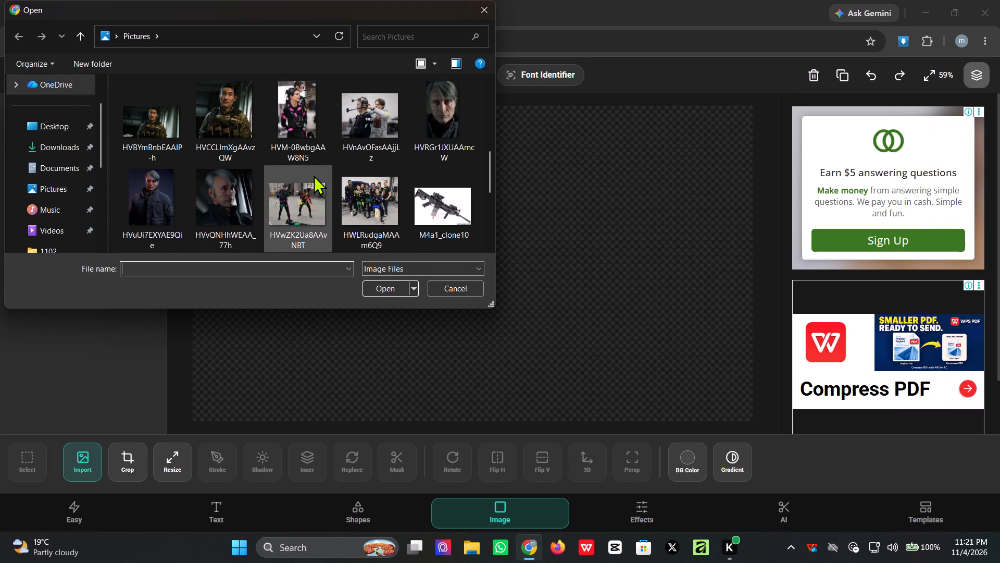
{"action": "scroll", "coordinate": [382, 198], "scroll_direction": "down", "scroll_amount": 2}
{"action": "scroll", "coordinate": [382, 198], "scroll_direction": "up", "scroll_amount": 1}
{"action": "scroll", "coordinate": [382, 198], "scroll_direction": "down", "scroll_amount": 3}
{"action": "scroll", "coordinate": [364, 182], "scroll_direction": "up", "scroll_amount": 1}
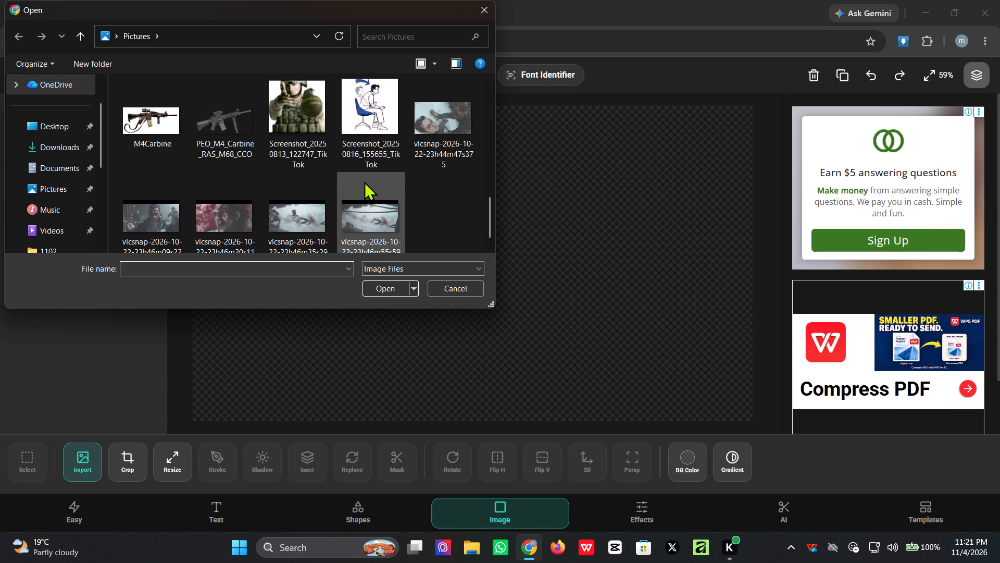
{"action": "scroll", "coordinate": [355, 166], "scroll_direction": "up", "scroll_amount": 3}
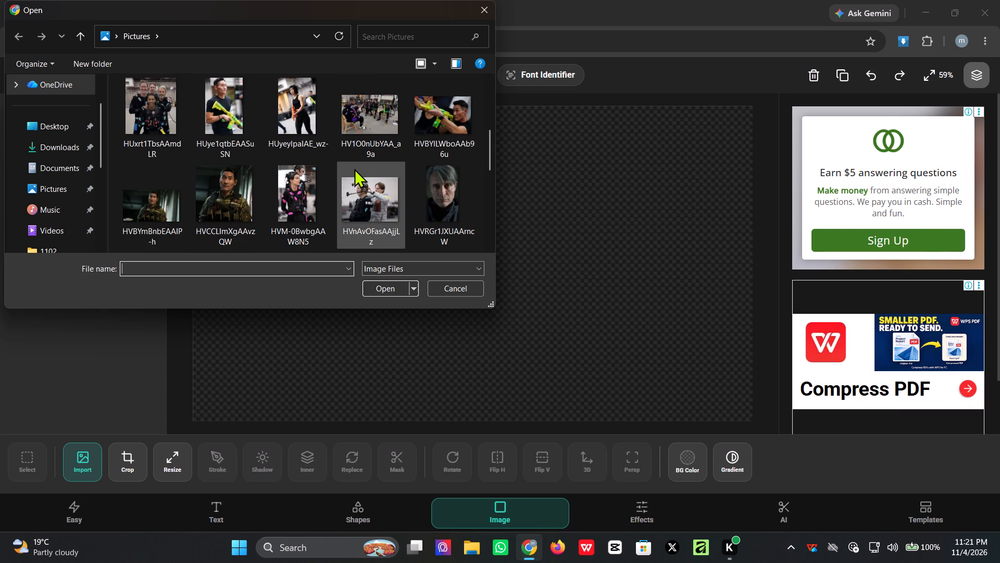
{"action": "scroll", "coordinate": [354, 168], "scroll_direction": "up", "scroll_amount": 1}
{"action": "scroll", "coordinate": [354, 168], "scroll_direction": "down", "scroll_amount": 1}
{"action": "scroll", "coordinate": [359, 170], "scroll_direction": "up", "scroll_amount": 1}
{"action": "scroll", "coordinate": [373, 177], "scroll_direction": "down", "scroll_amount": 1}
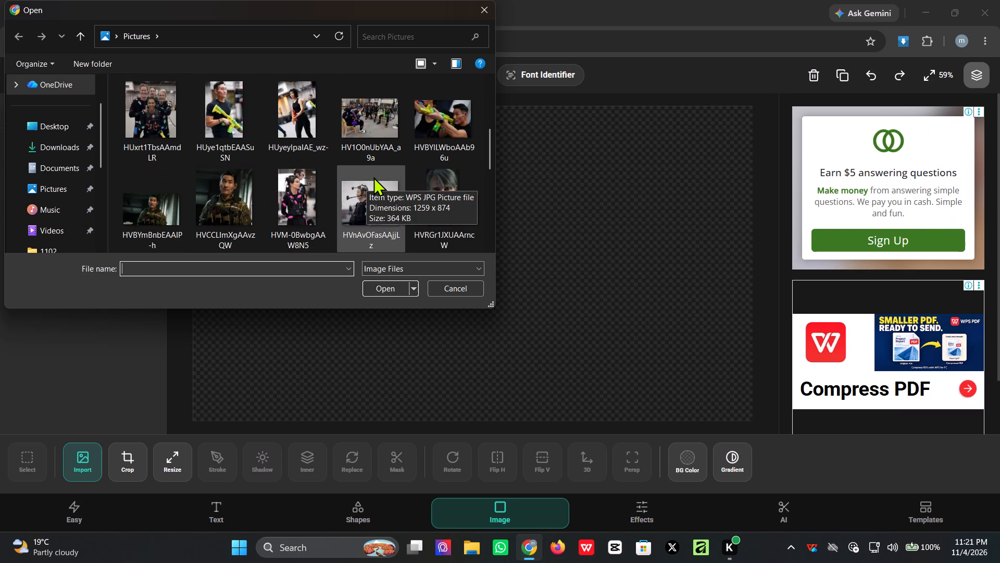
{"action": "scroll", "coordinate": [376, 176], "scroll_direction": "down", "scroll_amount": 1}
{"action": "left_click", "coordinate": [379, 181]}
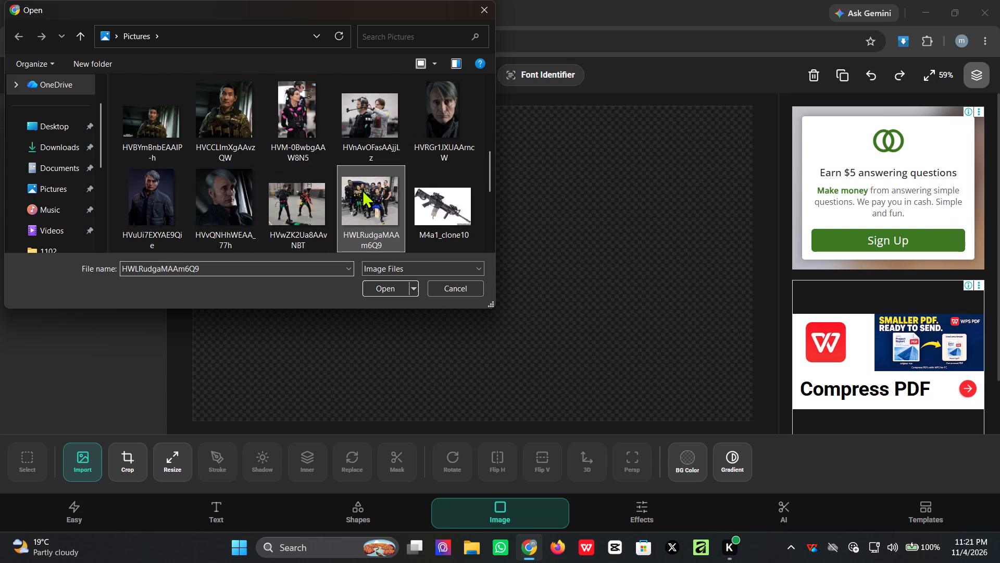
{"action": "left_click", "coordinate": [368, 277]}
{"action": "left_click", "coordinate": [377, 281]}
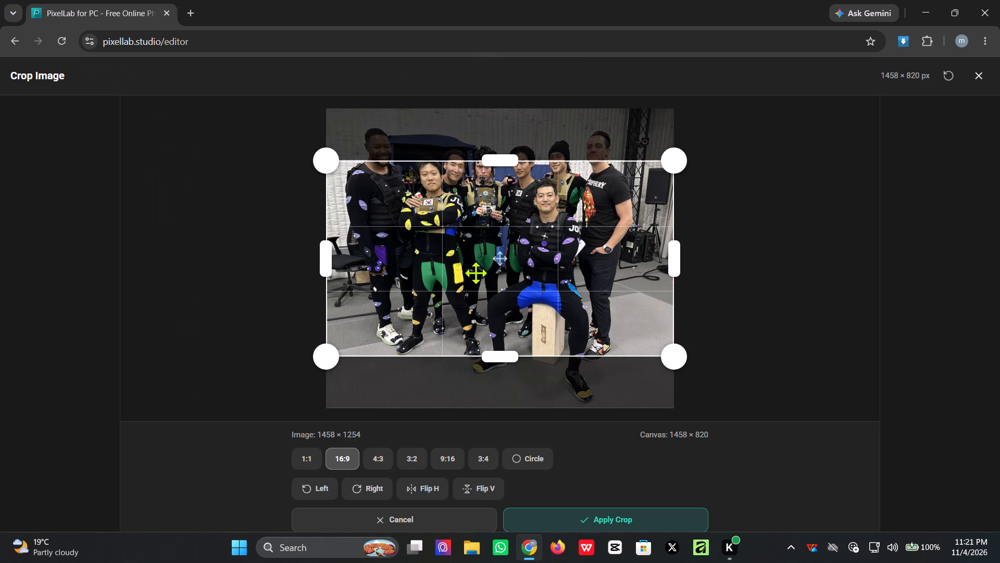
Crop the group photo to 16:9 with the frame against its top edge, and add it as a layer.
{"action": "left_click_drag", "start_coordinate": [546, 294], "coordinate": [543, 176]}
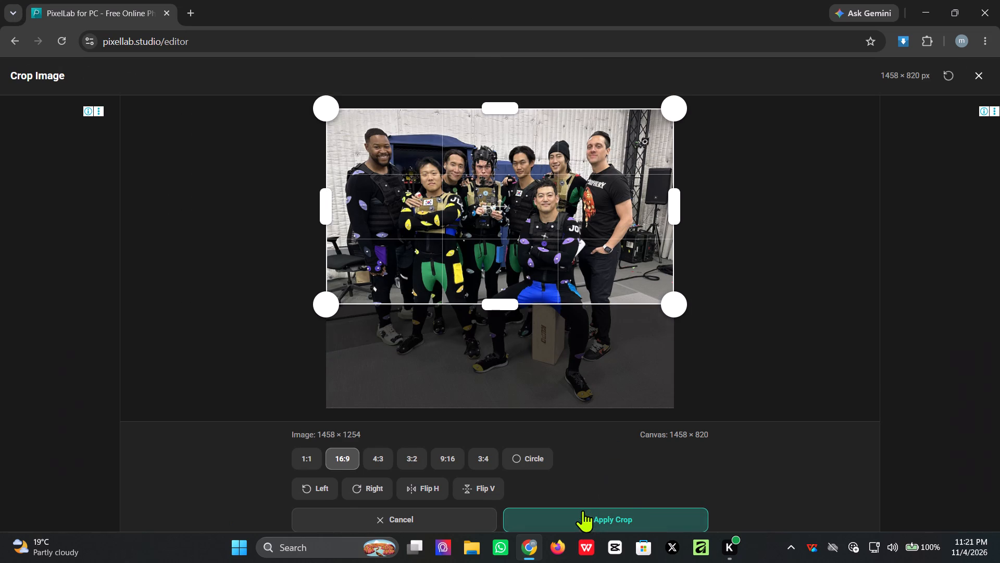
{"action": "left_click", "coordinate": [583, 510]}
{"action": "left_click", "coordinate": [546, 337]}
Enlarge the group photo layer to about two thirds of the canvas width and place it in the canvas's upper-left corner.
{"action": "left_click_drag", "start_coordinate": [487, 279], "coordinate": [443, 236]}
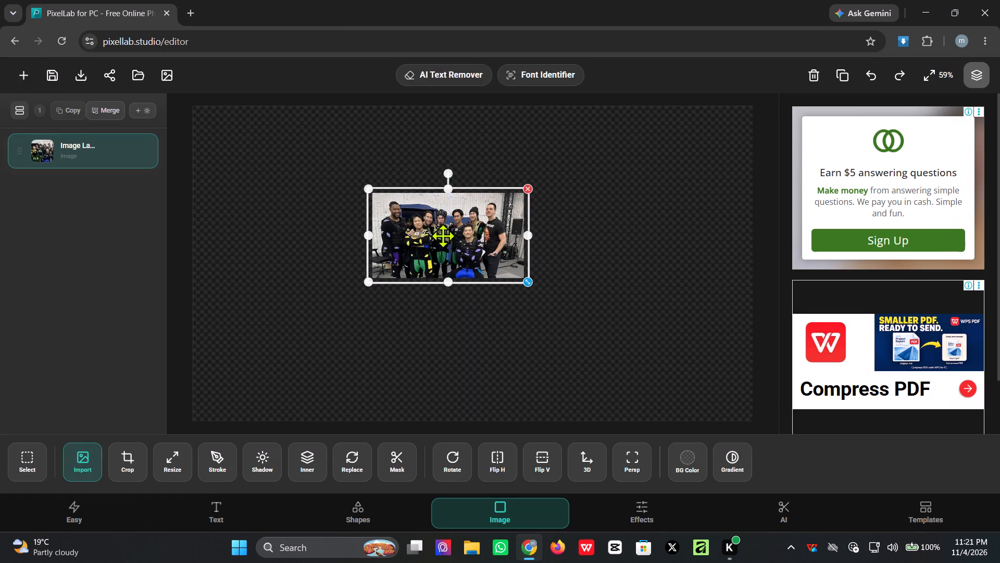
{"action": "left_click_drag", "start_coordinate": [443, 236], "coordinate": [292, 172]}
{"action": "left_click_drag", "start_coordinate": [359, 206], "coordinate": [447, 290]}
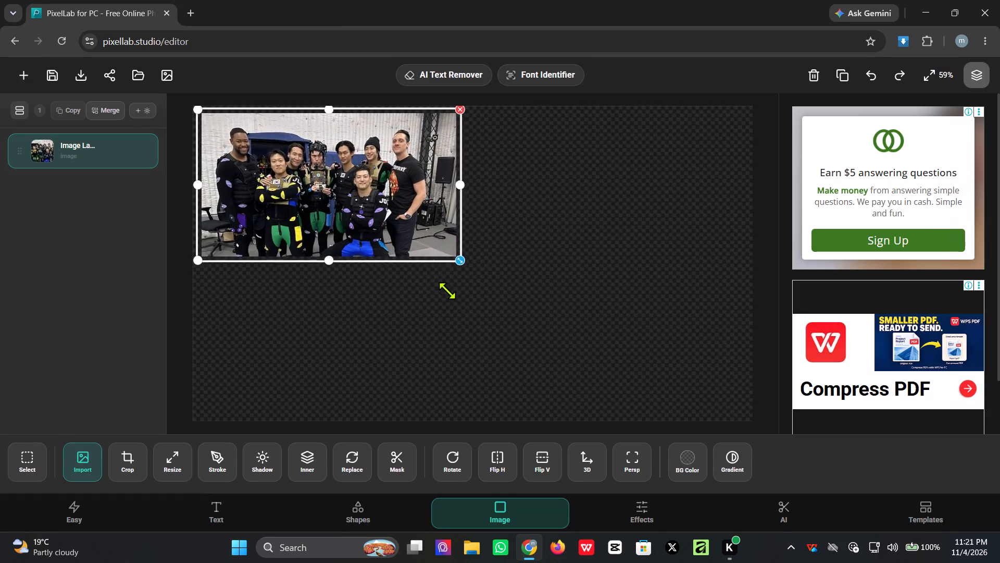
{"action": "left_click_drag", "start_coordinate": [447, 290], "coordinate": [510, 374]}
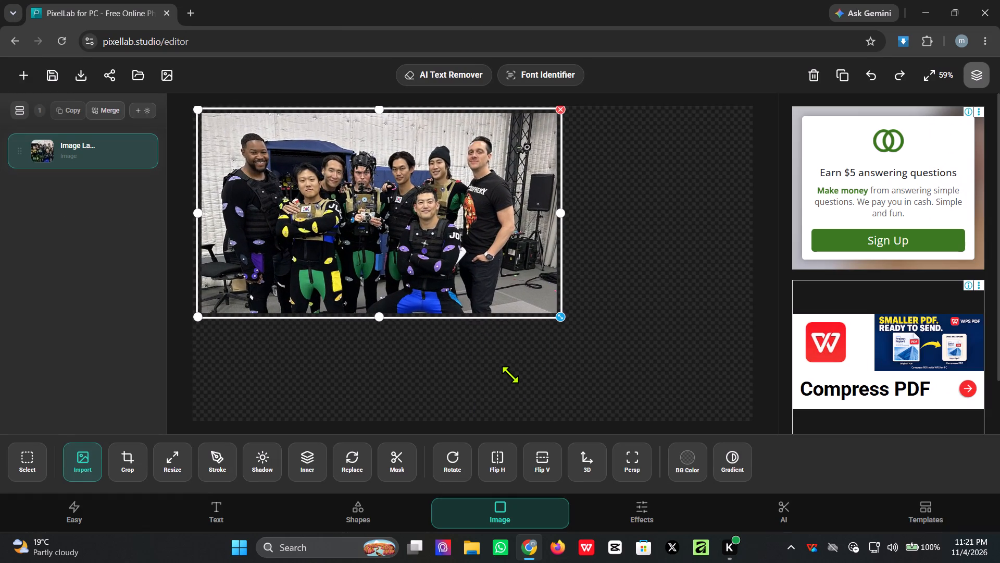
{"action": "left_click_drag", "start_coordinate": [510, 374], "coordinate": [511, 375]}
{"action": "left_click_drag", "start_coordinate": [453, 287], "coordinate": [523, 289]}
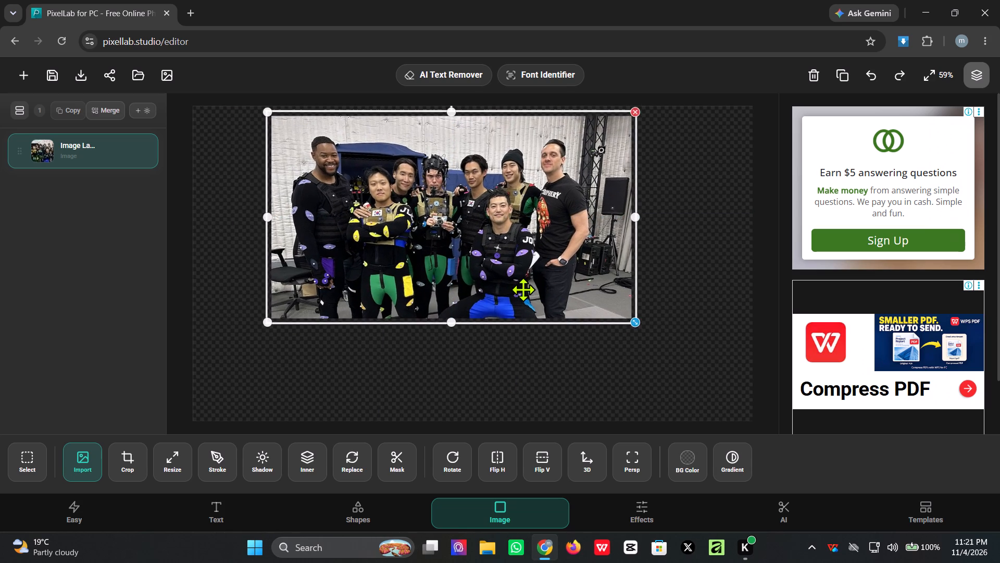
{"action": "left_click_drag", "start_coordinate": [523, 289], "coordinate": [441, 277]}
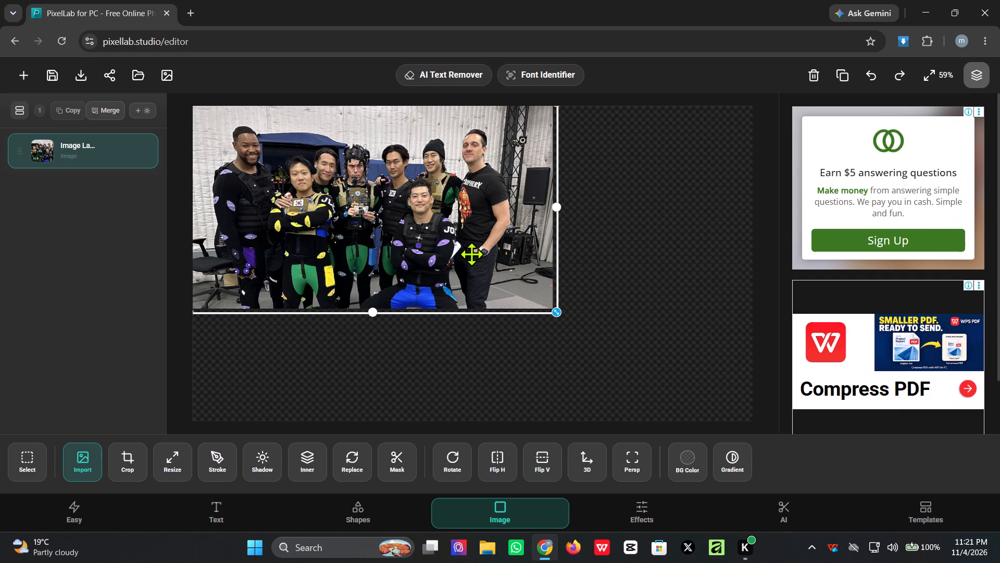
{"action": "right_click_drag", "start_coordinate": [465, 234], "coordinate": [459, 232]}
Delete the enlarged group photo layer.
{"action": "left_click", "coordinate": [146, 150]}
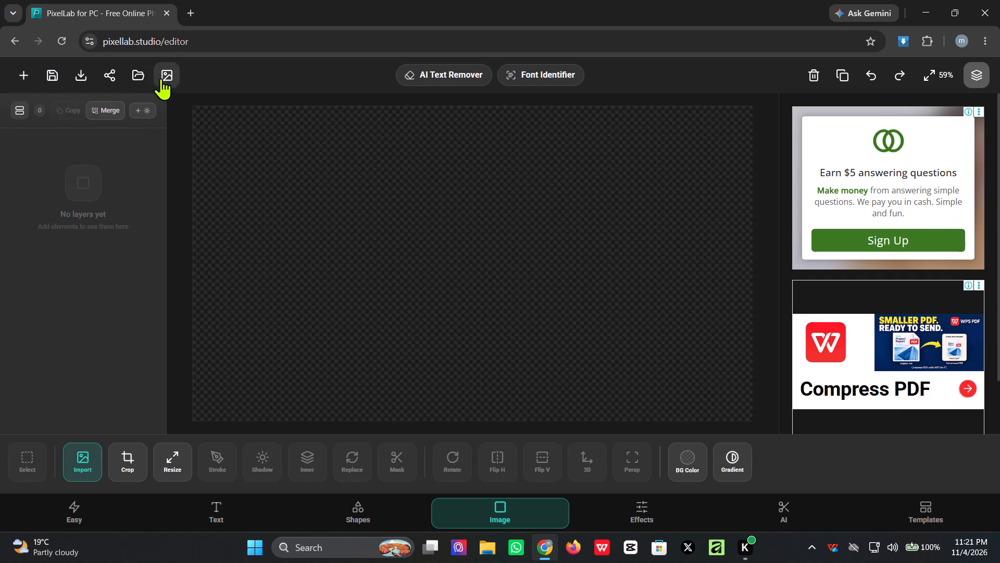
Import the squad group photo HWLRudgaMAAm6Q9 from the Pictures folder once more.
{"action": "left_click", "coordinate": [163, 77]}
{"action": "scroll", "coordinate": [380, 173], "scroll_direction": "down", "scroll_amount": 5}
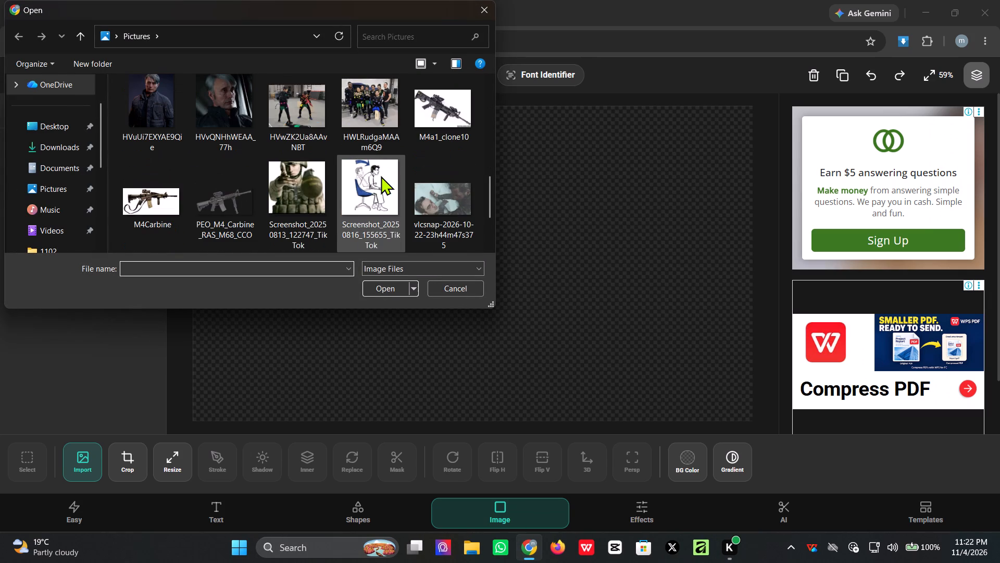
{"action": "left_click", "coordinate": [367, 114]}
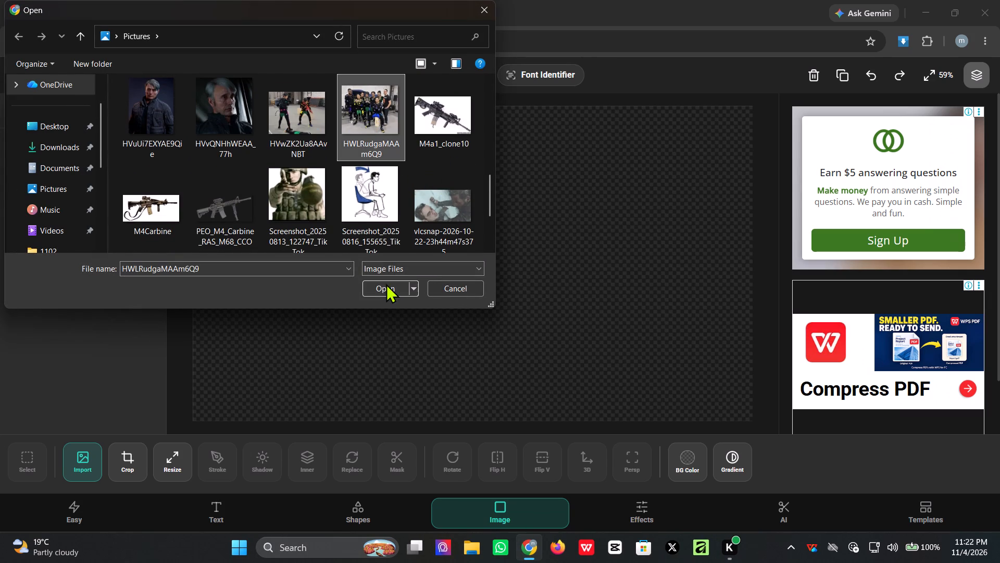
{"action": "left_click", "coordinate": [386, 284]}
Crop the photo to 16:9 against its top edge, add it as a layer, and move it up and left of the canvas centre.
{"action": "left_click_drag", "start_coordinate": [496, 241], "coordinate": [485, 172]}
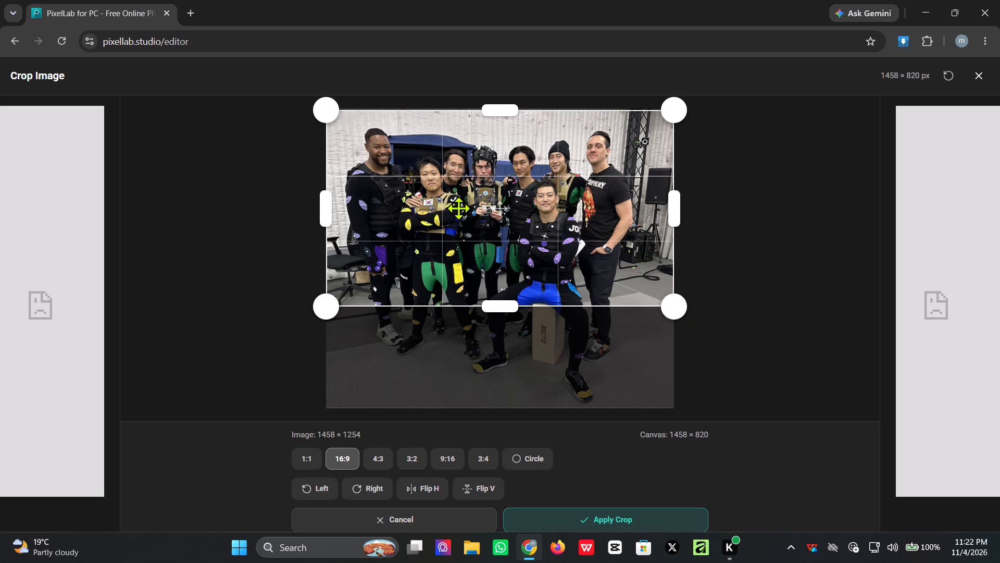
{"action": "left_click", "coordinate": [632, 513]}
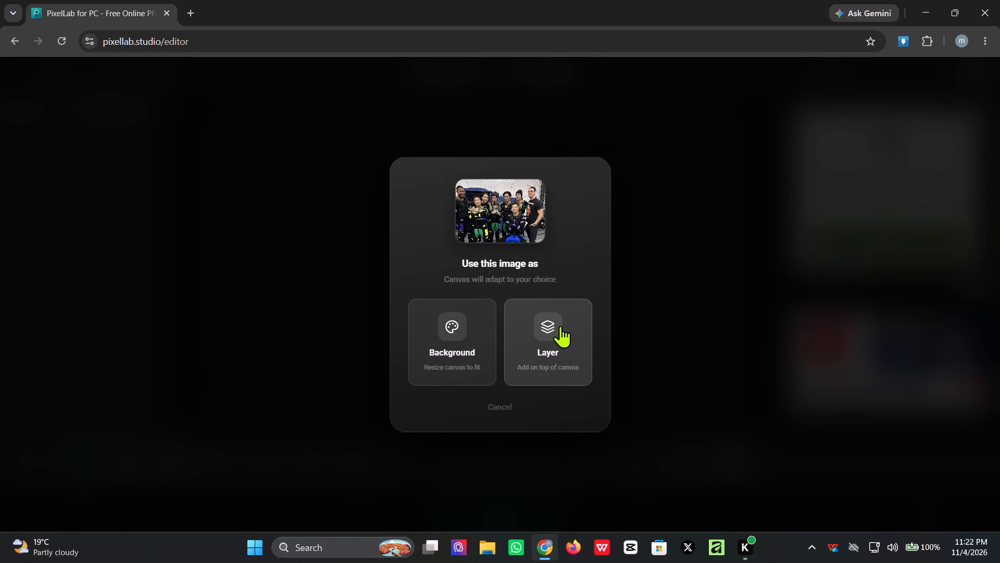
{"action": "left_click", "coordinate": [524, 335]}
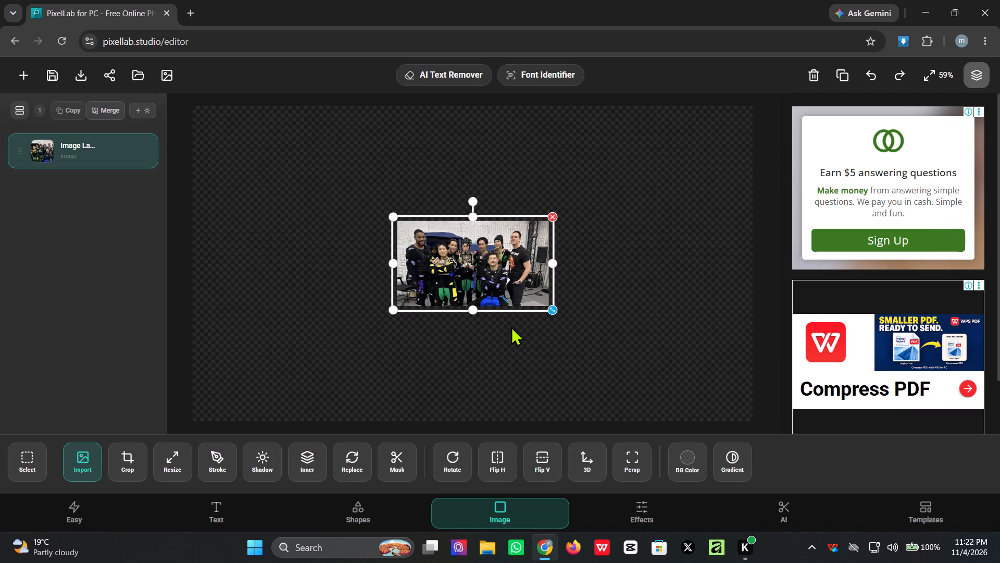
{"action": "left_click_drag", "start_coordinate": [502, 275], "coordinate": [424, 253]}
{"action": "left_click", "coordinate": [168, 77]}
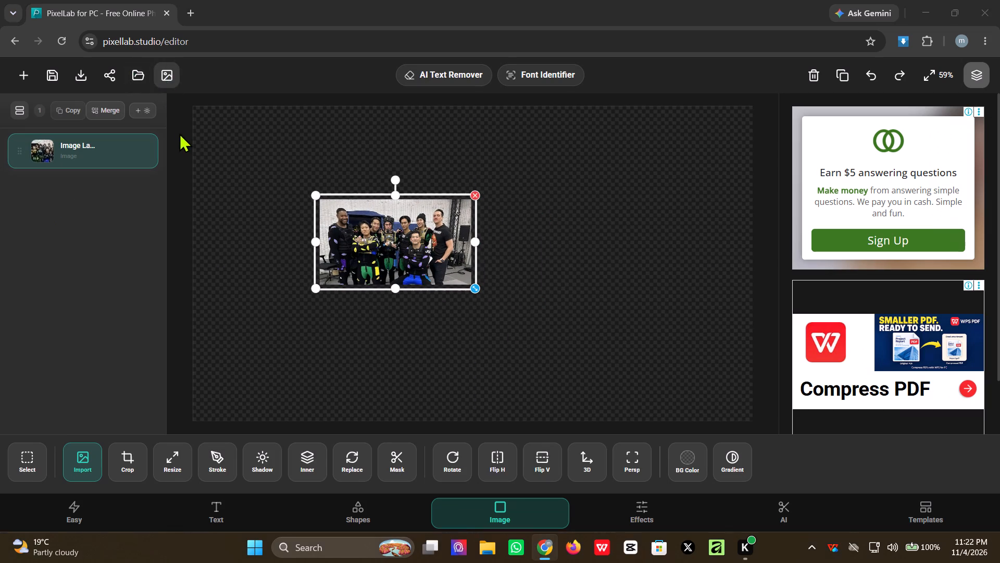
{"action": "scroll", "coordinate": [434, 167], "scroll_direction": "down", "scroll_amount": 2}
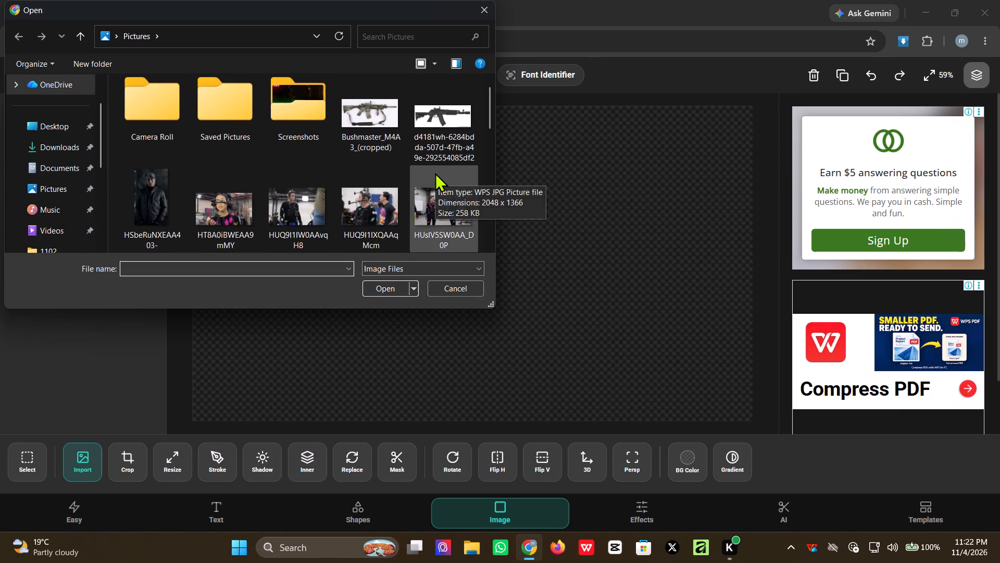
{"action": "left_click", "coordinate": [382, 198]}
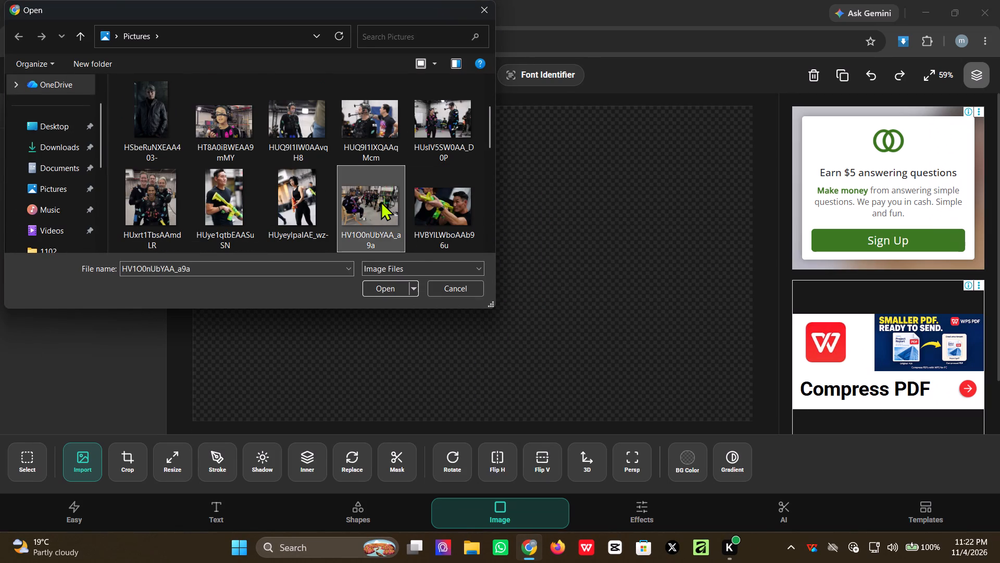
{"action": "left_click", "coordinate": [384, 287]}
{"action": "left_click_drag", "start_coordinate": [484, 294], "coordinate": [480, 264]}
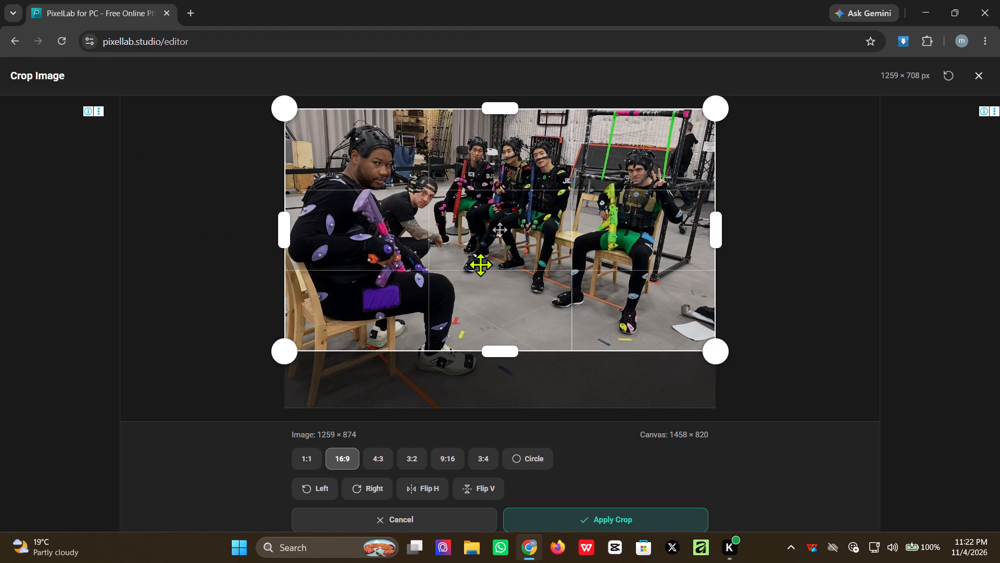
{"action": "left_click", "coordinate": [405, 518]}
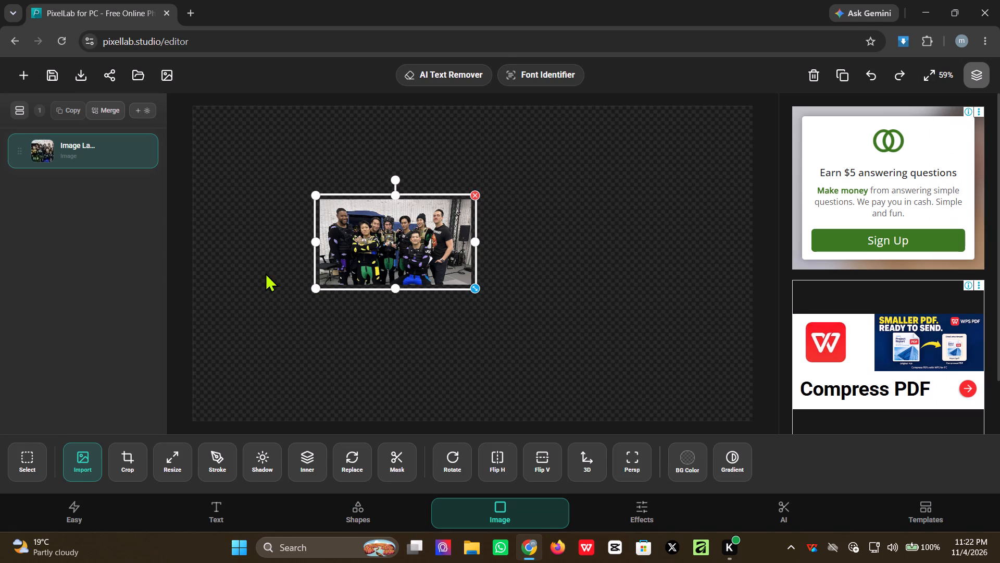
Import the photo HVwZK2Ua8AAvNBT of two people in motion-capture suits from the Pictures folder.
{"action": "left_click", "coordinate": [167, 60]}
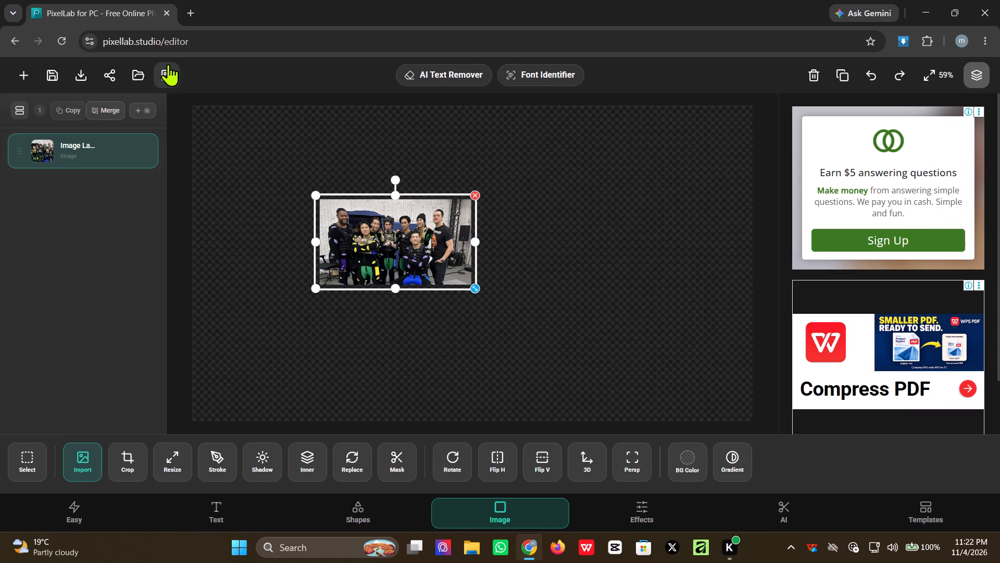
{"action": "left_click", "coordinate": [168, 66]}
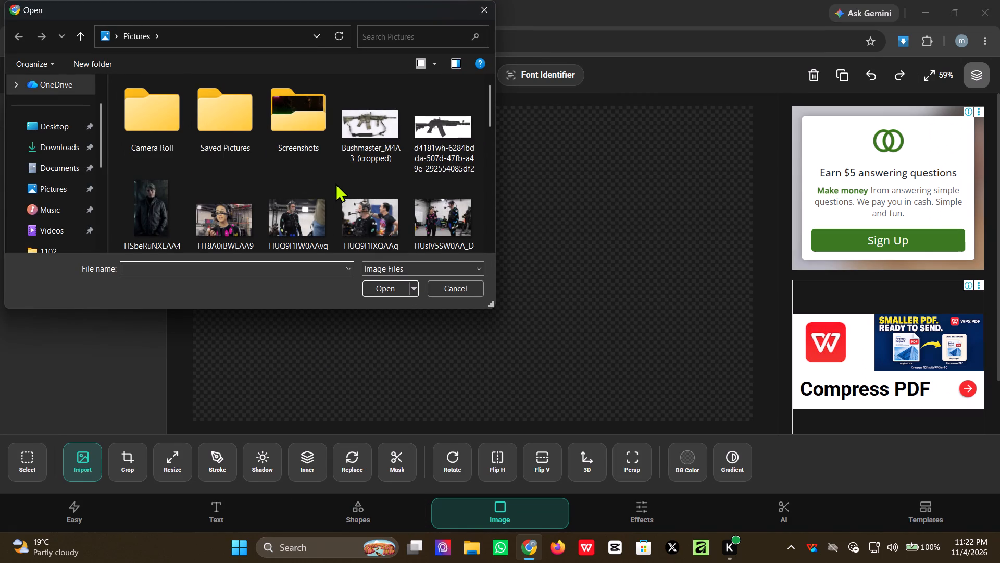
{"action": "scroll", "coordinate": [377, 158], "scroll_direction": "up", "scroll_amount": 2}
{"action": "scroll", "coordinate": [377, 158], "scroll_direction": "down", "scroll_amount": 3}
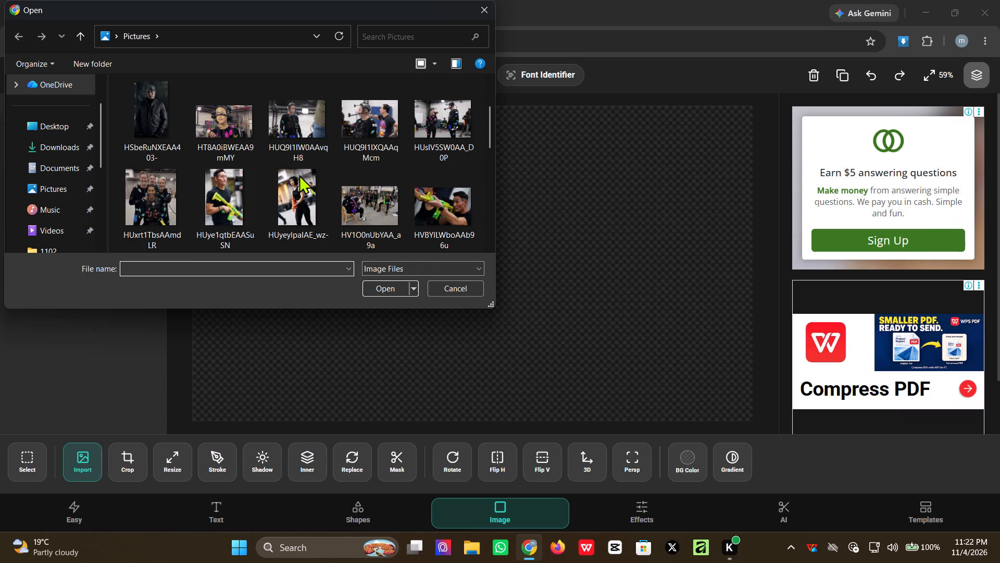
{"action": "scroll", "coordinate": [358, 210], "scroll_direction": "down", "scroll_amount": 1}
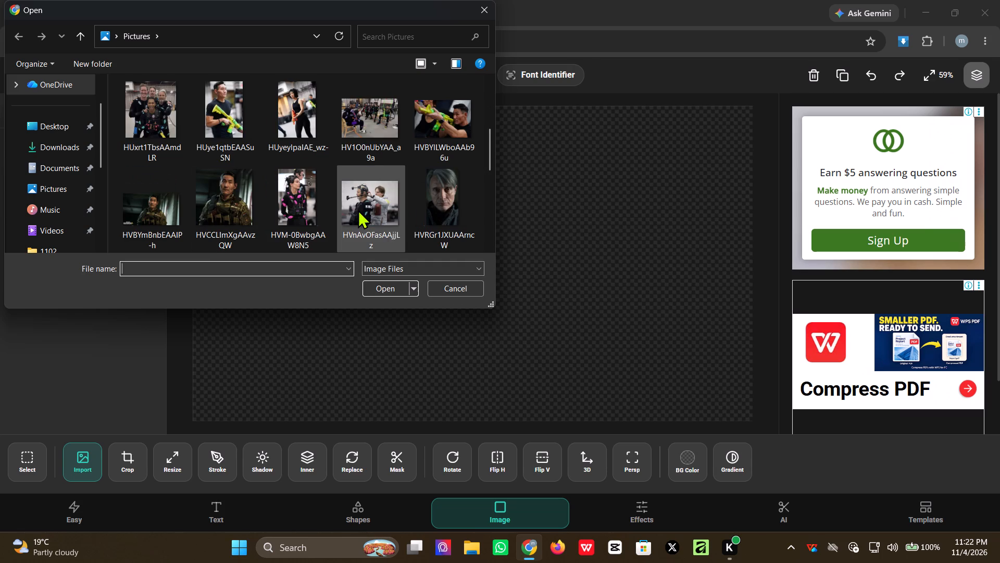
{"action": "scroll", "coordinate": [361, 216], "scroll_direction": "down", "scroll_amount": 2}
{"action": "scroll", "coordinate": [361, 216], "scroll_direction": "up", "scroll_amount": 1}
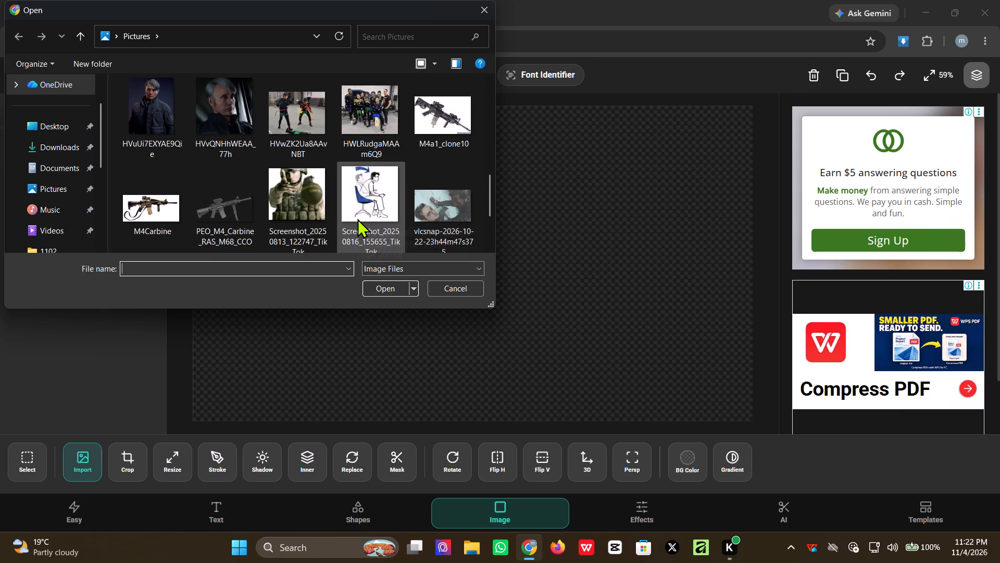
{"action": "scroll", "coordinate": [357, 218], "scroll_direction": "down", "scroll_amount": 1}
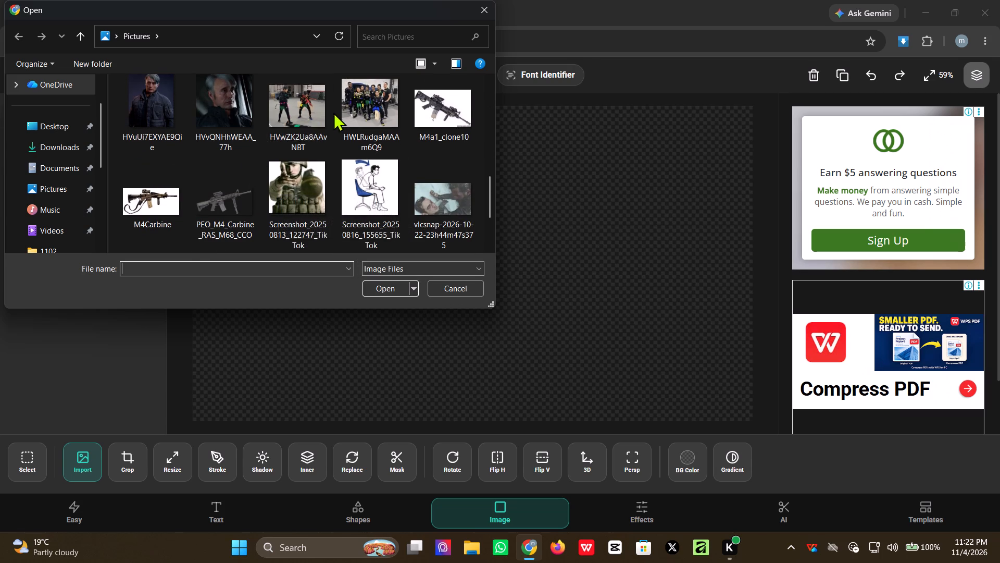
{"action": "left_click", "coordinate": [301, 100]}
{"action": "left_click", "coordinate": [382, 279]}
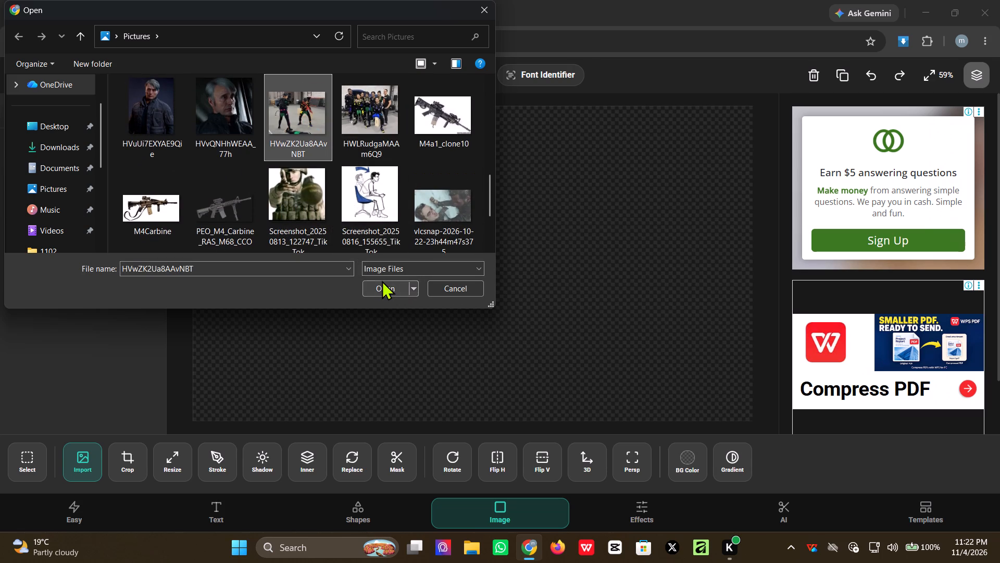
Open the chosen motion-capture photo for cropping.
{"action": "left_click", "coordinate": [382, 280]}
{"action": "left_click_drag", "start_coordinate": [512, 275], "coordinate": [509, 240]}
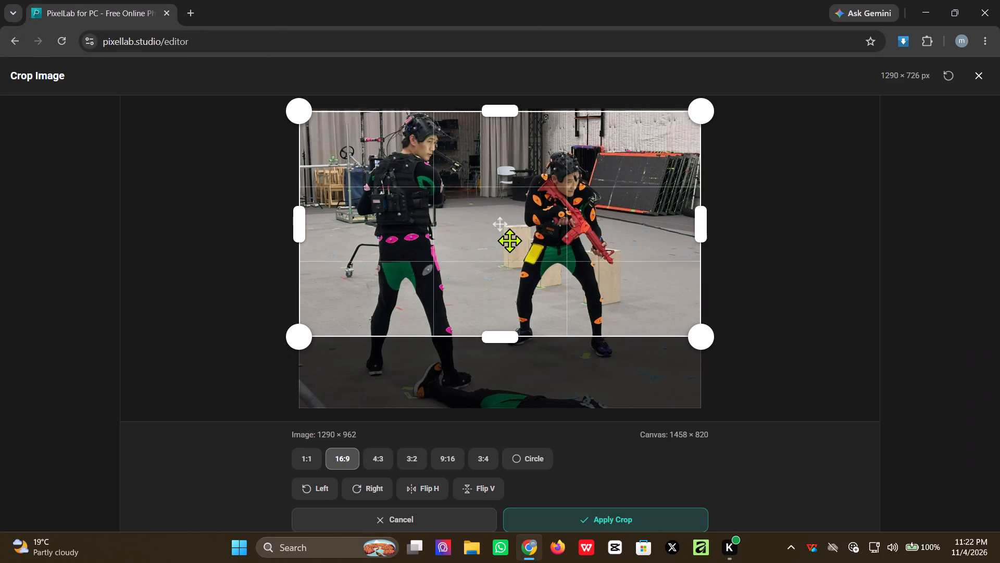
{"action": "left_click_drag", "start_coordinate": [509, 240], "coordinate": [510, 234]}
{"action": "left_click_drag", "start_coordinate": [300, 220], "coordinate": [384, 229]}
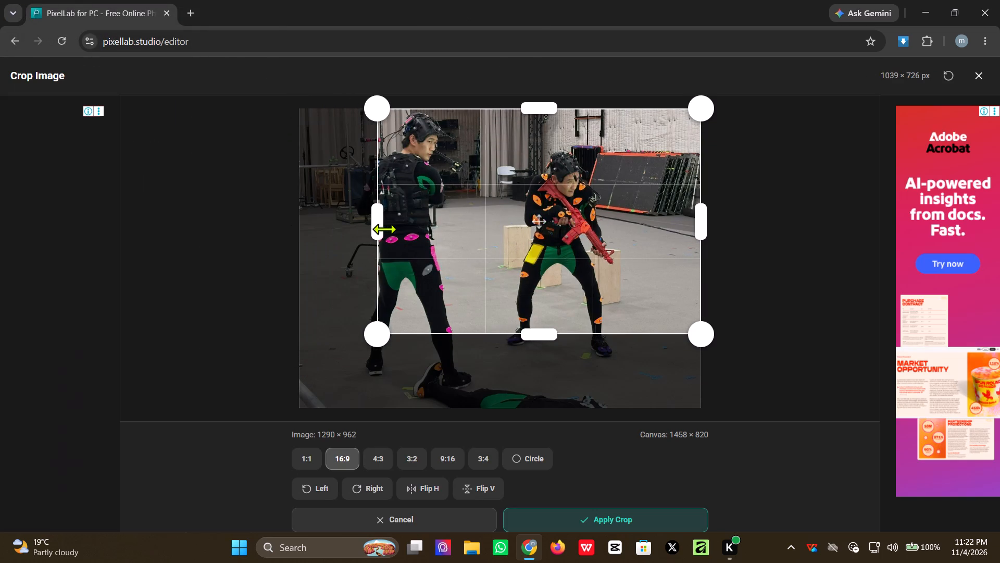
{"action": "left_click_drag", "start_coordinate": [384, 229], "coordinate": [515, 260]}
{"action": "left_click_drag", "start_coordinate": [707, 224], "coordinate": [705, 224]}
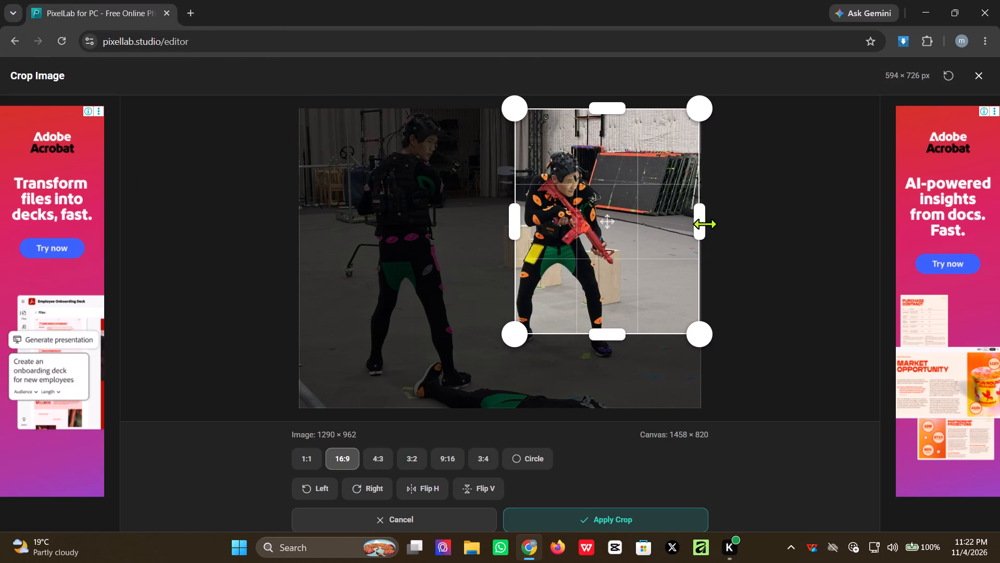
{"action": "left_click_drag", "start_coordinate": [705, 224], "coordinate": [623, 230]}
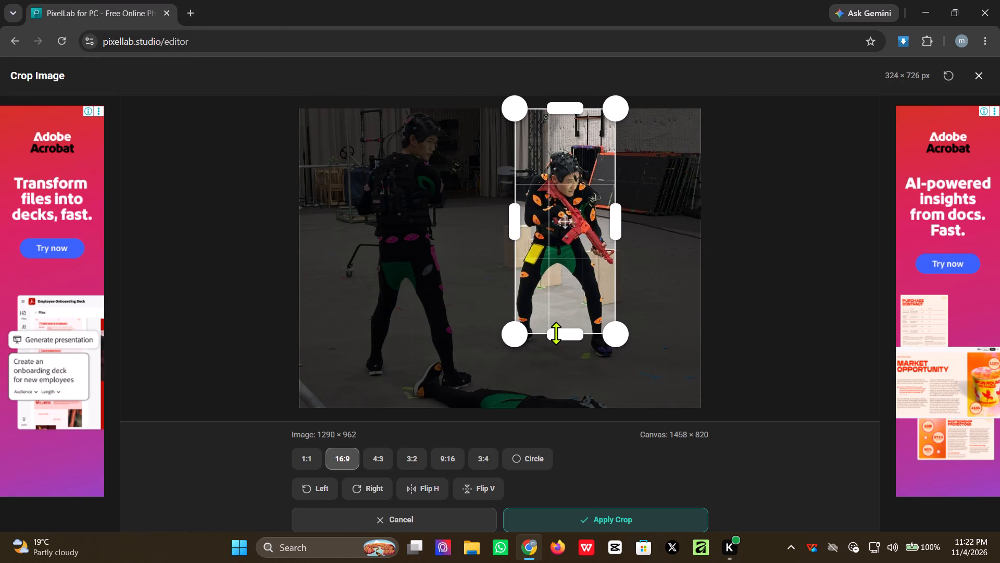
Crop the motion-capture photo tightly around the full figure holding the red rifle and add it as a layer.
{"action": "left_click", "coordinate": [342, 454]}
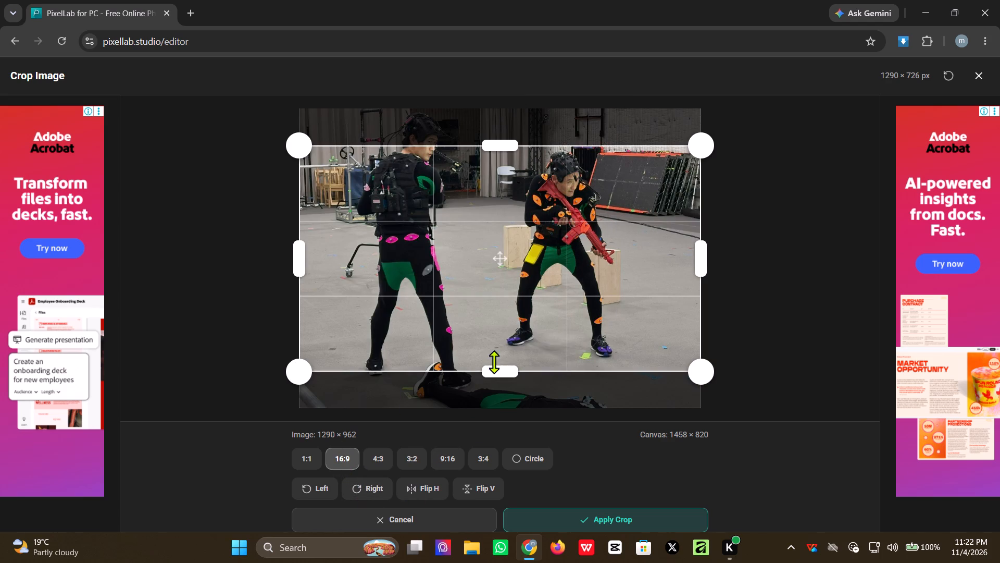
{"action": "left_click_drag", "start_coordinate": [294, 263], "coordinate": [472, 281]}
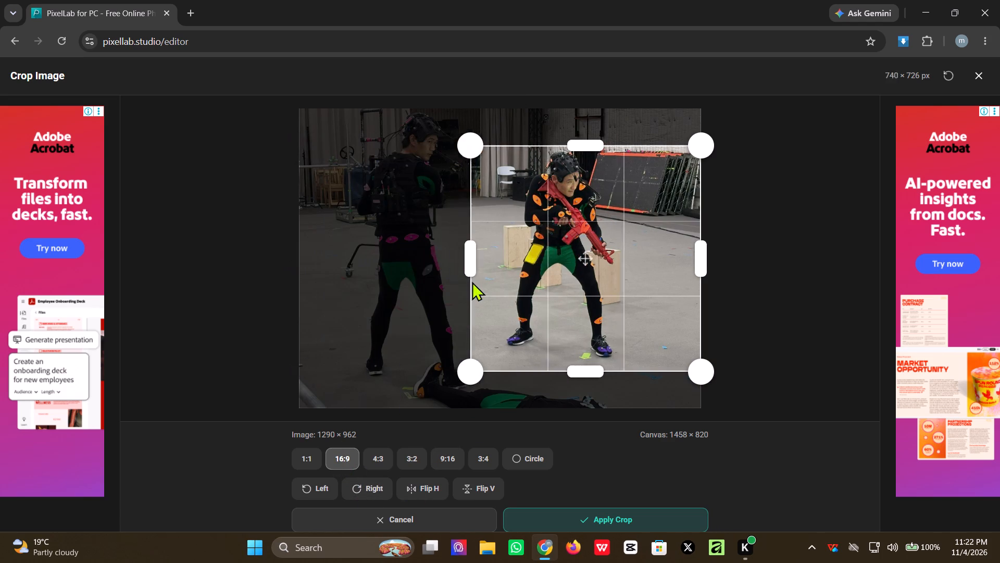
{"action": "left_click_drag", "start_coordinate": [472, 281], "coordinate": [516, 287]}
{"action": "left_click_drag", "start_coordinate": [610, 295], "coordinate": [590, 279]}
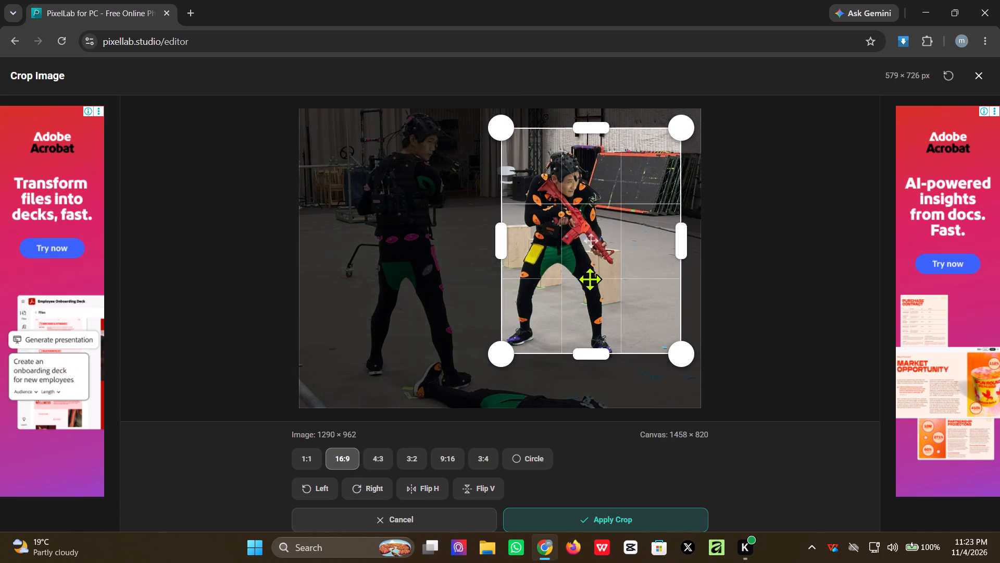
{"action": "left_click_drag", "start_coordinate": [590, 279], "coordinate": [586, 284]}
{"action": "left_click_drag", "start_coordinate": [677, 249], "coordinate": [630, 244]}
{"action": "left_click", "coordinate": [641, 513]}
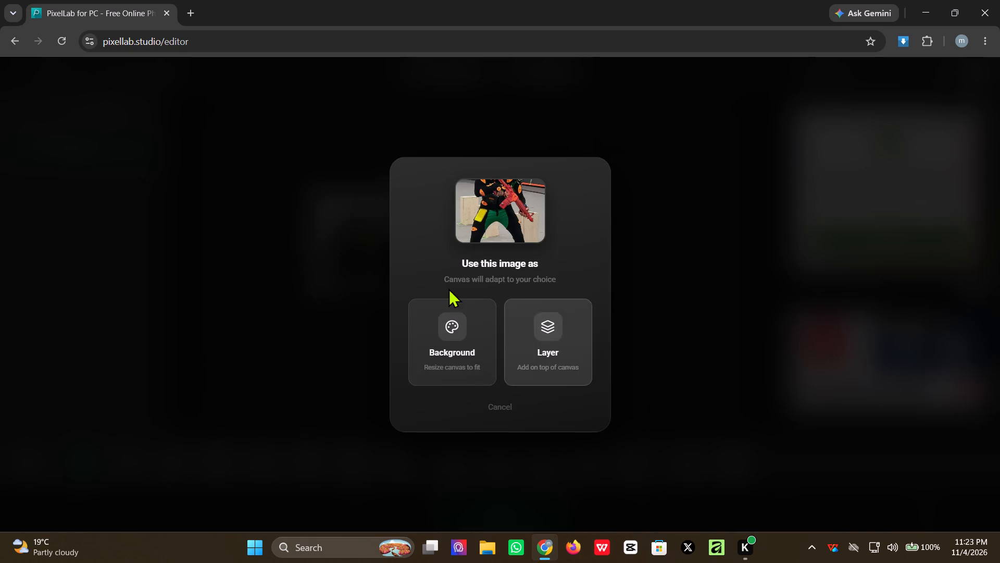
{"action": "left_click", "coordinate": [521, 327]}
Enlarge the rifle-holder photo layer to the canvas's full height and place it against the canvas's right edge.
{"action": "left_click_drag", "start_coordinate": [474, 257], "coordinate": [512, 267]}
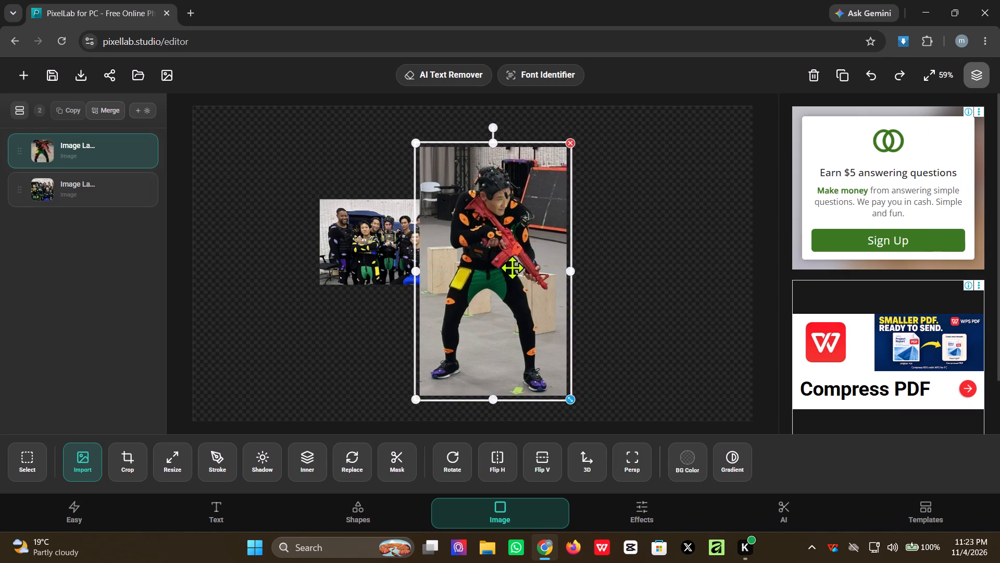
{"action": "left_click_drag", "start_coordinate": [512, 267], "coordinate": [578, 235]}
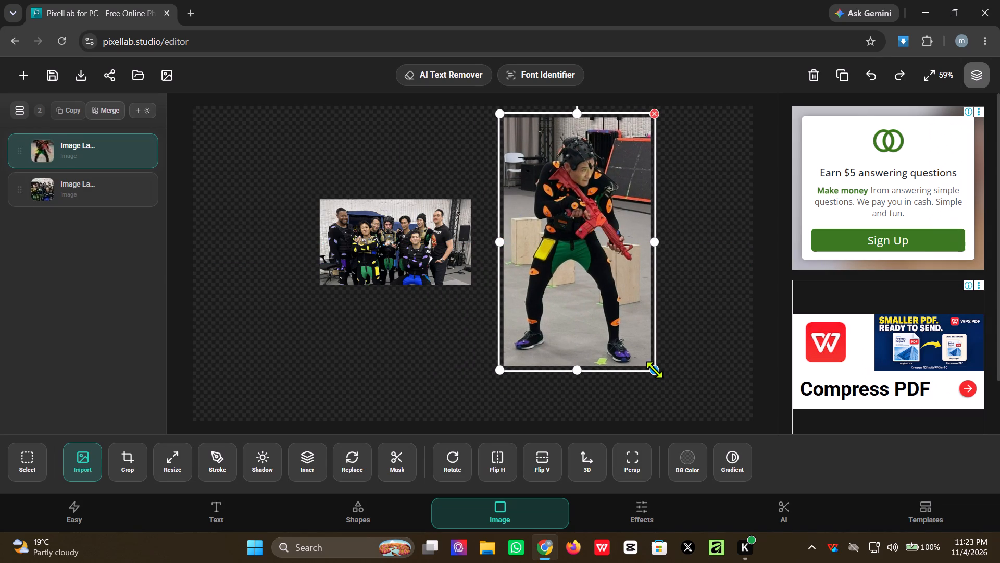
{"action": "left_click_drag", "start_coordinate": [654, 369], "coordinate": [701, 406]}
{"action": "left_click_drag", "start_coordinate": [614, 353], "coordinate": [610, 345]}
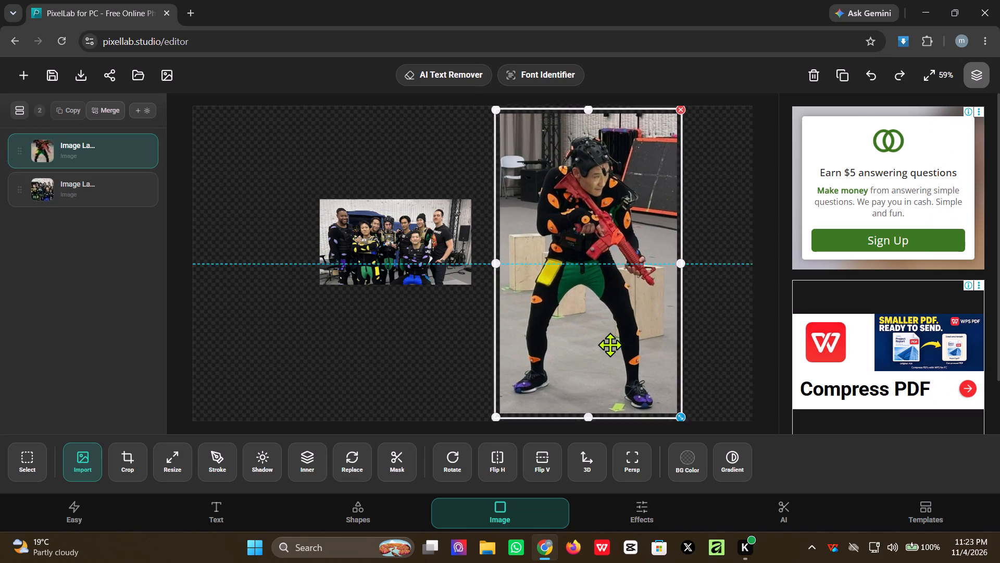
{"action": "left_click_drag", "start_coordinate": [610, 345], "coordinate": [651, 327]}
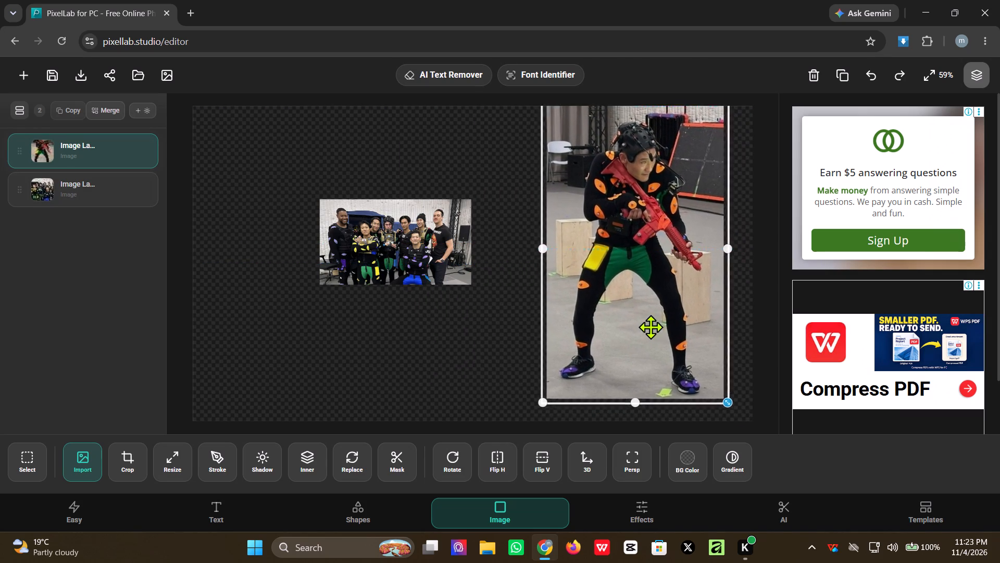
{"action": "left_click_drag", "start_coordinate": [651, 327], "coordinate": [635, 306]}
{"action": "left_click_drag", "start_coordinate": [703, 373], "coordinate": [722, 396]}
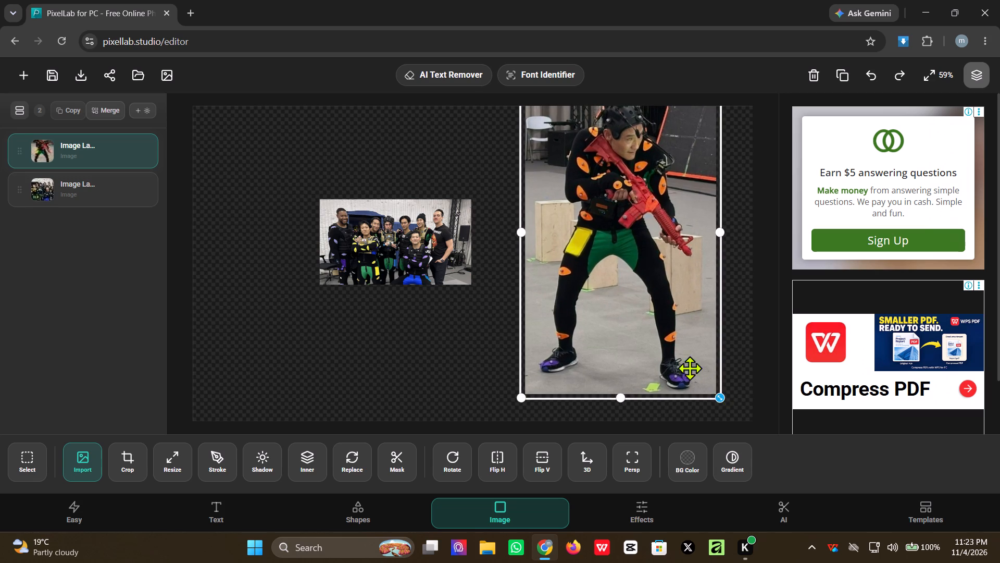
{"action": "left_click_drag", "start_coordinate": [622, 313], "coordinate": [658, 338]}
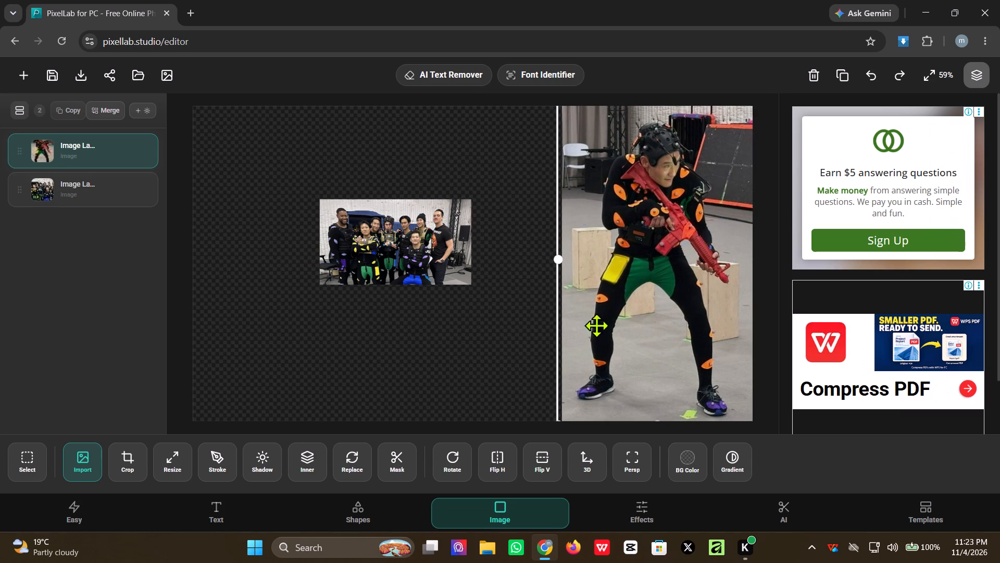
Enlarge the squad group photo layer to nearly the canvas's height and shift it partly off the canvas's upper-left corner.
{"action": "left_click", "coordinate": [422, 262]}
{"action": "left_click_drag", "start_coordinate": [416, 253], "coordinate": [332, 203]}
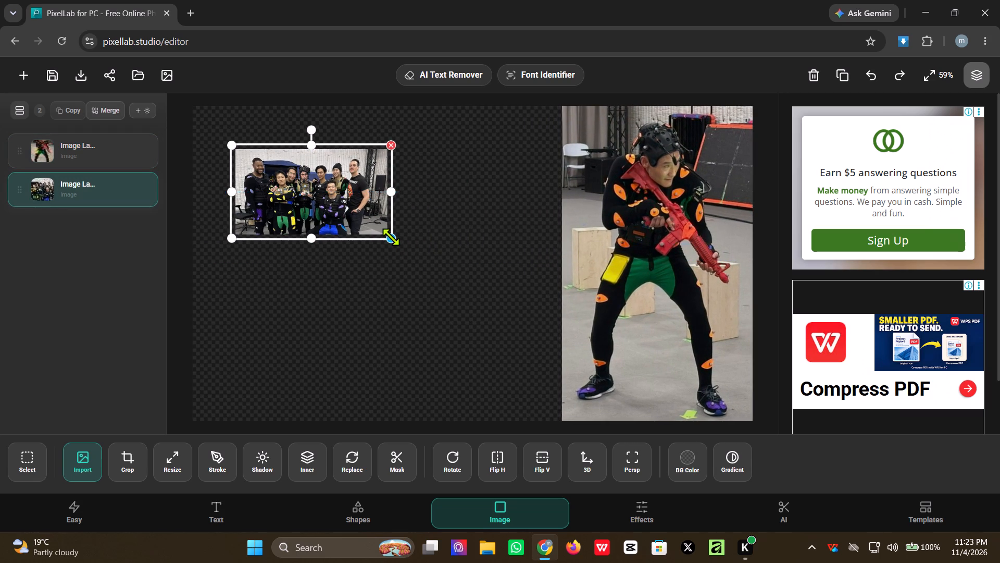
{"action": "left_click_drag", "start_coordinate": [391, 237], "coordinate": [676, 517]}
{"action": "left_click_drag", "start_coordinate": [423, 304], "coordinate": [413, 290]}
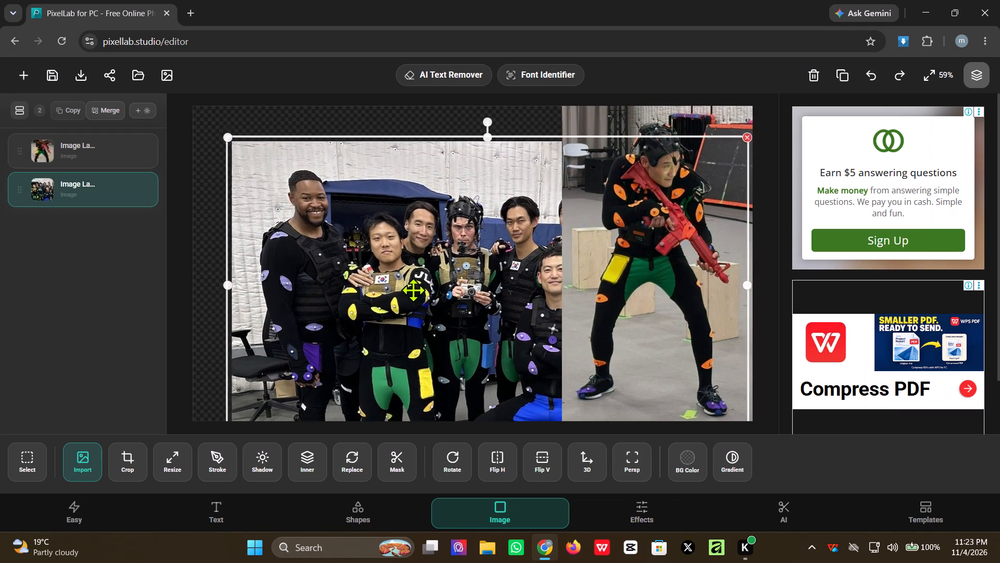
{"action": "left_click_drag", "start_coordinate": [413, 290], "coordinate": [376, 277]}
{"action": "left_click_drag", "start_coordinate": [375, 267], "coordinate": [274, 244]}
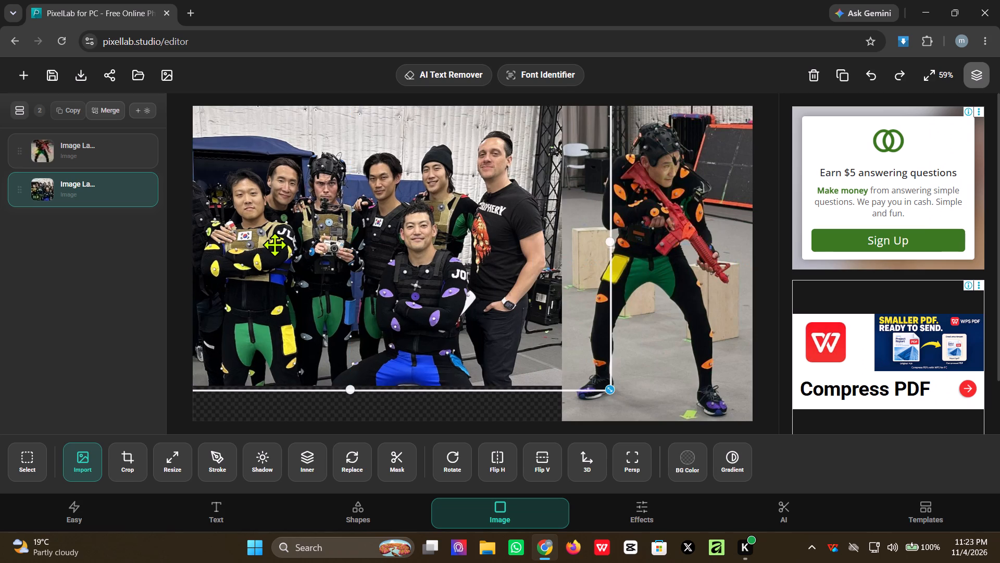
{"action": "left_click_drag", "start_coordinate": [274, 244], "coordinate": [333, 227]}
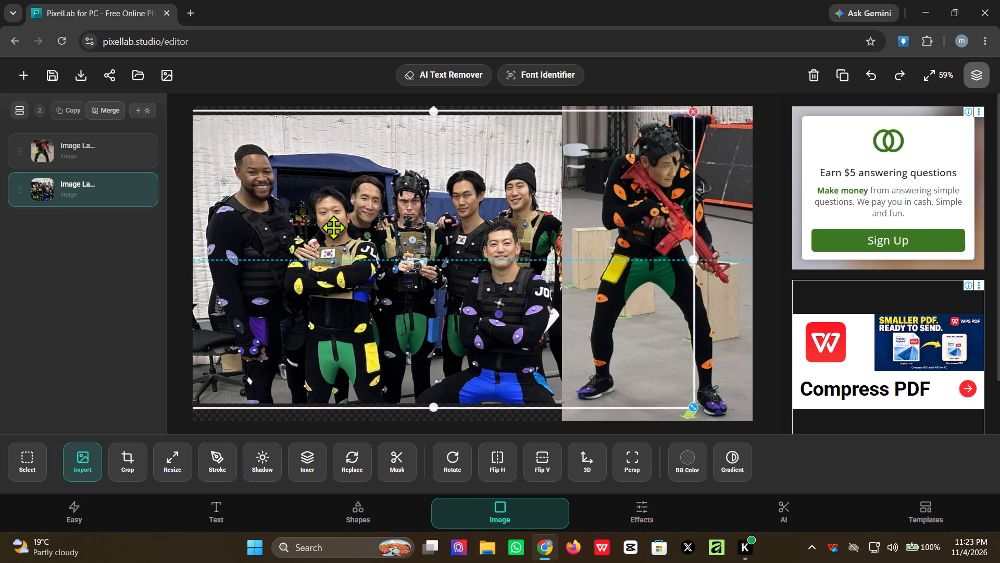
{"action": "left_click_drag", "start_coordinate": [333, 227], "coordinate": [167, 68]}
{"action": "left_click_drag", "start_coordinate": [494, 204], "coordinate": [506, 226]}
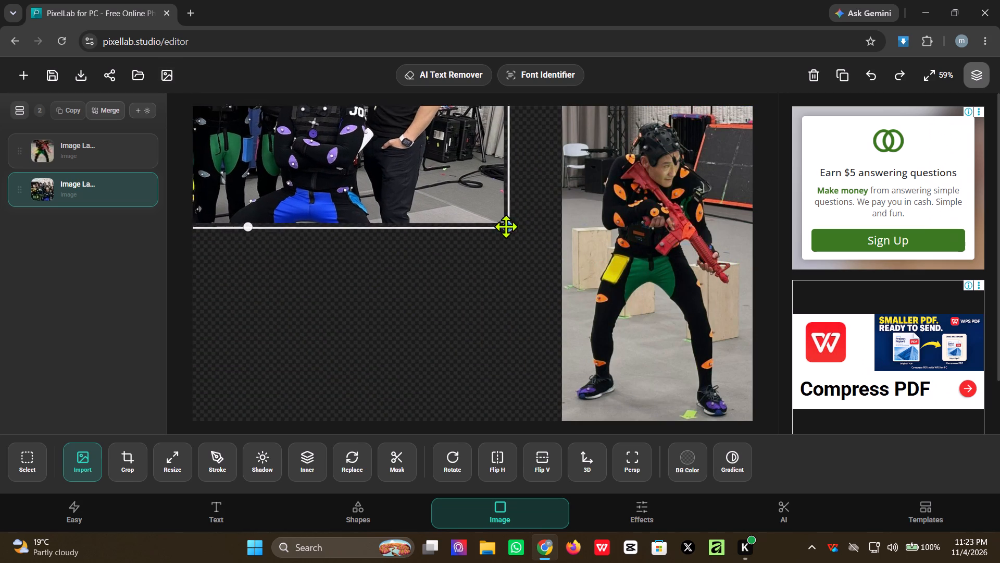
{"action": "left_click_drag", "start_coordinate": [506, 226], "coordinate": [515, 244]}
Shift the rifle-holder photo layer slightly further right to leave more room for the group photo.
{"action": "left_click_drag", "start_coordinate": [634, 268], "coordinate": [646, 269]}
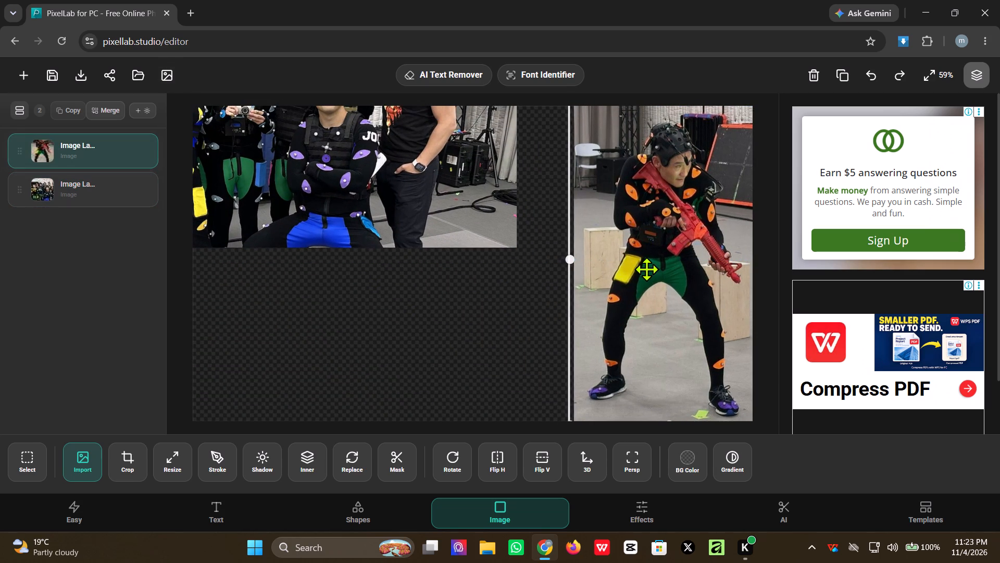
{"action": "left_click_drag", "start_coordinate": [646, 269], "coordinate": [651, 272]}
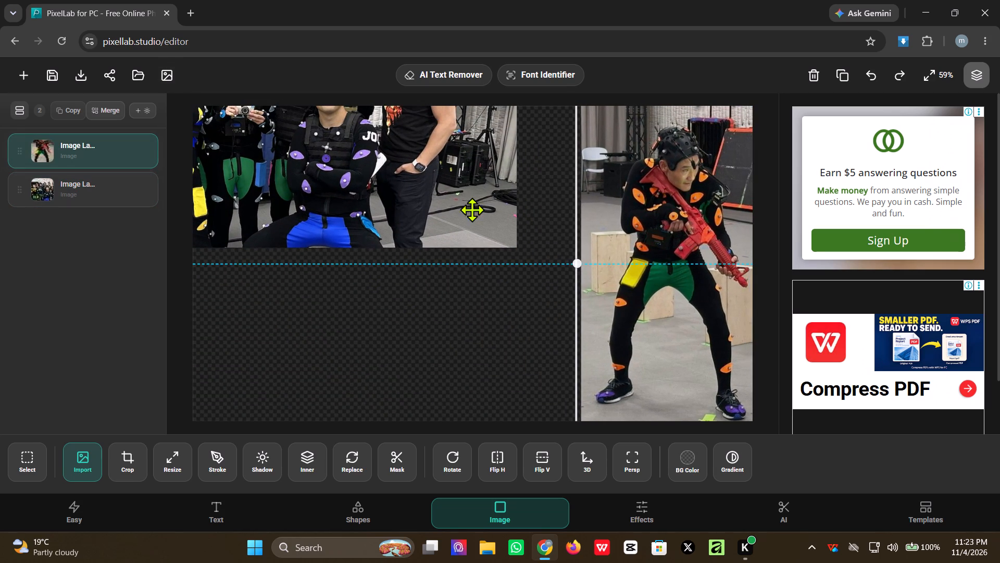
Enlarge the group photo layer further and position it to fill the canvas's full height beside the rifle-holder photo.
{"action": "left_click_drag", "start_coordinate": [433, 197], "coordinate": [578, 355]}
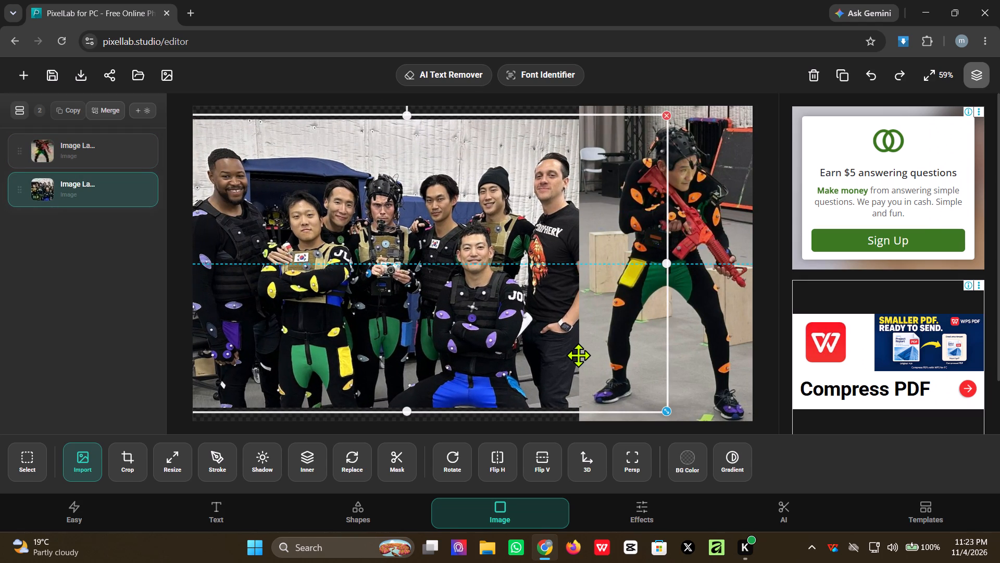
{"action": "left_click_drag", "start_coordinate": [578, 355], "coordinate": [332, 222]}
{"action": "left_click_drag", "start_coordinate": [419, 274], "coordinate": [460, 316]}
{"action": "left_click_drag", "start_coordinate": [357, 216], "coordinate": [617, 333]}
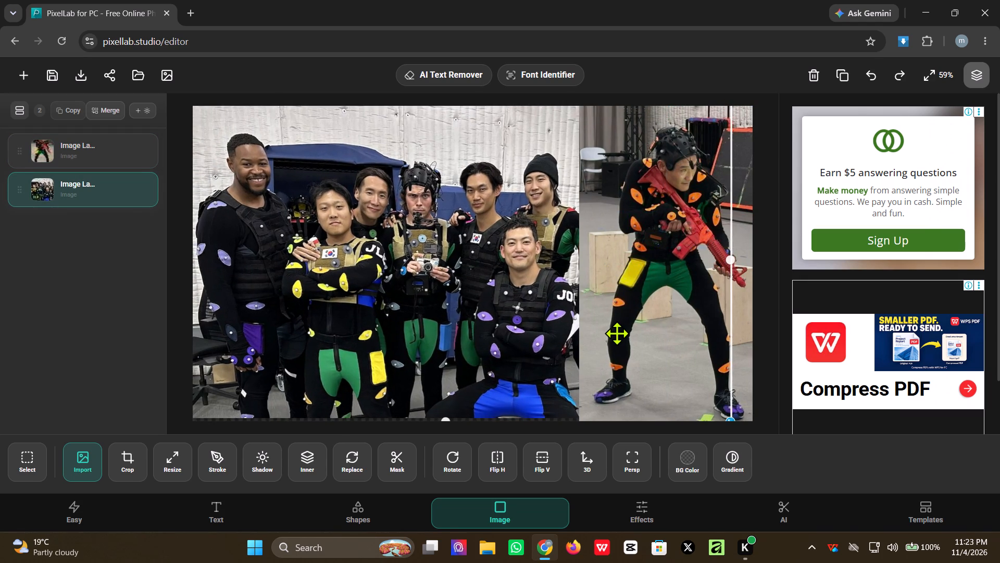
{"action": "left_click_drag", "start_coordinate": [617, 333], "coordinate": [384, 222]}
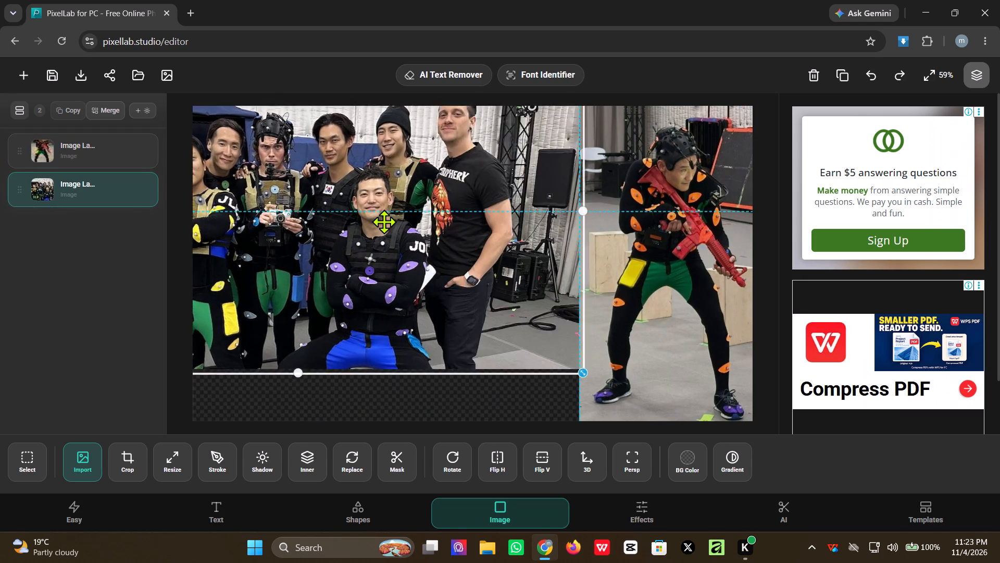
{"action": "left_click_drag", "start_coordinate": [384, 222], "coordinate": [326, 163]}
{"action": "left_click_drag", "start_coordinate": [437, 251], "coordinate": [452, 269]}
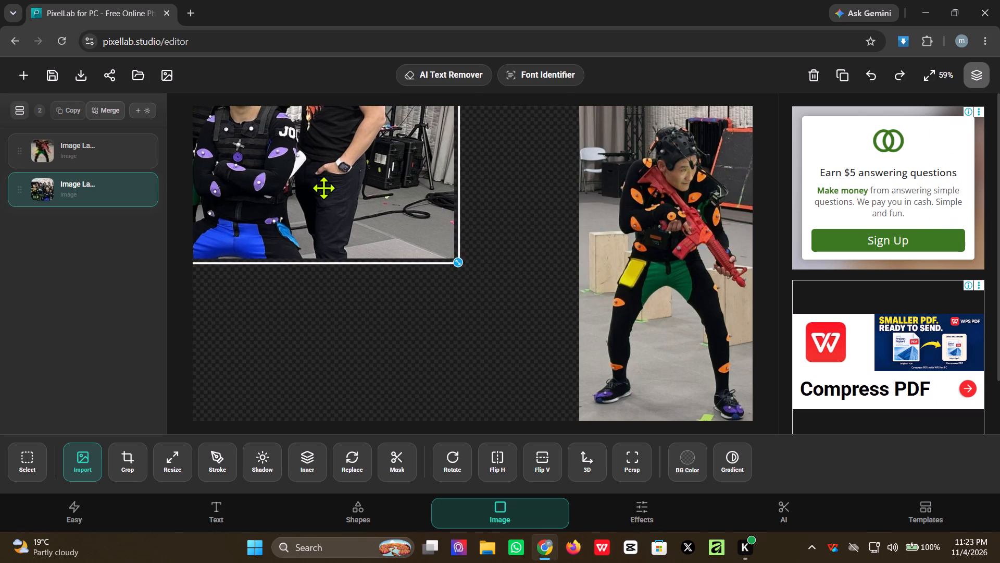
{"action": "left_click_drag", "start_coordinate": [328, 191], "coordinate": [609, 366]}
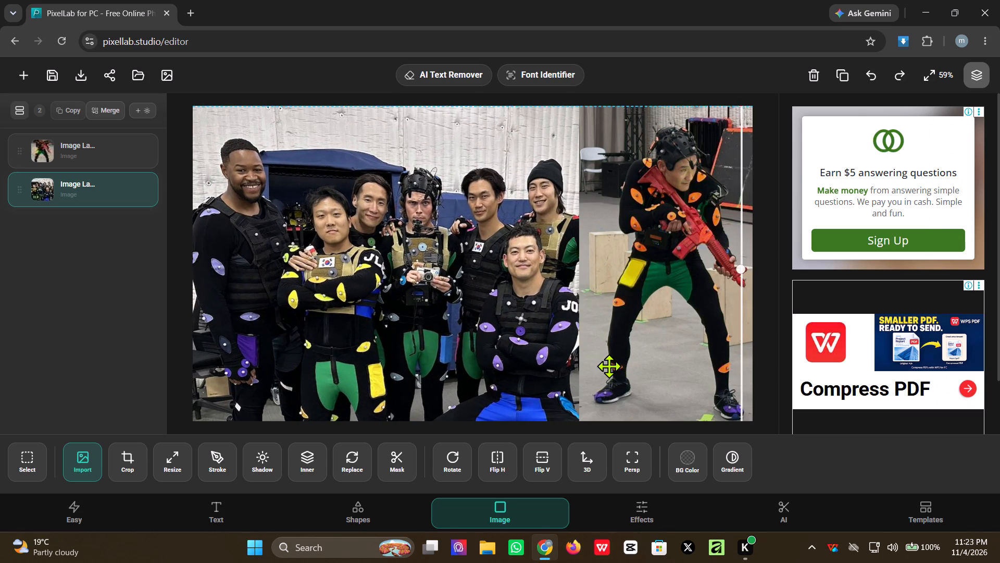
{"action": "left_click_drag", "start_coordinate": [609, 366], "coordinate": [606, 366]}
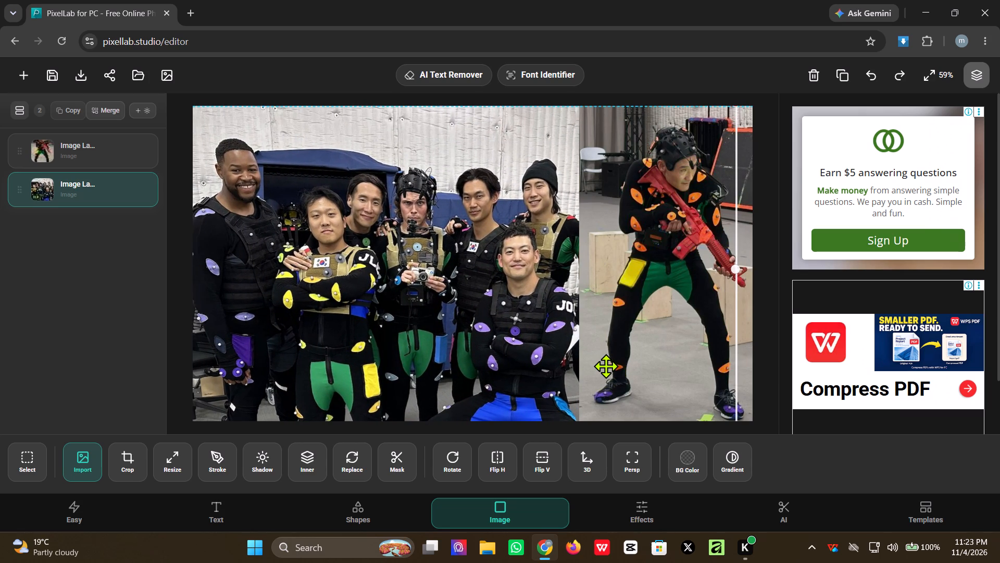
{"action": "left_click_drag", "start_coordinate": [606, 366], "coordinate": [606, 365]}
{"action": "left_click_drag", "start_coordinate": [453, 328], "coordinate": [449, 311]}
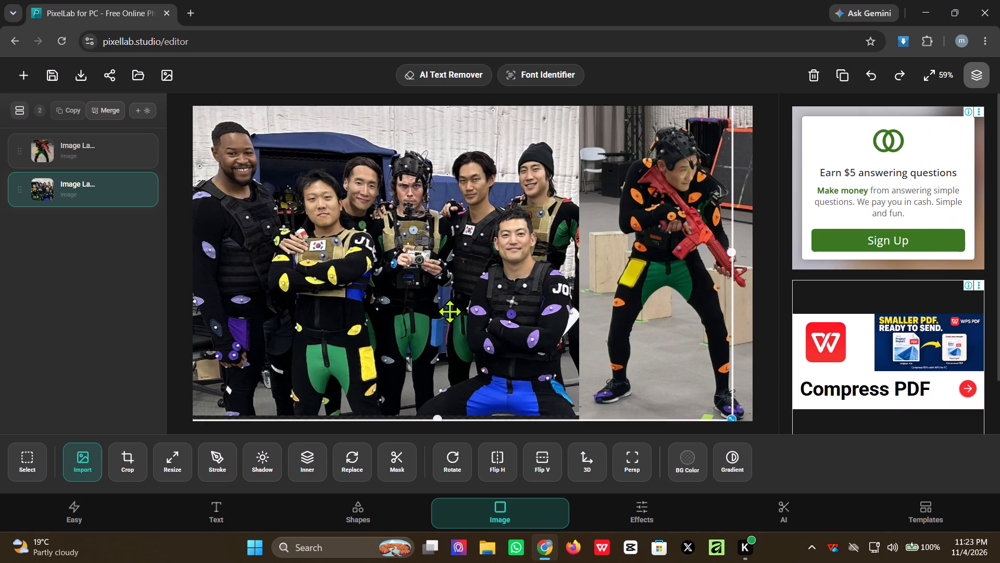
{"action": "left_click_drag", "start_coordinate": [449, 311], "coordinate": [449, 315]}
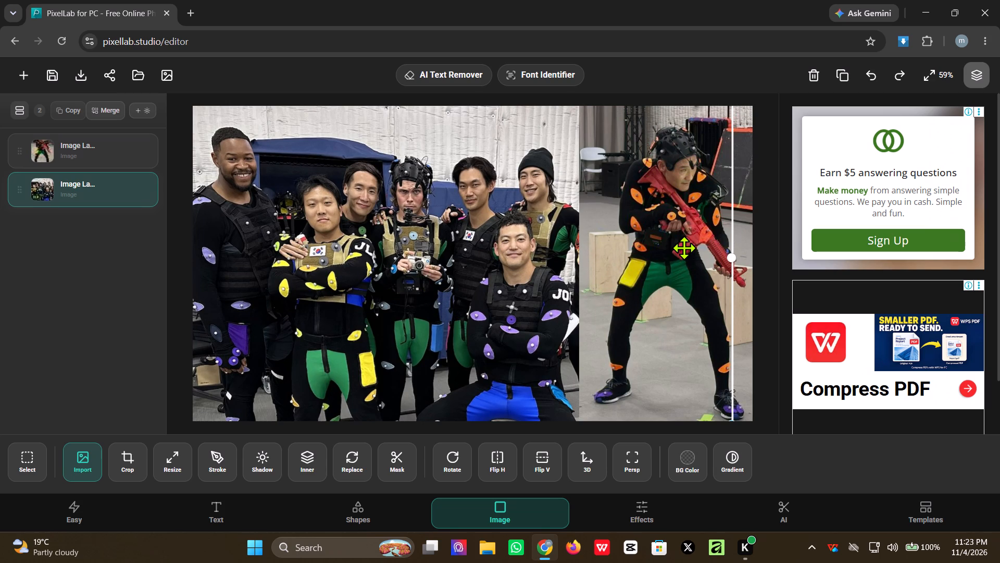
{"action": "left_click", "coordinate": [684, 248]}
{"action": "left_click", "coordinate": [394, 225]}
Add a new text layer and move it to the upper left of the canvas, over the group photo.
{"action": "left_click", "coordinate": [211, 510]}
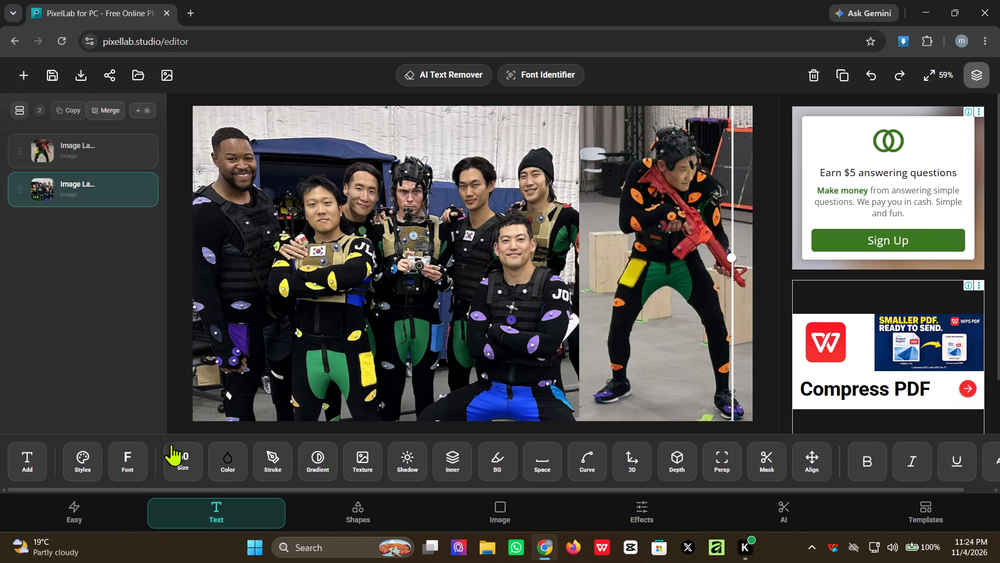
{"action": "left_click", "coordinate": [25, 451]}
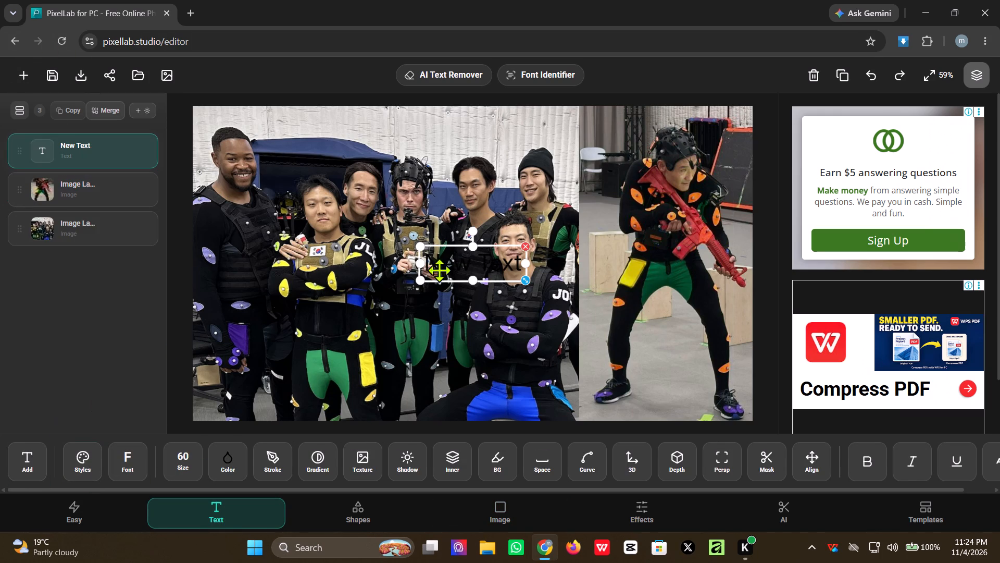
{"action": "left_click_drag", "start_coordinate": [454, 266], "coordinate": [290, 144]}
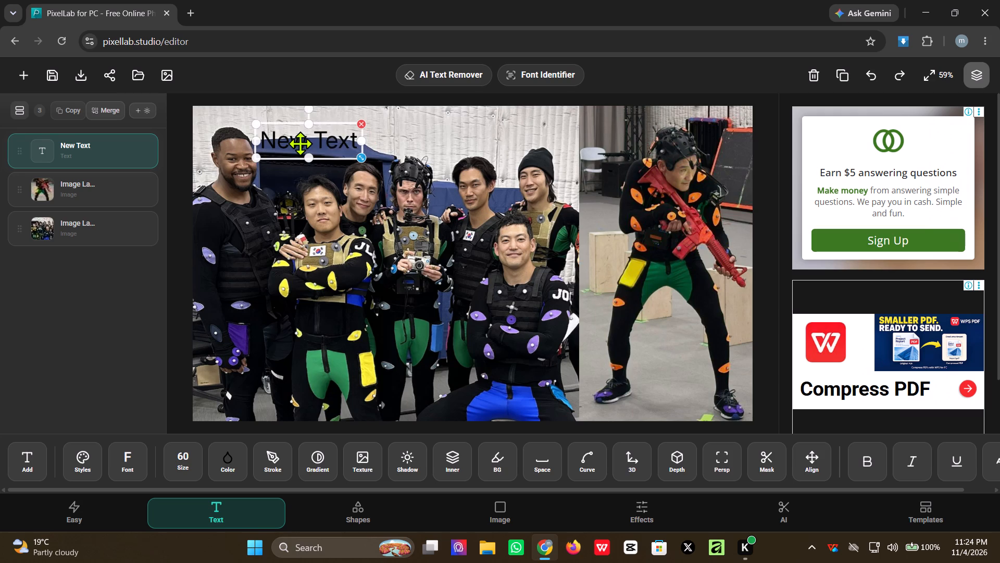
Nudge the group photo layer slightly left and up behind the rifle-holder photo.
{"action": "left_click_drag", "start_coordinate": [369, 141], "coordinate": [373, 146]}
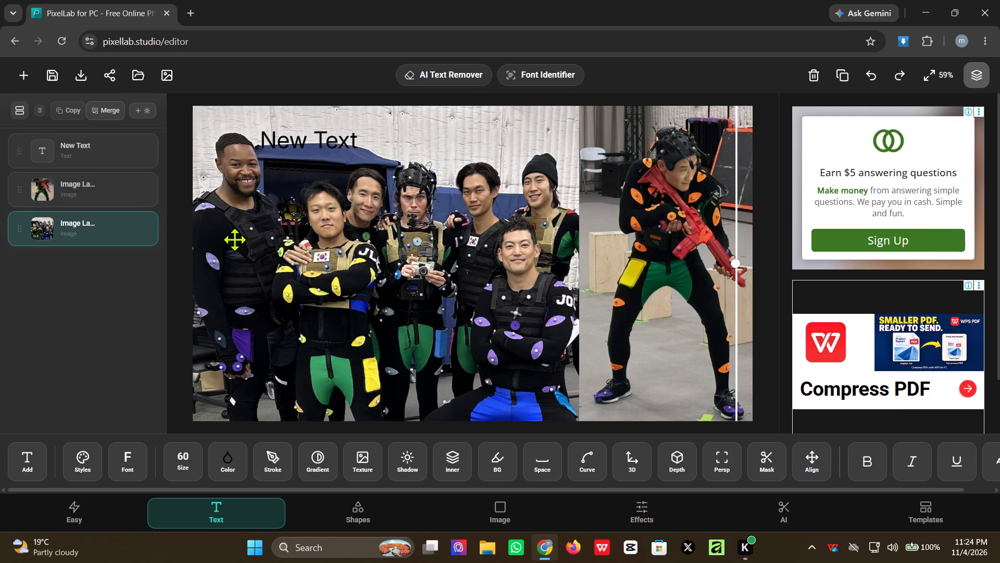
{"action": "left_click_drag", "start_coordinate": [370, 218], "coordinate": [358, 209]}
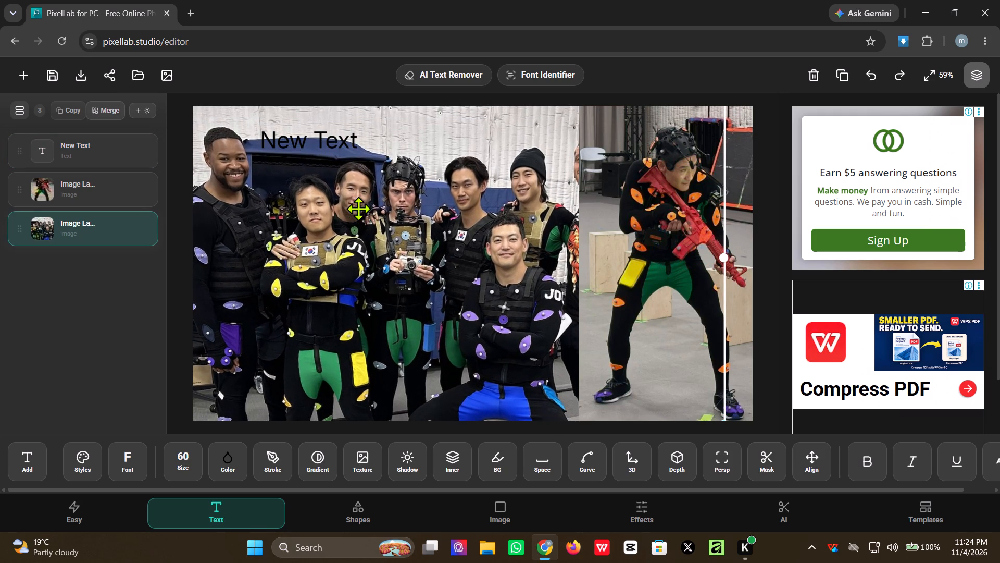
Stretch the New Text layer horizontally to about twice its width and position it along the top of the group photo.
{"action": "left_click", "coordinate": [320, 145]}
{"action": "left_click_drag", "start_coordinate": [310, 140], "coordinate": [308, 156]}
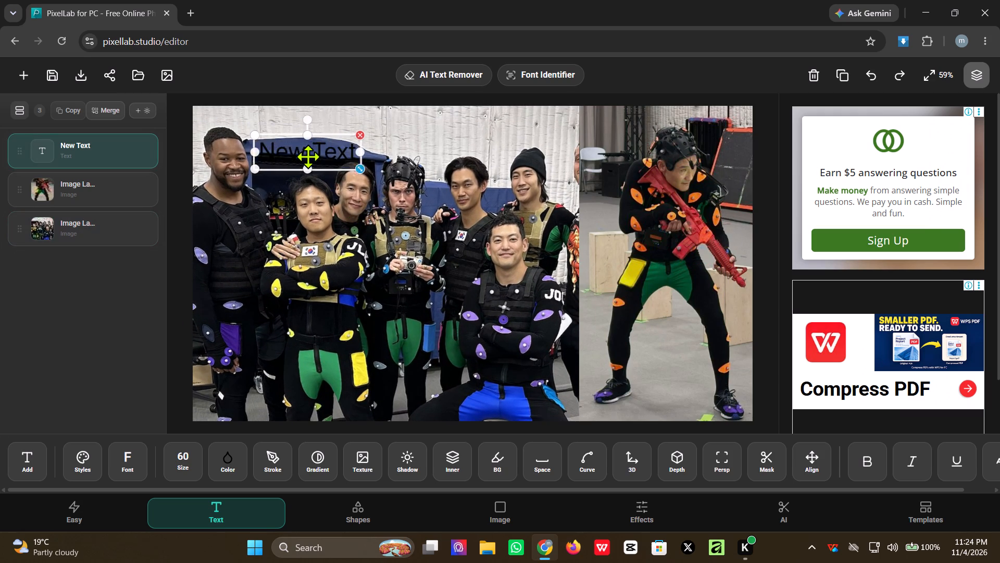
{"action": "left_click_drag", "start_coordinate": [308, 156], "coordinate": [316, 169]}
{"action": "left_click_drag", "start_coordinate": [370, 168], "coordinate": [388, 167]}
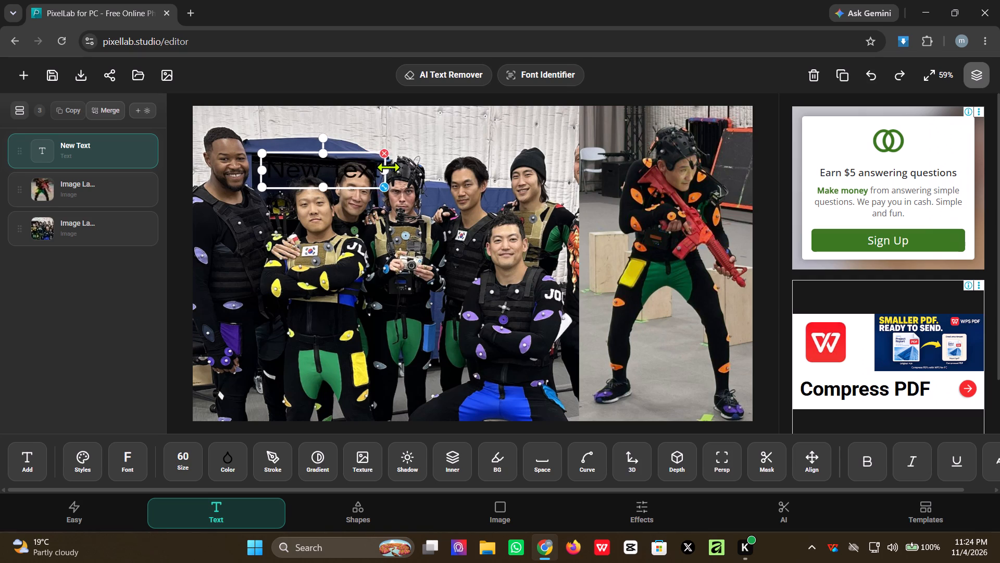
{"action": "left_click_drag", "start_coordinate": [388, 167], "coordinate": [530, 176]}
{"action": "left_click_drag", "start_coordinate": [387, 176], "coordinate": [376, 155]}
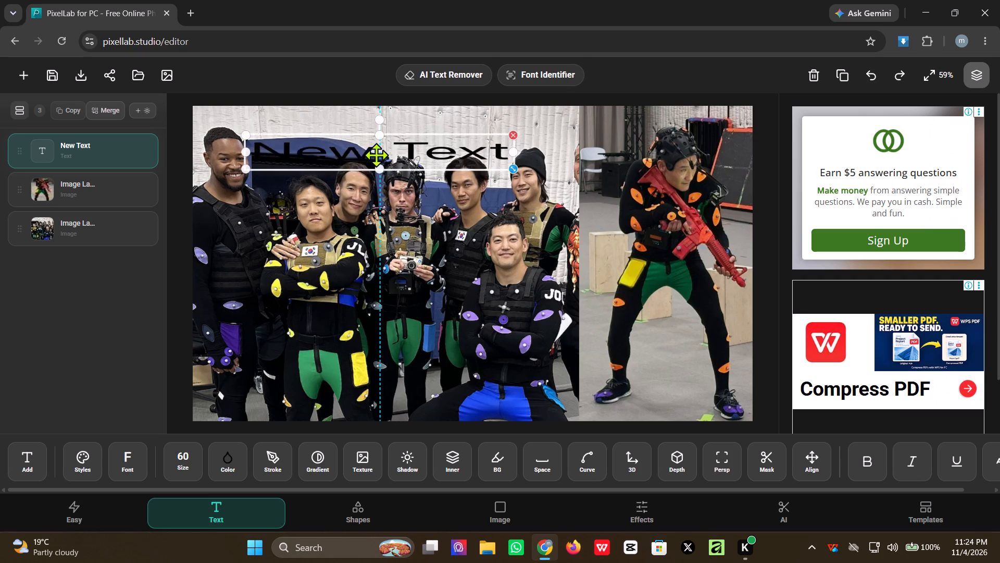
{"action": "left_click_drag", "start_coordinate": [376, 155], "coordinate": [370, 144]}
Replace the placeholder wording of the text layer with "SIERRA 1".
{"action": "left_click", "coordinate": [342, 141]}
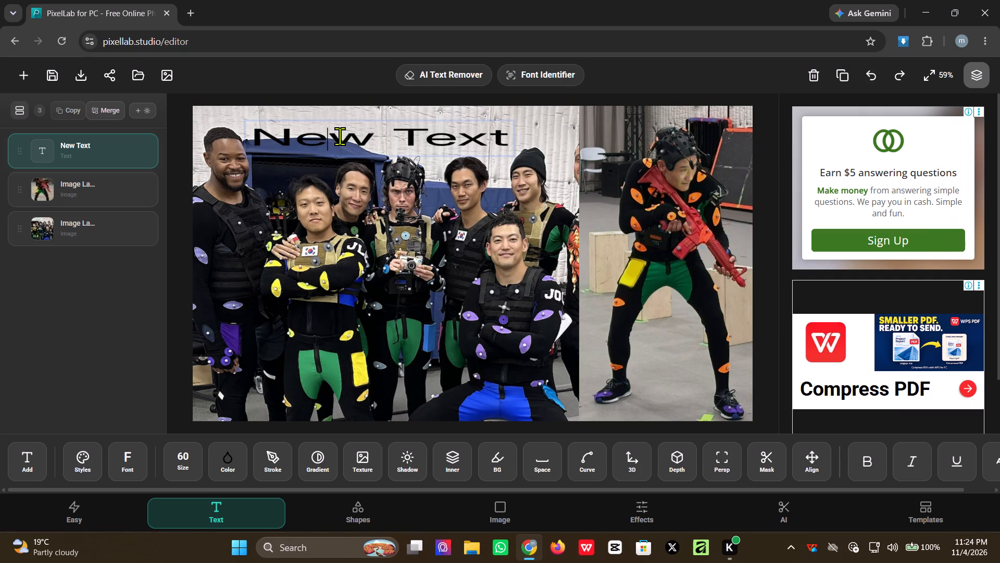
{"action": "key", "text": "BackSpace"}
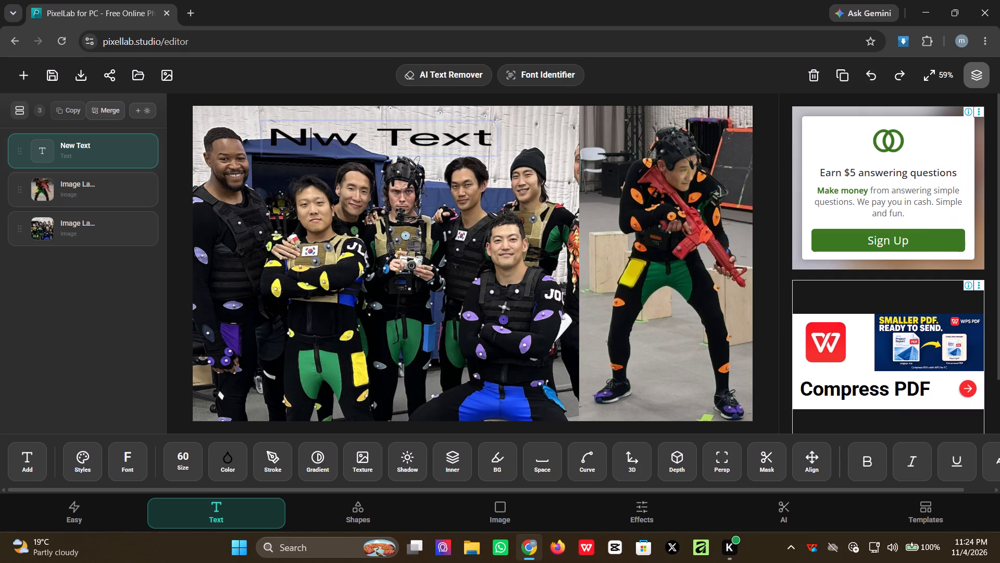
{"action": "key", "text": "BackSpace"}
{"action": "key", "text": "BackSpace"}
{"action": "key", "text": "BackSpace"}
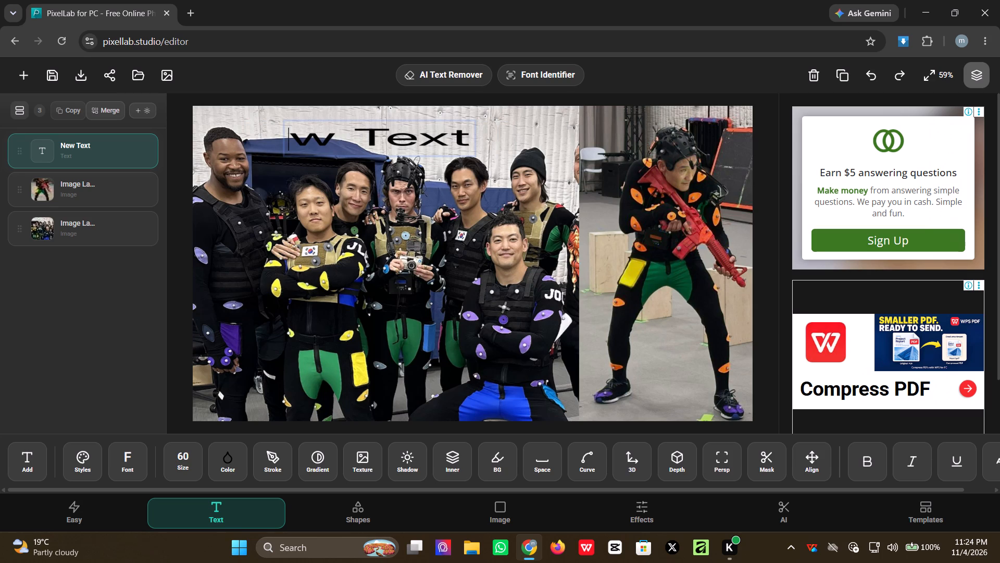
{"action": "left_click", "coordinate": [467, 136]}
{"action": "key", "text": "BackSpace"}
{"action": "key", "text": "BackSpace"}
{"action": "key", "text": "BackSpace"}
{"action": "key", "text": "BackSpace"}
{"action": "key", "text": "BackSpace"}
{"action": "key", "text": "BackSpace"}
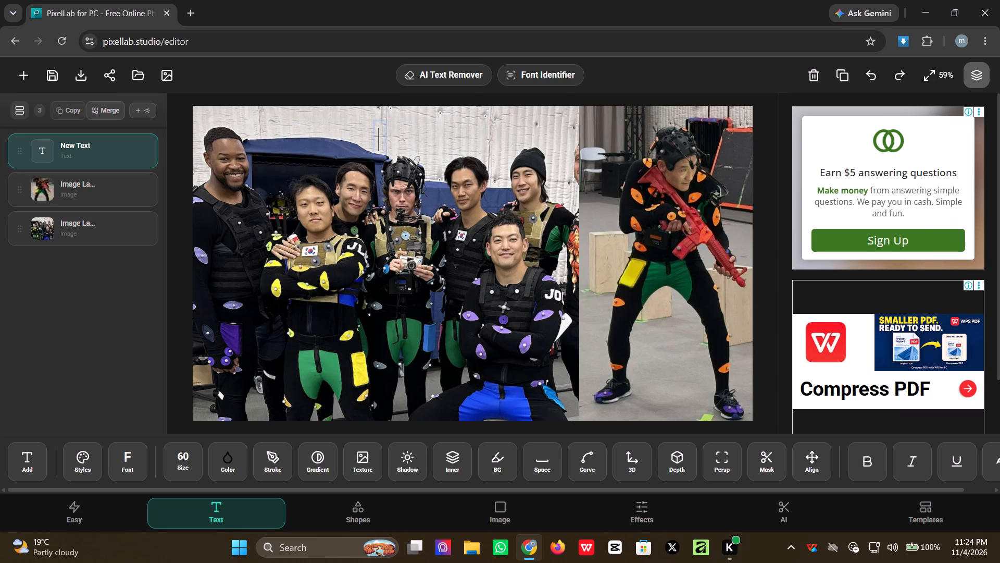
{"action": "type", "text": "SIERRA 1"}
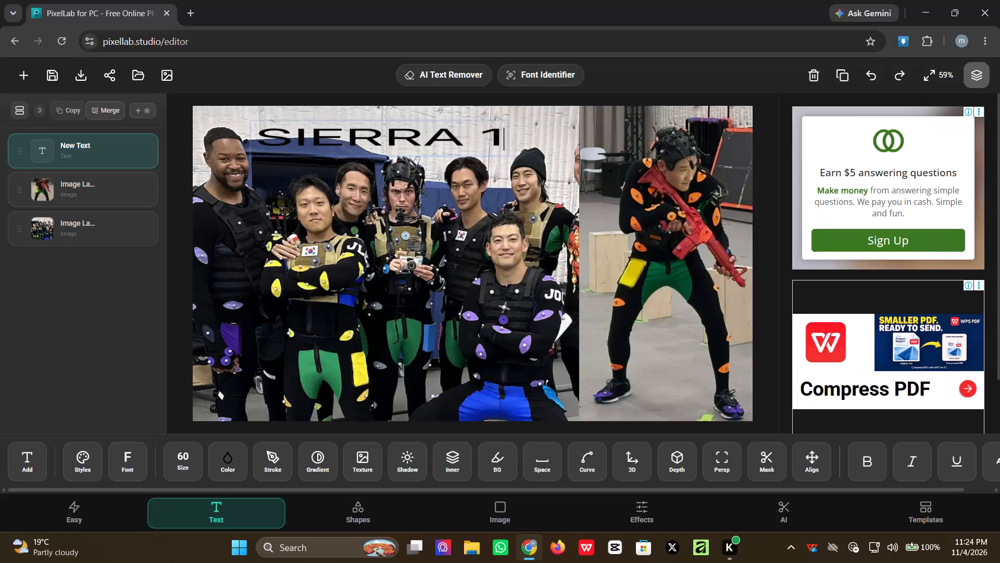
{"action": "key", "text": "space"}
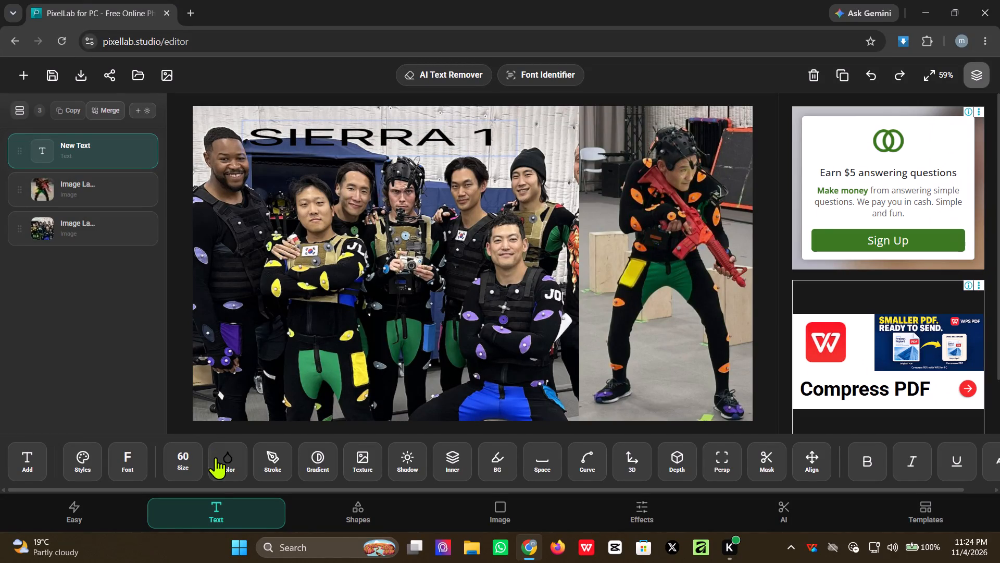
Set the SIERRA 1 text's size to 20.
{"action": "left_click", "coordinate": [190, 454]}
{"action": "left_click_drag", "start_coordinate": [381, 440], "coordinate": [365, 435]}
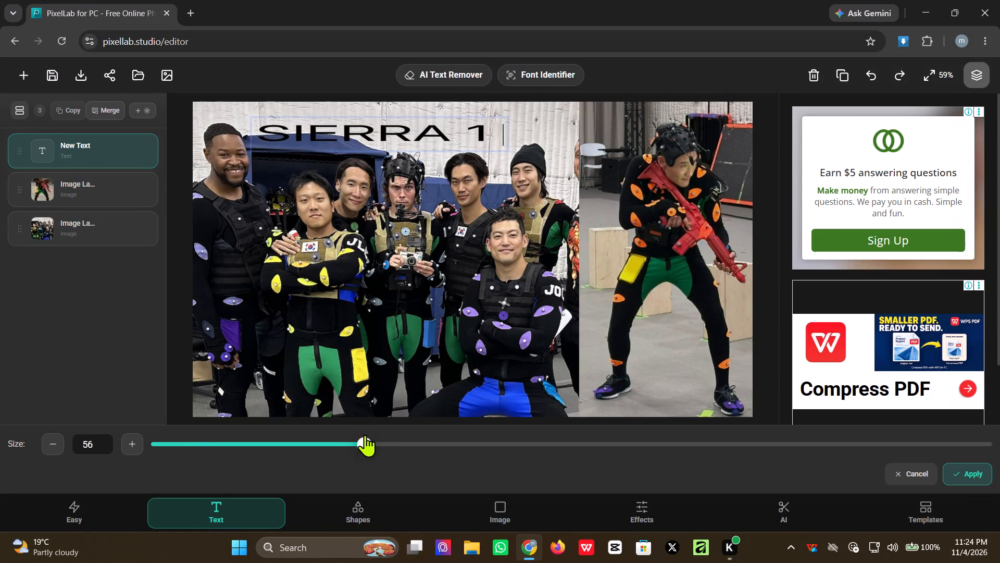
{"action": "left_click_drag", "start_coordinate": [365, 435], "coordinate": [194, 450]}
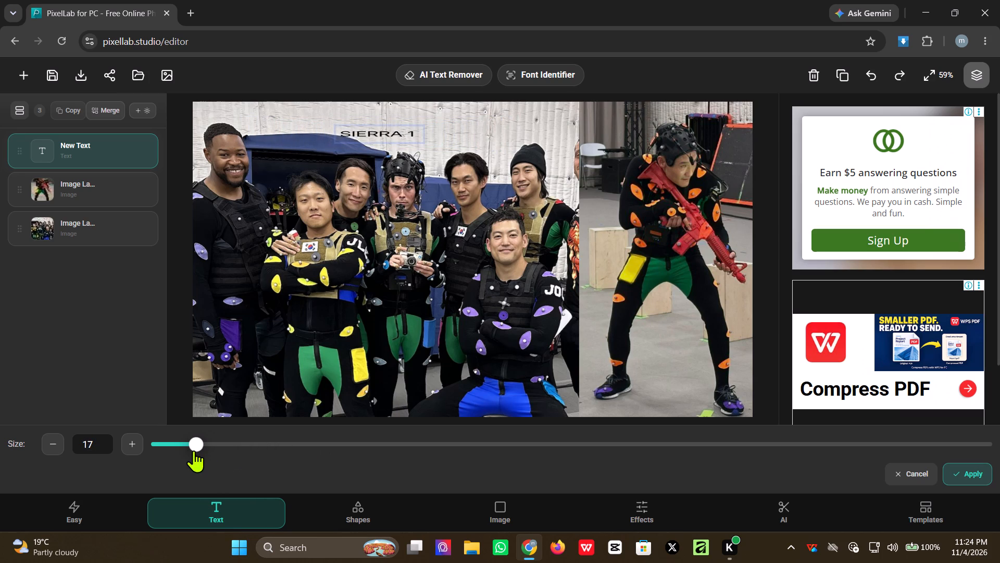
{"action": "left_click_drag", "start_coordinate": [194, 450], "coordinate": [207, 452]}
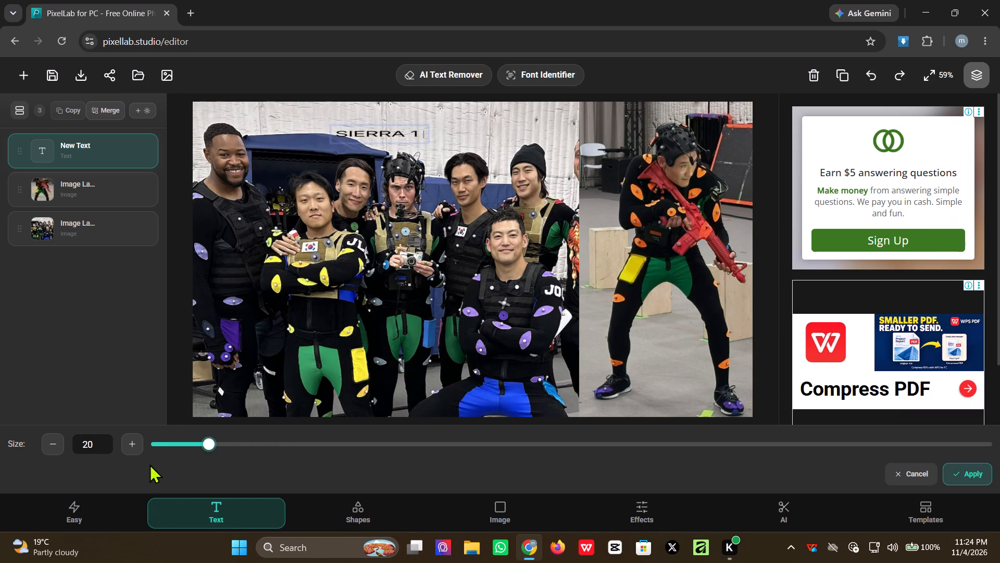
{"action": "left_click", "coordinate": [100, 515]}
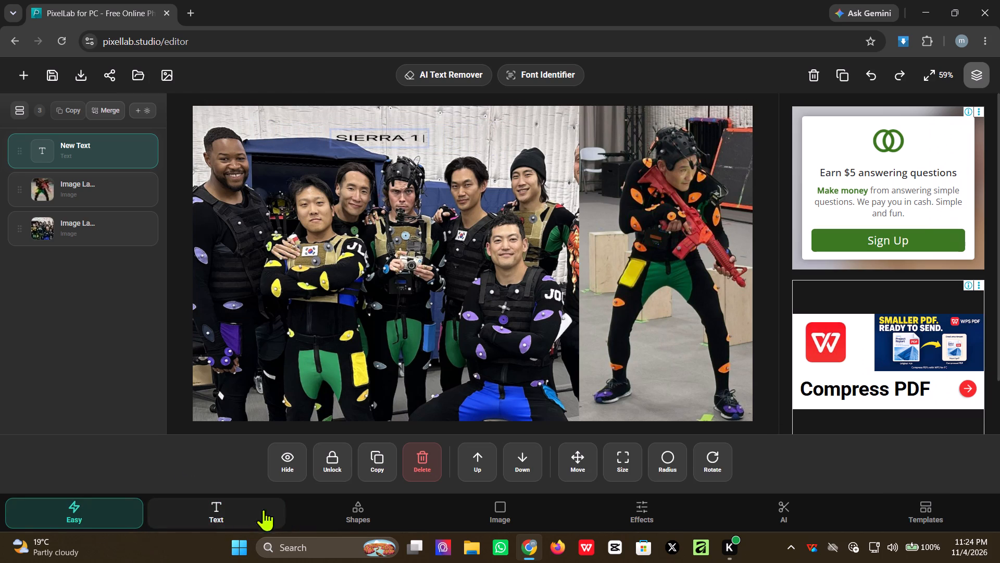
Color the SIERRA 1 text green (#22C55E).
{"action": "left_click", "coordinate": [232, 511]}
{"action": "left_click", "coordinate": [402, 146]}
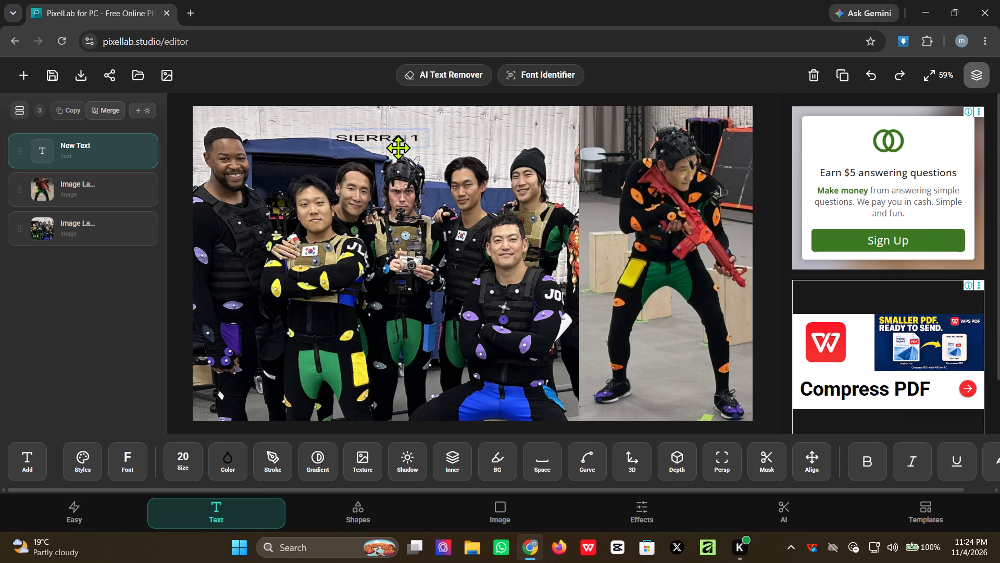
{"action": "left_click", "coordinate": [226, 461]}
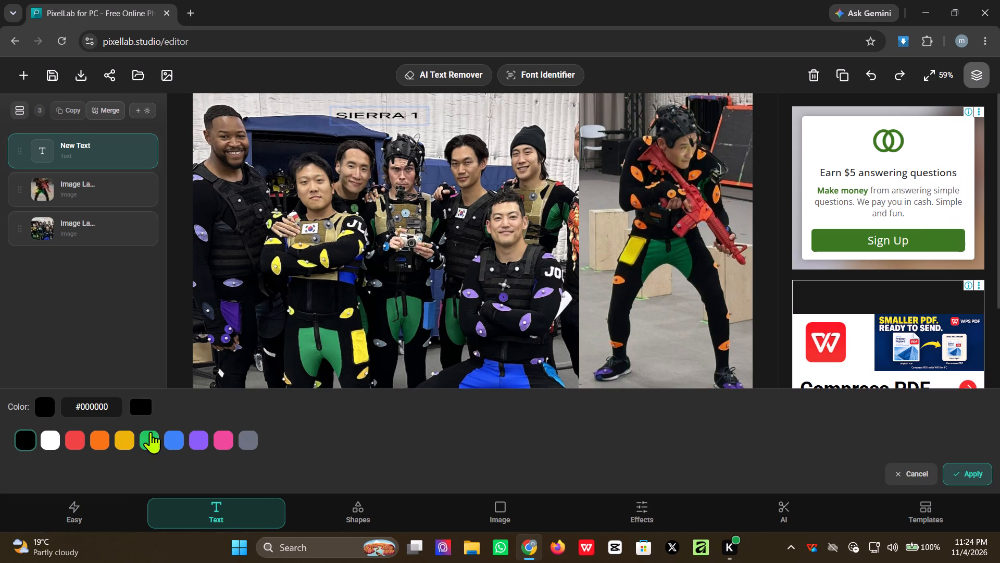
{"action": "left_click", "coordinate": [74, 442]}
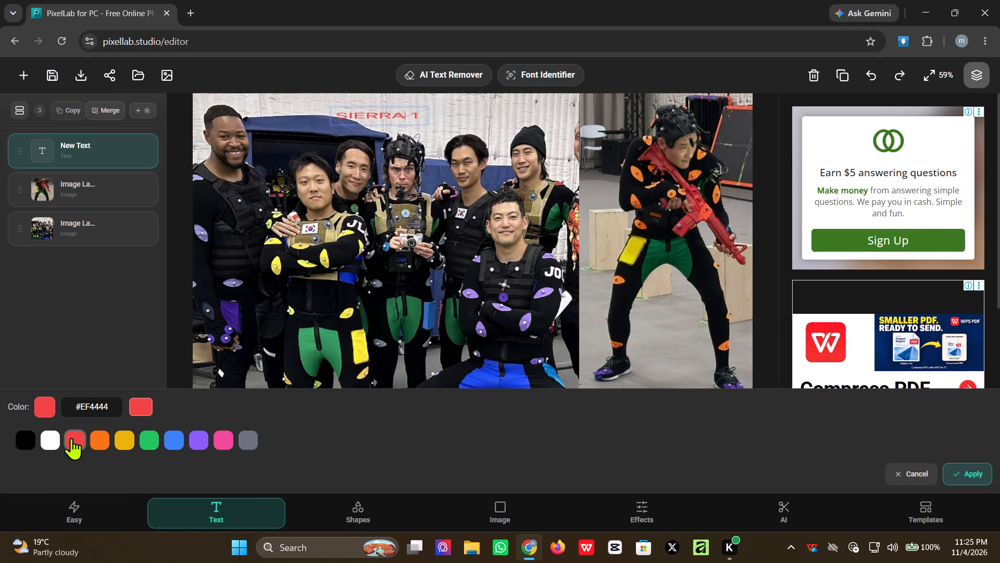
{"action": "left_click", "coordinate": [78, 437]}
{"action": "left_click", "coordinate": [149, 434]}
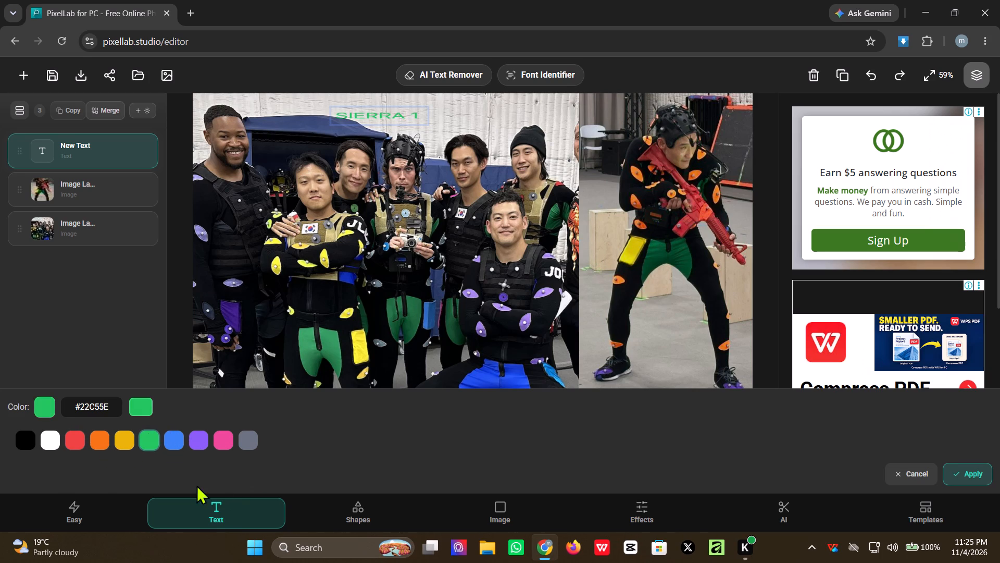
{"action": "left_click", "coordinate": [105, 514]}
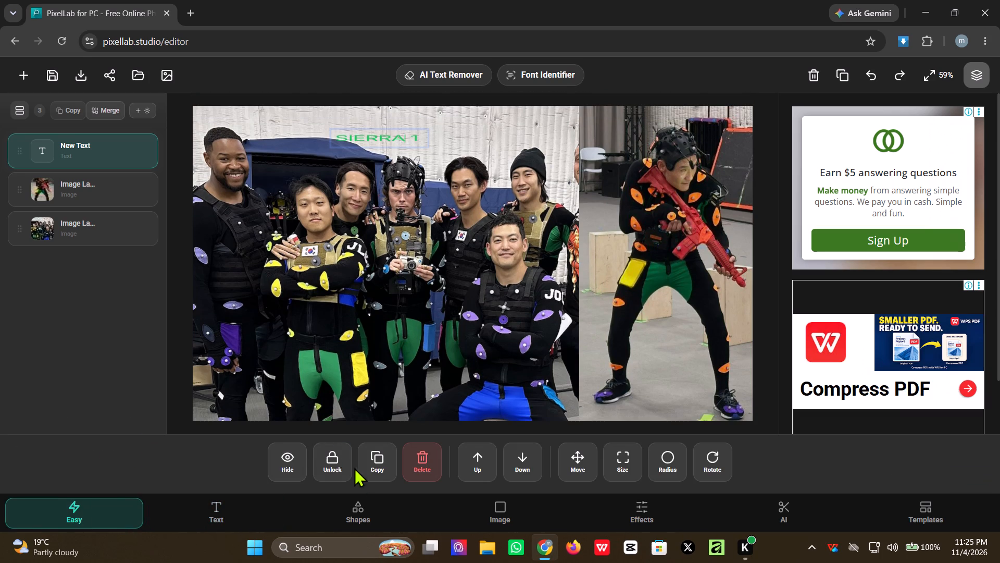
Give the SIERRA 1 text a black (#000000) stroke with a width of 4.
{"action": "left_click", "coordinate": [218, 504]}
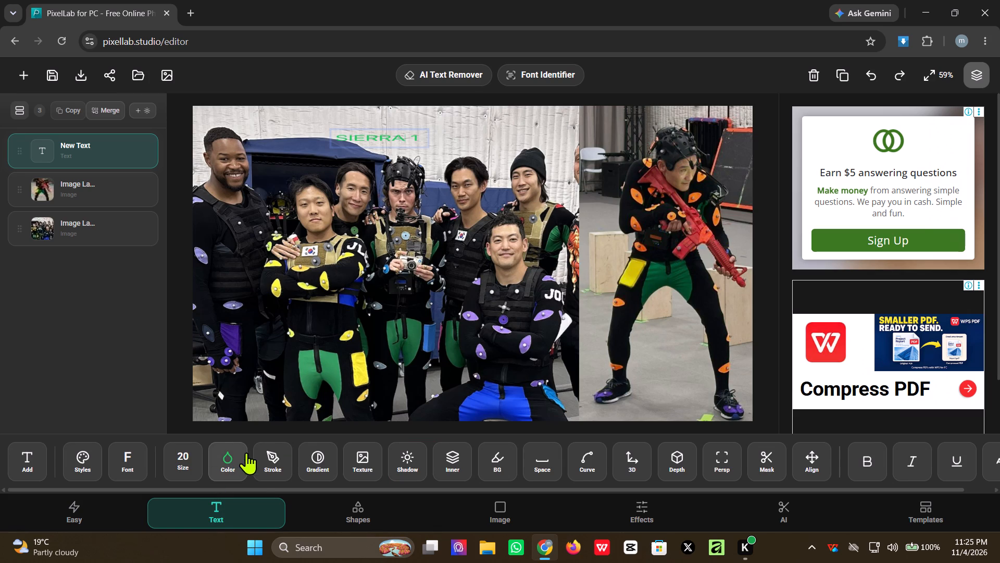
{"action": "left_click", "coordinate": [268, 460]}
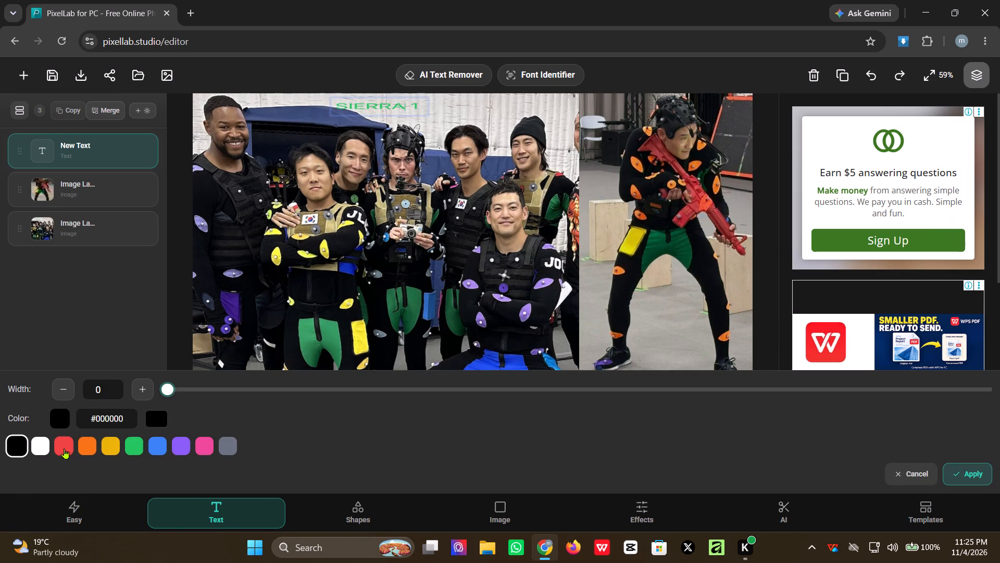
{"action": "left_click", "coordinate": [61, 443]}
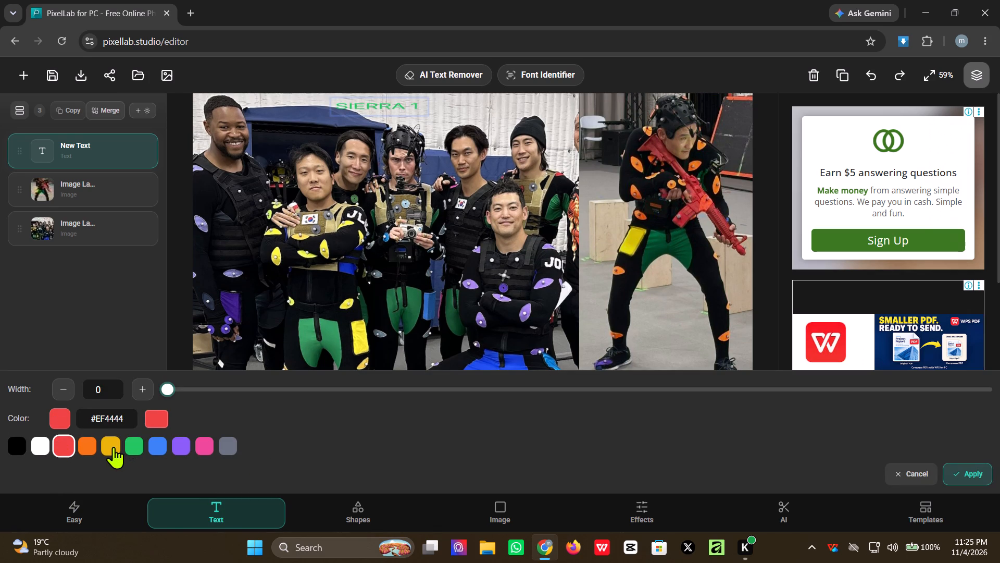
{"action": "left_click_drag", "start_coordinate": [185, 385], "coordinate": [187, 385]}
{"action": "left_click_drag", "start_coordinate": [187, 385], "coordinate": [193, 386]}
{"action": "left_click_drag", "start_coordinate": [163, 388], "coordinate": [194, 388]}
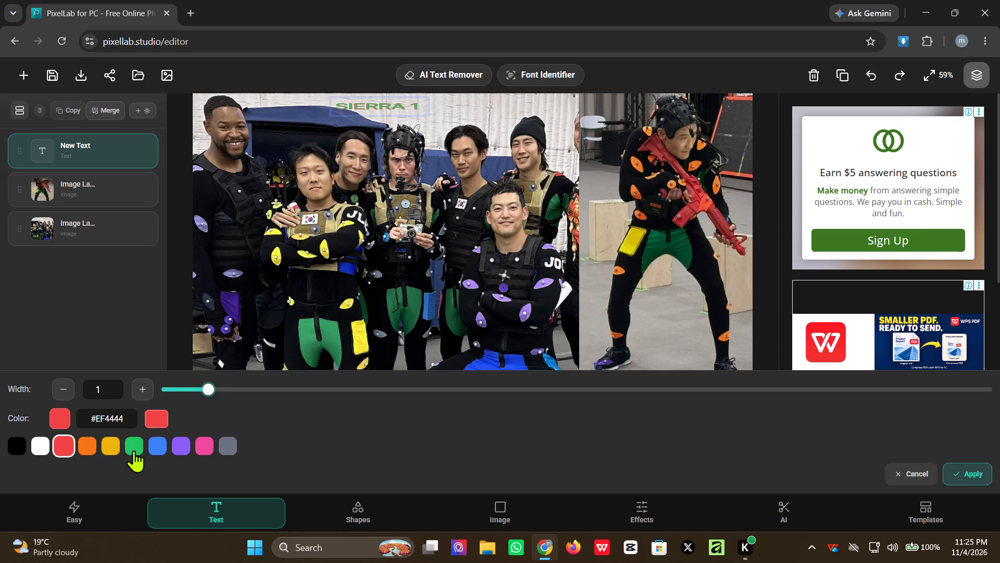
{"action": "left_click", "coordinate": [6, 443]}
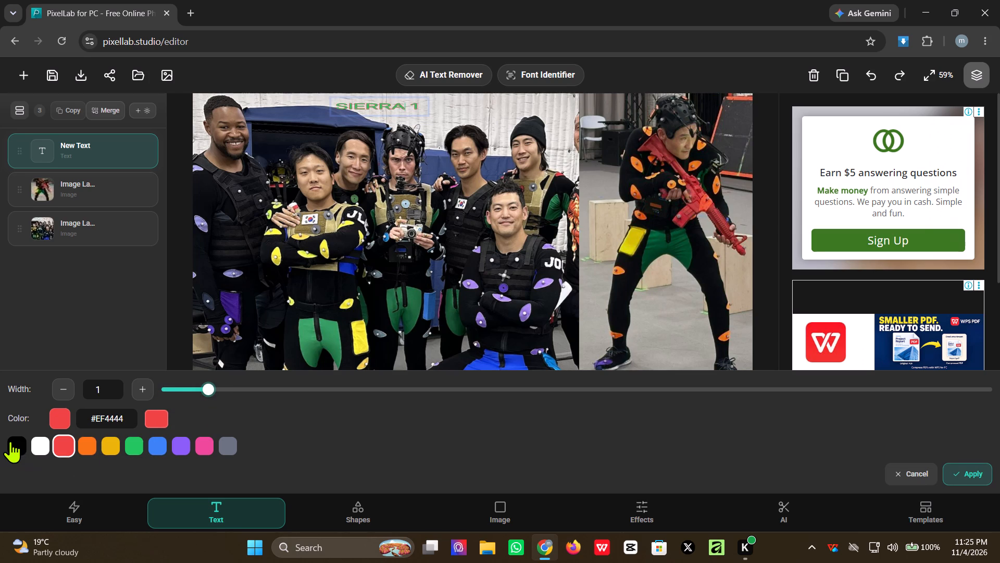
{"action": "left_click", "coordinate": [11, 440]}
{"action": "left_click_drag", "start_coordinate": [213, 389], "coordinate": [216, 389]}
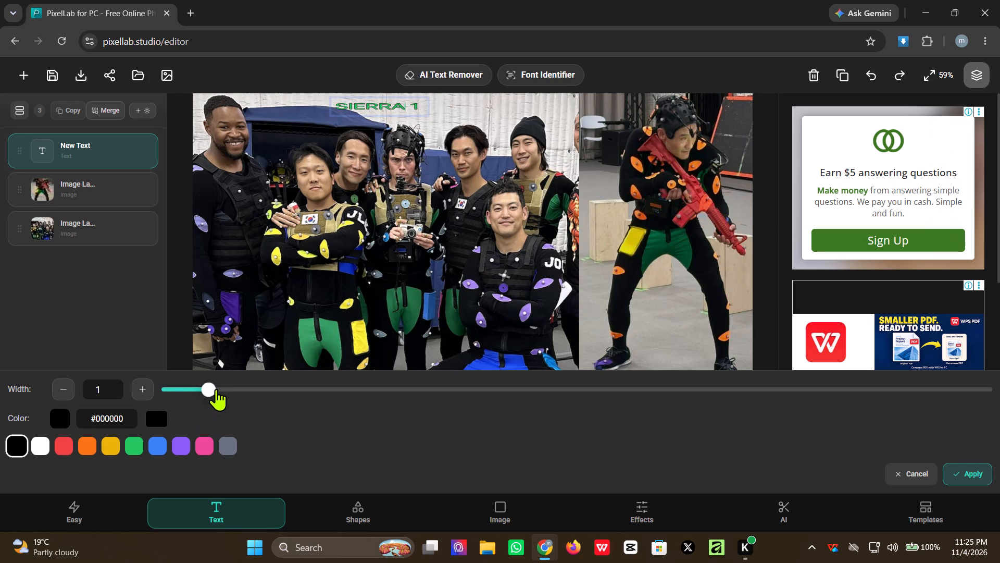
{"action": "left_click_drag", "start_coordinate": [216, 389], "coordinate": [324, 391]}
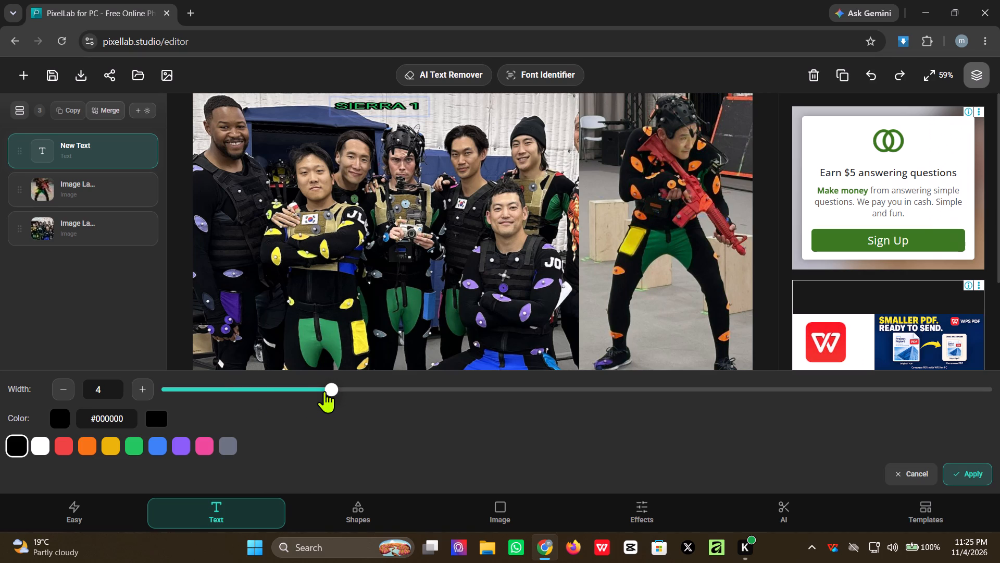
{"action": "left_click", "coordinate": [380, 104]}
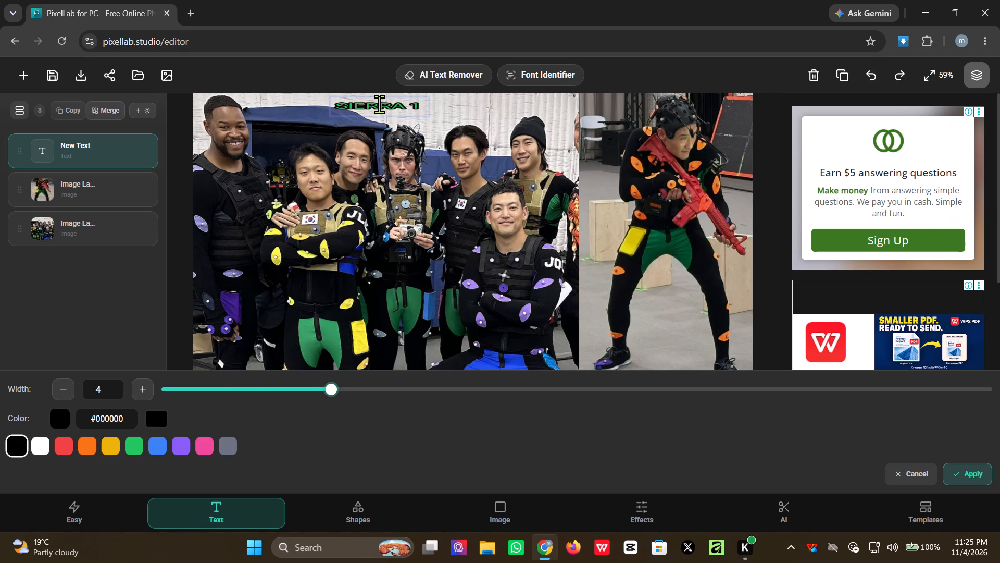
{"action": "left_click", "coordinate": [69, 507]}
Change the SIERRA 1 text's font to Bangers from the Display category.
{"action": "left_click", "coordinate": [187, 503]}
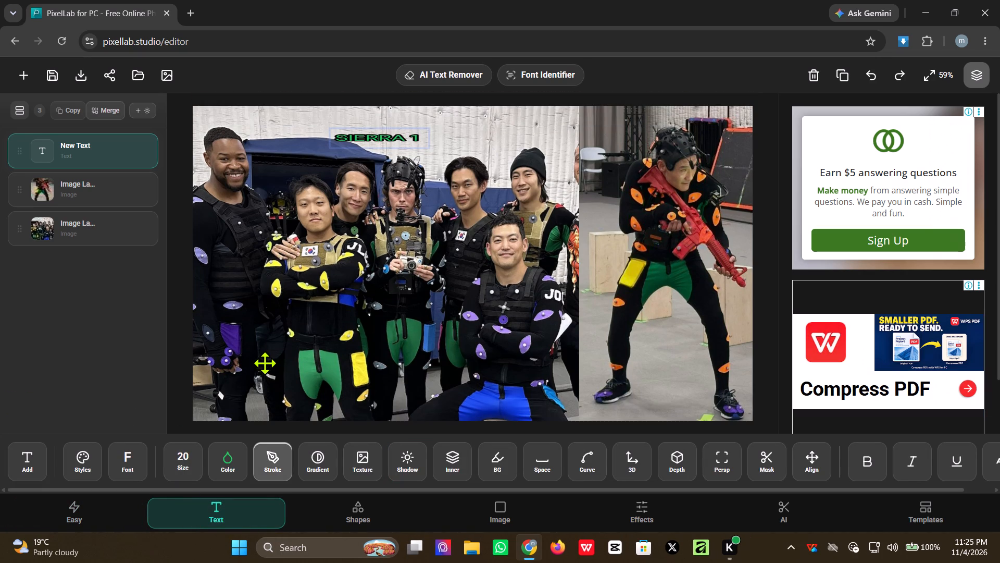
{"action": "left_click", "coordinate": [132, 462]}
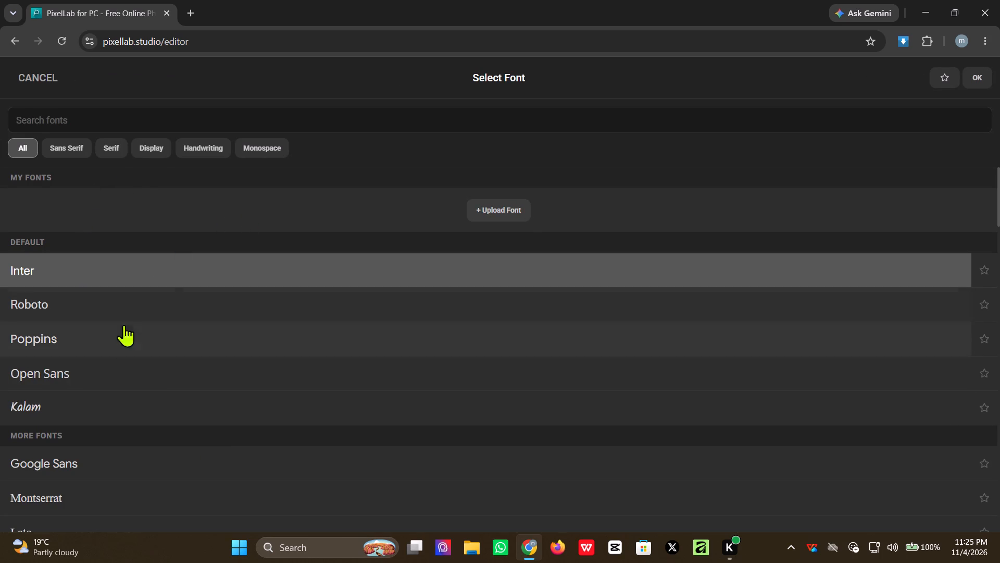
{"action": "scroll", "coordinate": [111, 278], "scroll_direction": "down", "scroll_amount": 5}
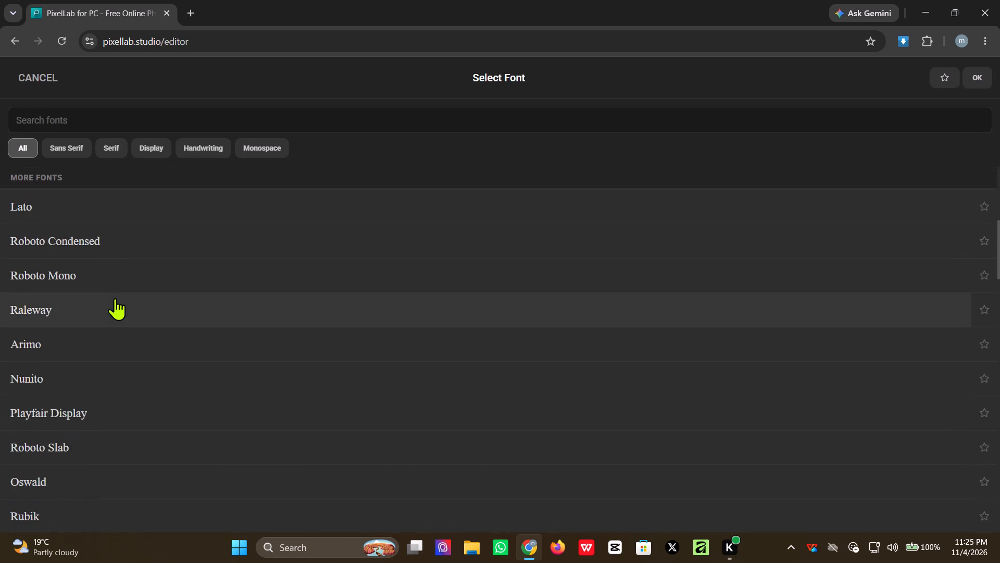
{"action": "scroll", "coordinate": [115, 298], "scroll_direction": "down", "scroll_amount": 3}
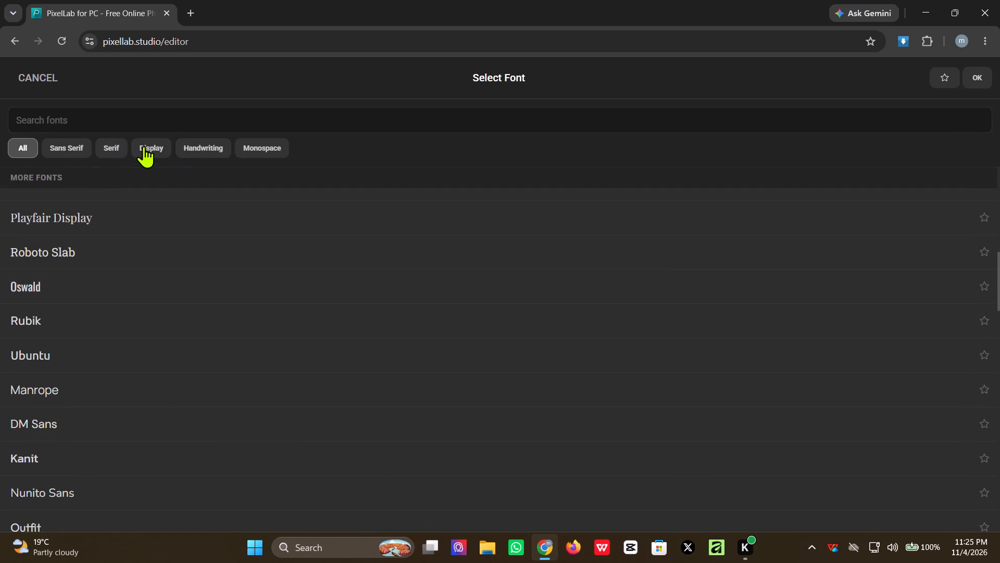
{"action": "left_click", "coordinate": [144, 144]}
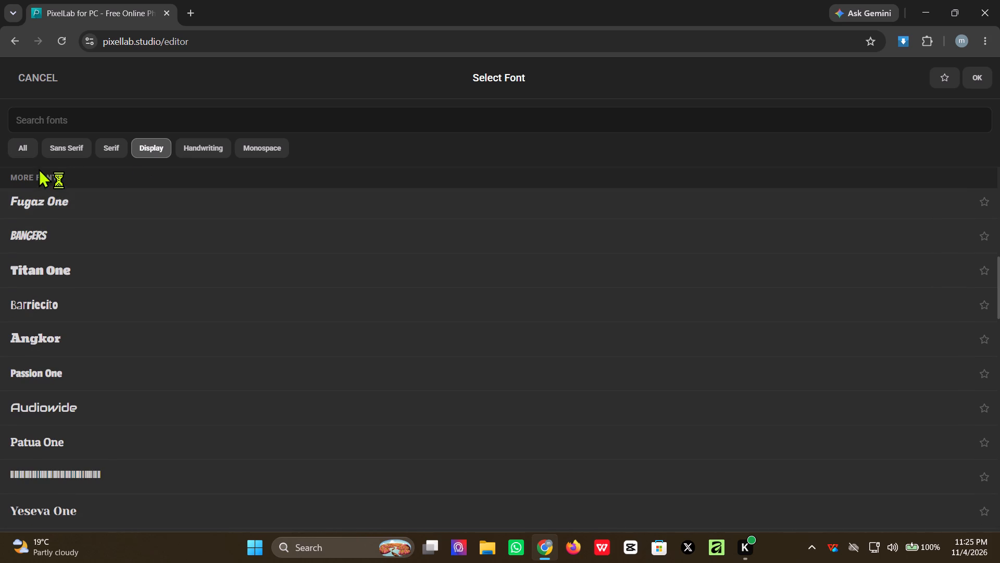
{"action": "left_click", "coordinate": [73, 226]}
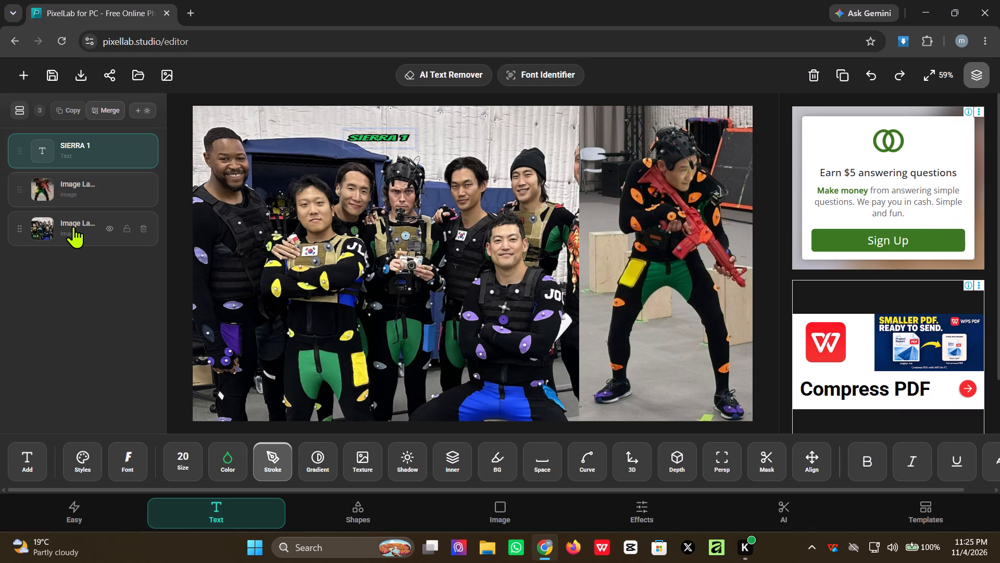
Append "[ US" after SIERRA 1 in the text layer, with a space between the bracket and US.
{"action": "left_click", "coordinate": [374, 142]}
{"action": "left_click", "coordinate": [222, 515]}
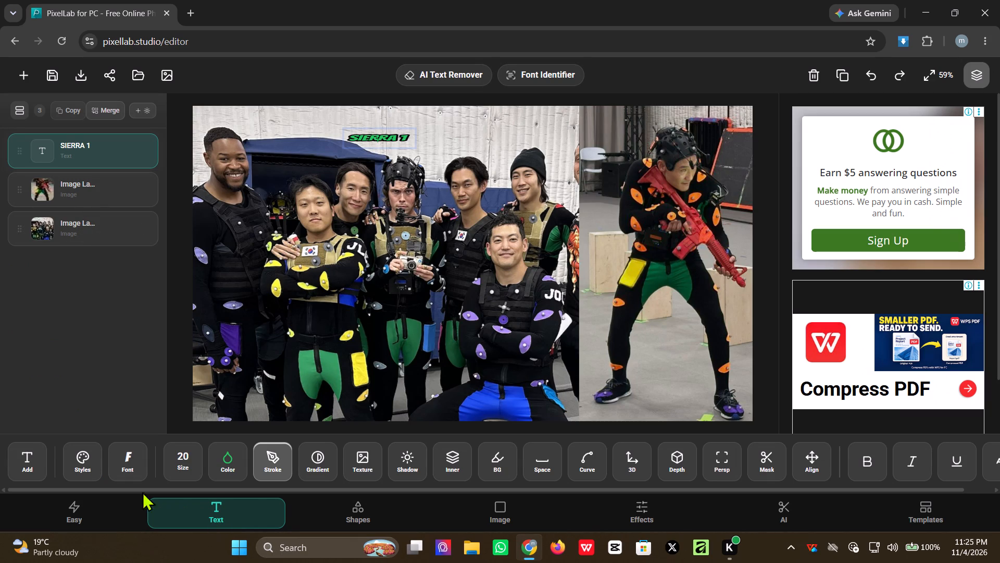
{"action": "left_click", "coordinate": [92, 503]}
{"action": "left_click", "coordinate": [396, 136]}
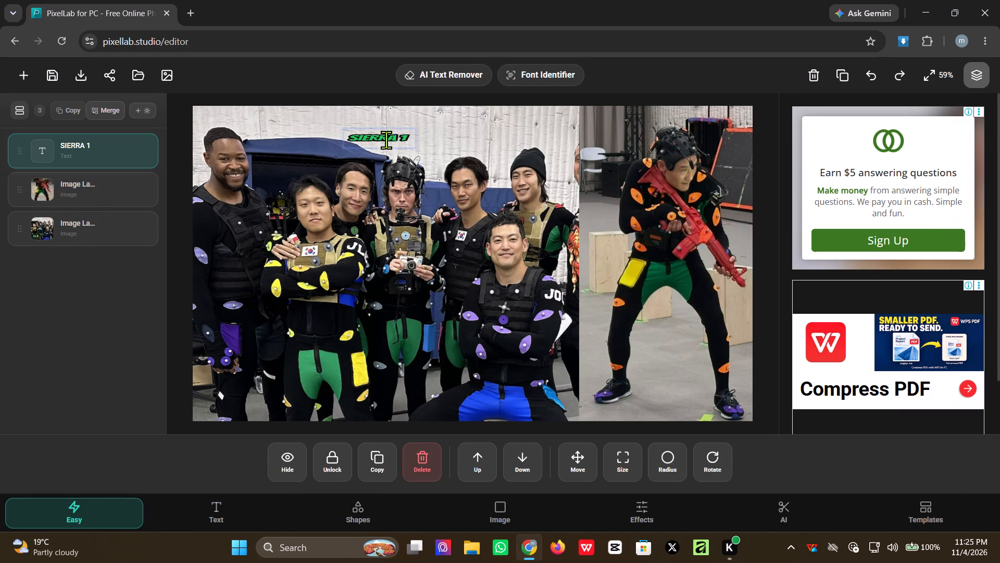
{"action": "left_click", "coordinate": [407, 134]}
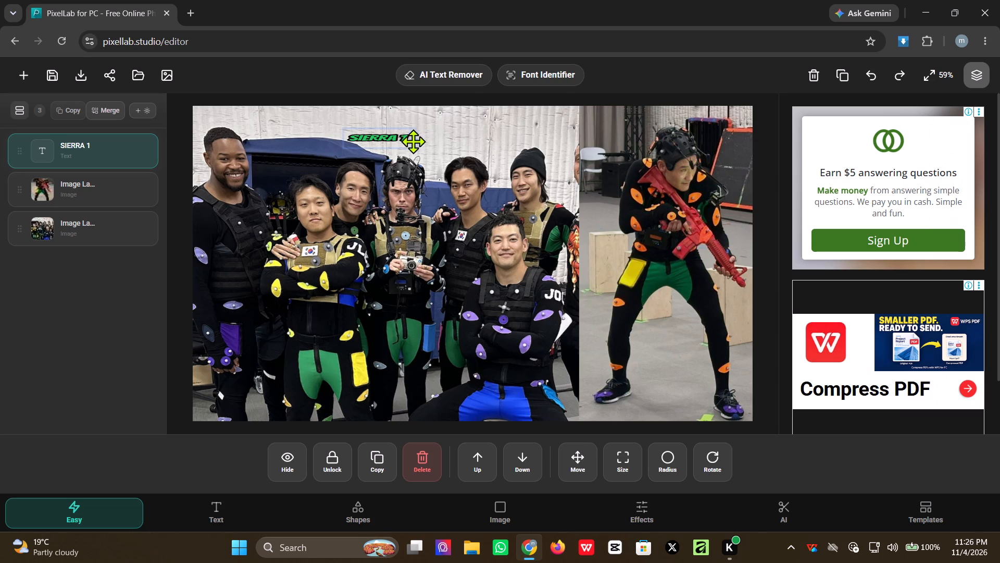
{"action": "left_click", "coordinate": [409, 137]}
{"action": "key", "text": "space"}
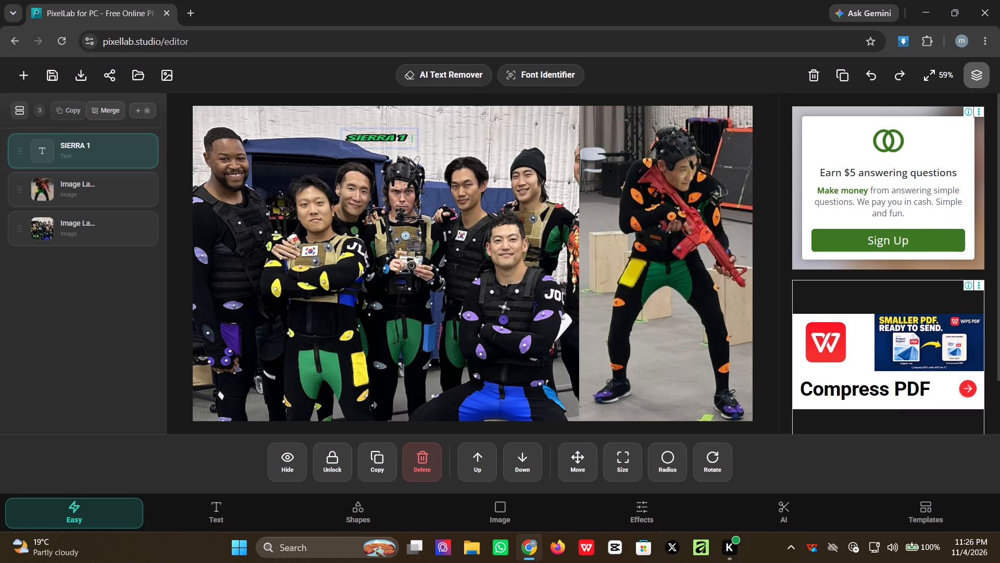
{"action": "key", "text": "bracketleft"}
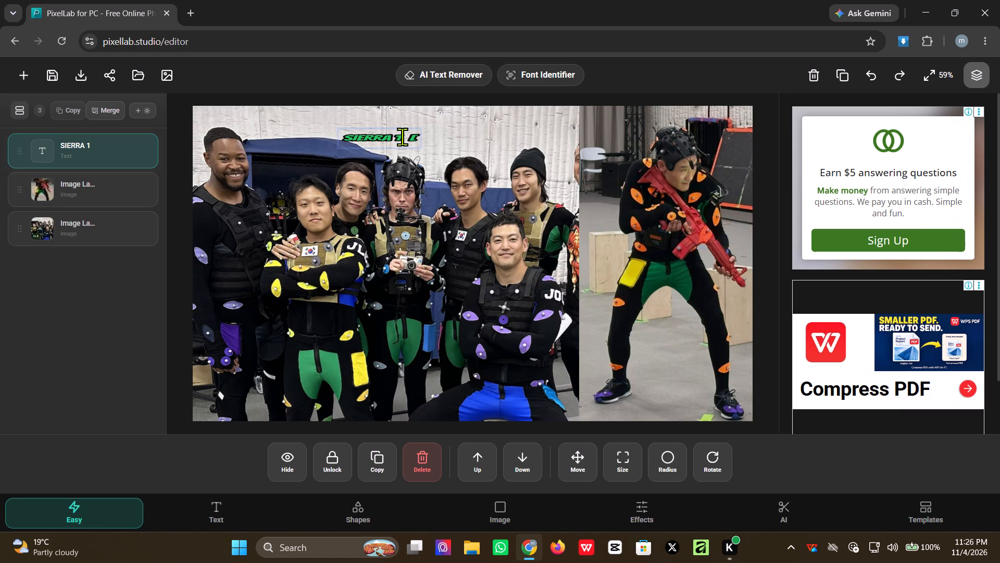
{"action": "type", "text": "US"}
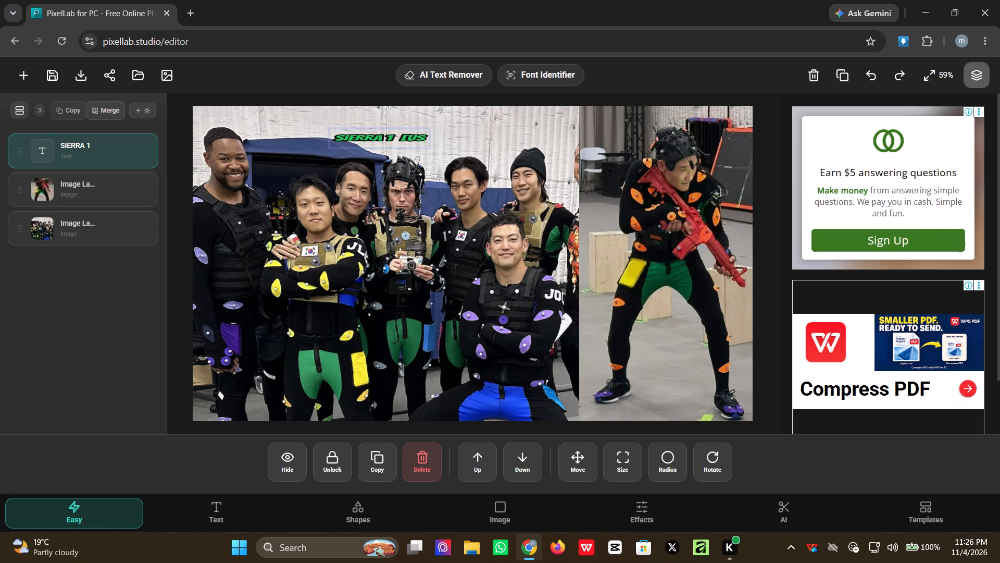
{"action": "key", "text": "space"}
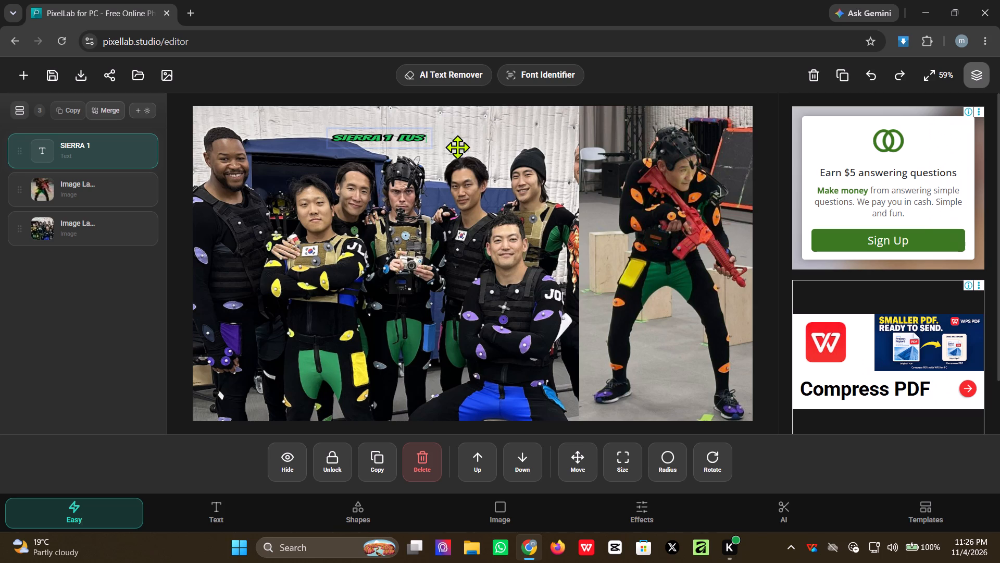
{"action": "left_click", "coordinate": [405, 138]}
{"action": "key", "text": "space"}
{"action": "left_click", "coordinate": [427, 140]}
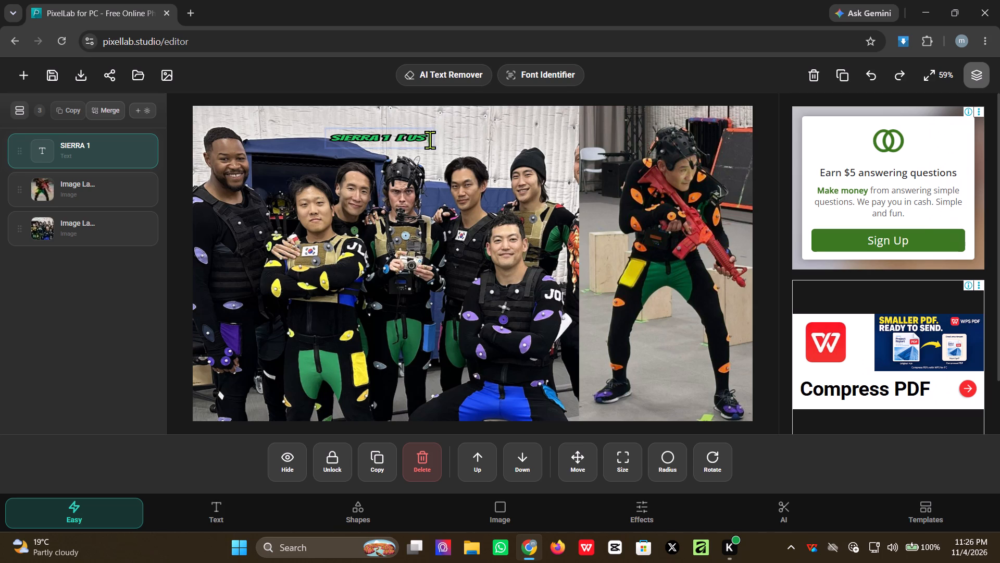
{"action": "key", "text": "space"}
Continue the text's first line with "MARINE CORPS (USMC)" after US.
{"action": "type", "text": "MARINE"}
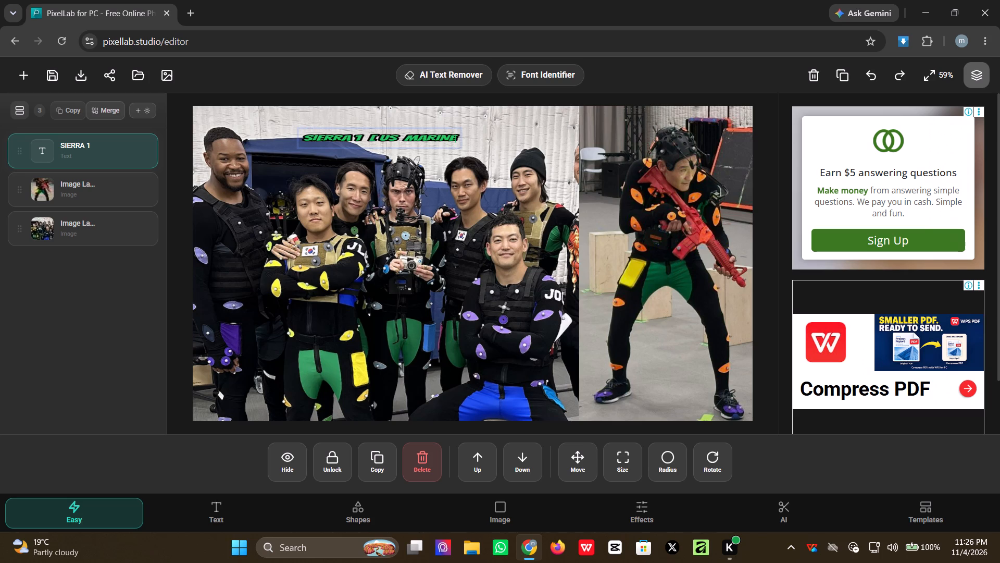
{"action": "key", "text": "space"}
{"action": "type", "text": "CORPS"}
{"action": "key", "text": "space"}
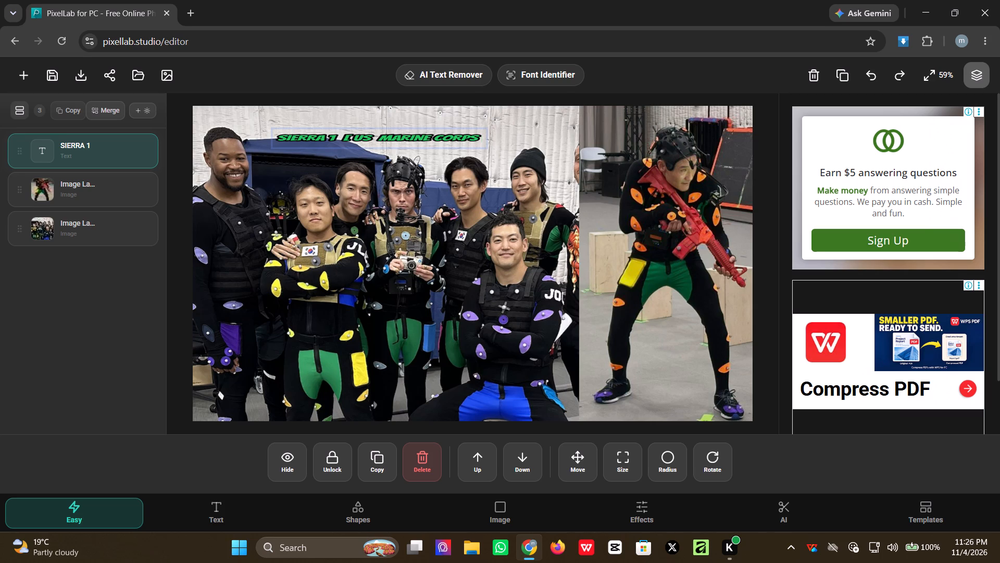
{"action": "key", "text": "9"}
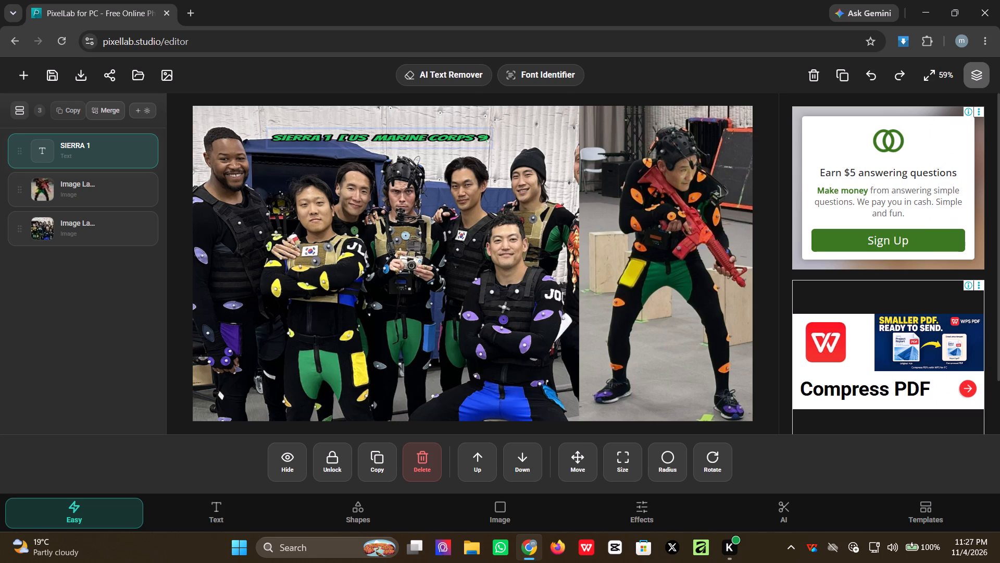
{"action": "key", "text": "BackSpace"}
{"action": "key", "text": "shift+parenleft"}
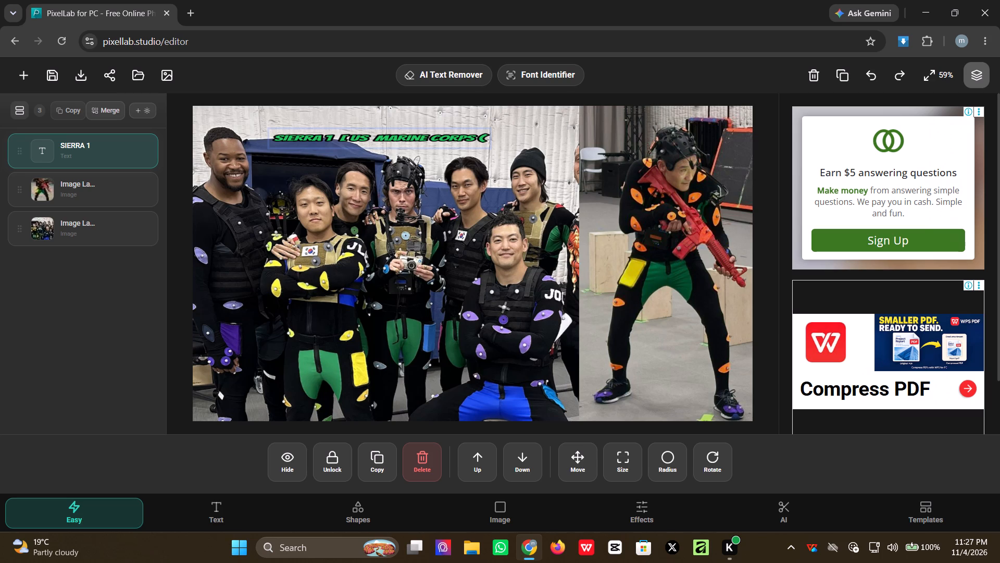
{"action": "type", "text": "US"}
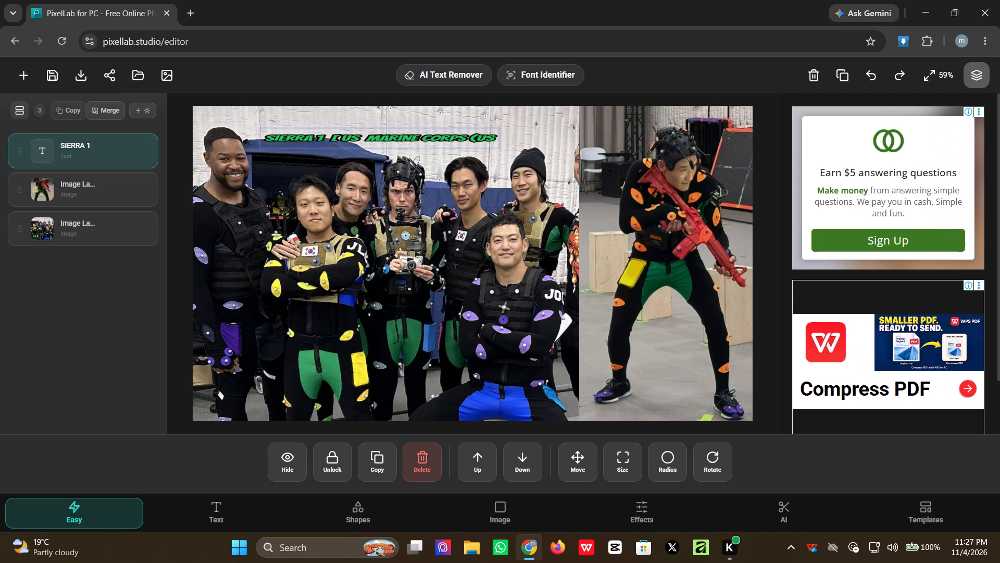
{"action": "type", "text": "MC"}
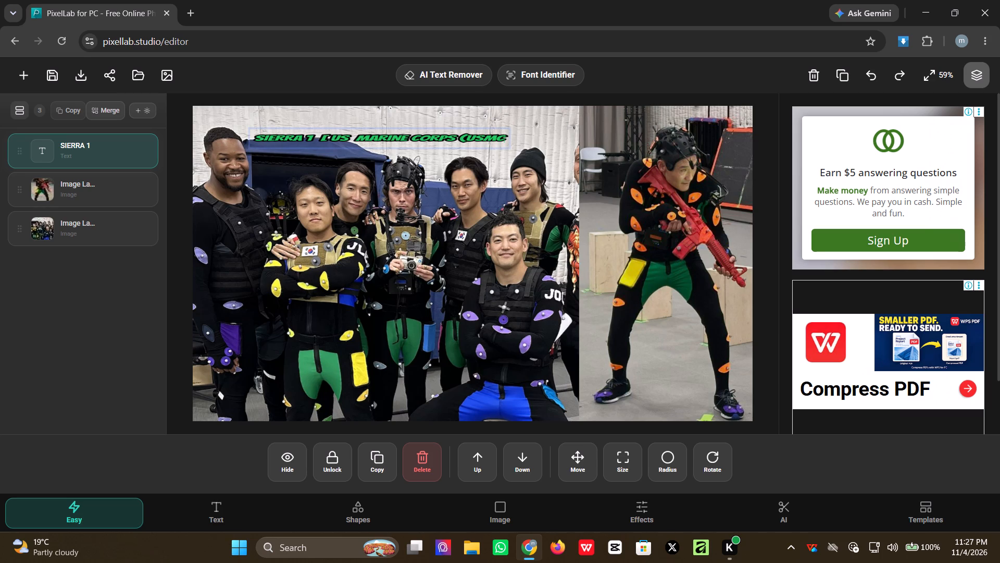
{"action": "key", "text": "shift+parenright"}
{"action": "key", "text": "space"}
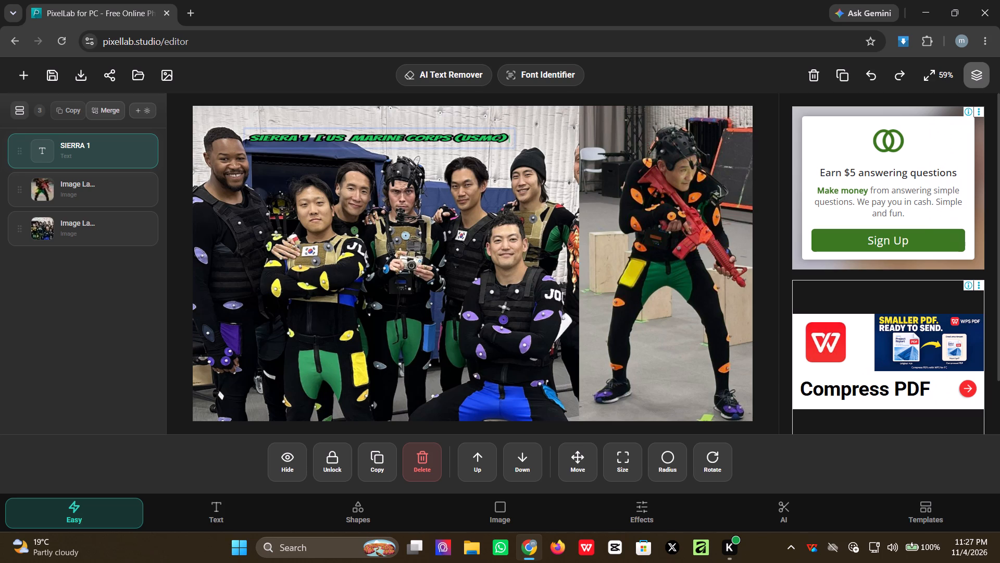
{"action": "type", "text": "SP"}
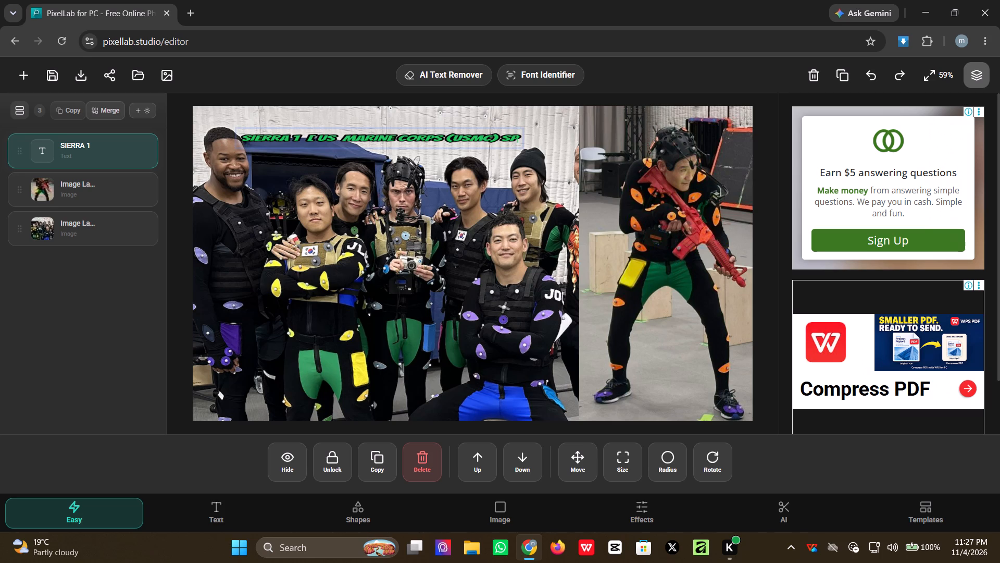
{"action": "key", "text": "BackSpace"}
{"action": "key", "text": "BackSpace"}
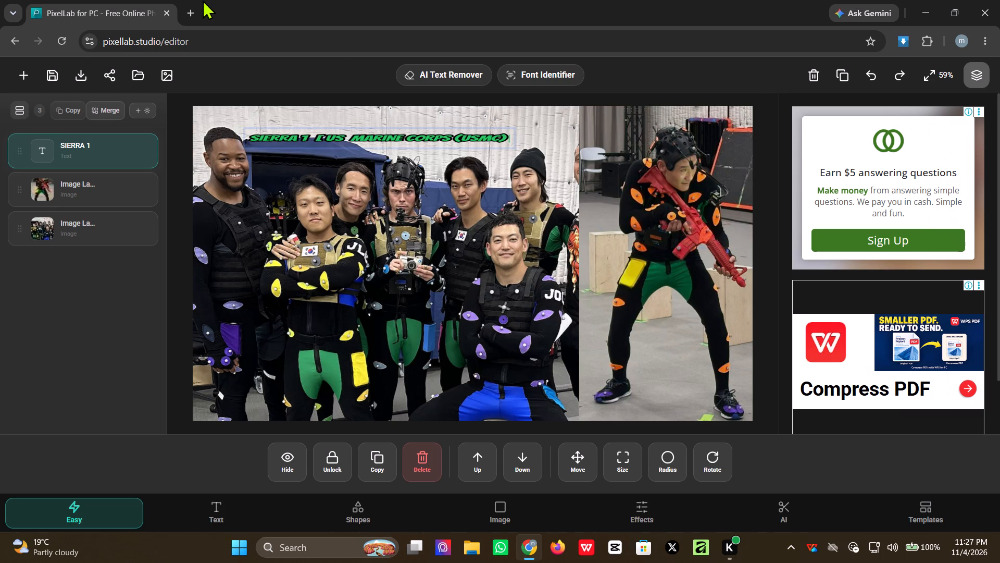
Add a second line reading "SPECIAL FORCES" to the SIERRA 1 text.
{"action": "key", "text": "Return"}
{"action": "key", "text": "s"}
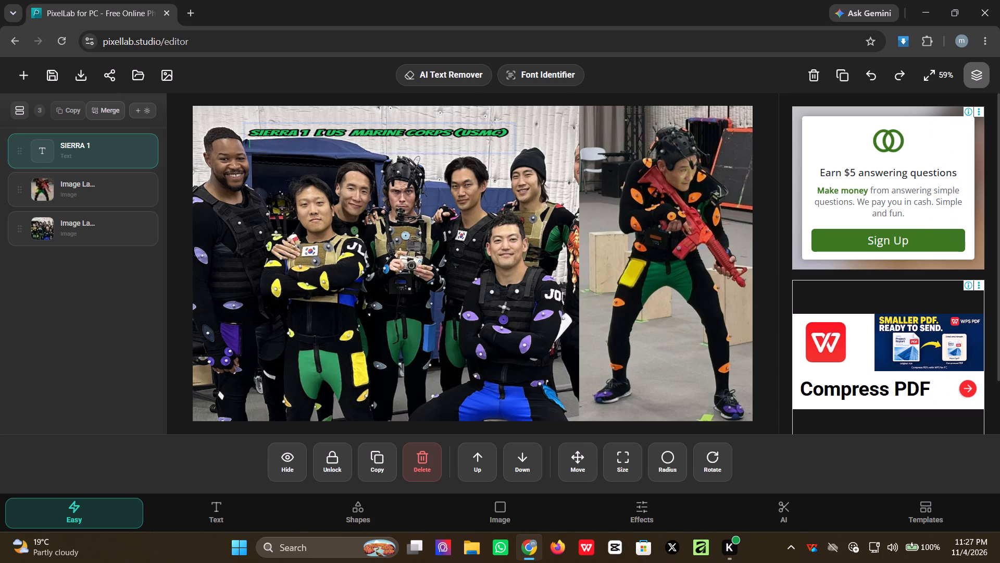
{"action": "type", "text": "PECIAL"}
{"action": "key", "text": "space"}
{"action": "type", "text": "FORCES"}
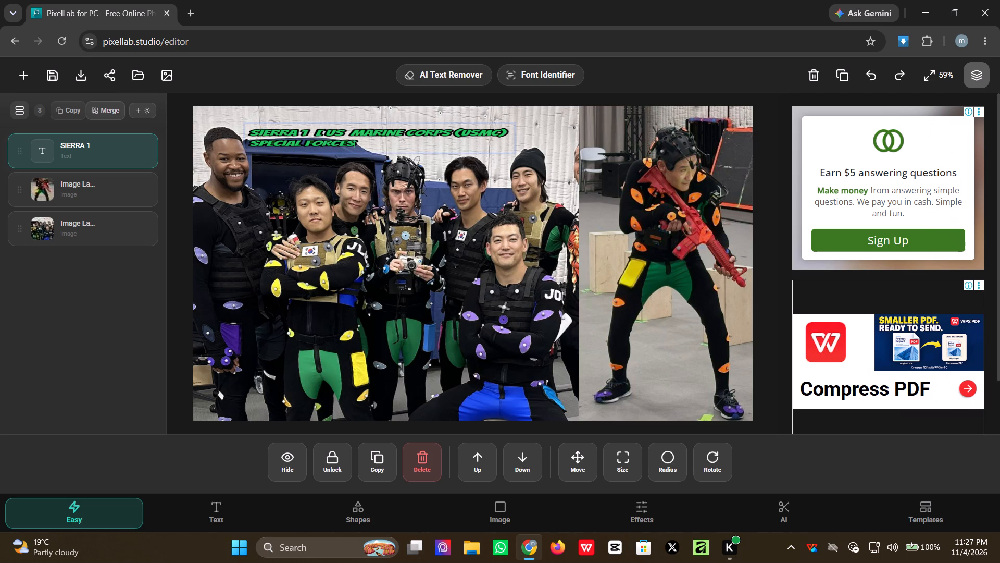
Indent the SPECIAL FORCES line beneath the first line with nine leading spaces.
{"action": "left_click", "coordinate": [250, 143]}
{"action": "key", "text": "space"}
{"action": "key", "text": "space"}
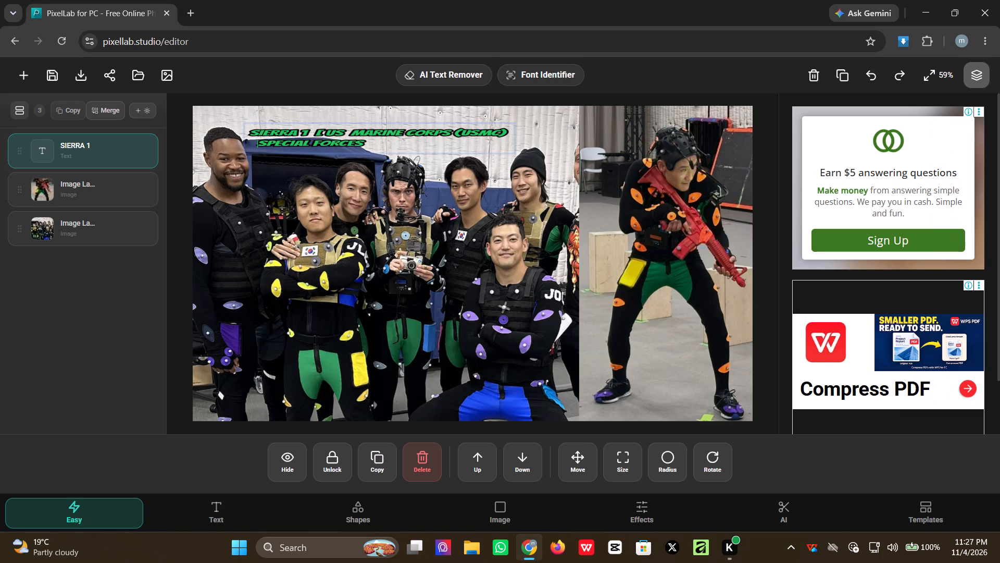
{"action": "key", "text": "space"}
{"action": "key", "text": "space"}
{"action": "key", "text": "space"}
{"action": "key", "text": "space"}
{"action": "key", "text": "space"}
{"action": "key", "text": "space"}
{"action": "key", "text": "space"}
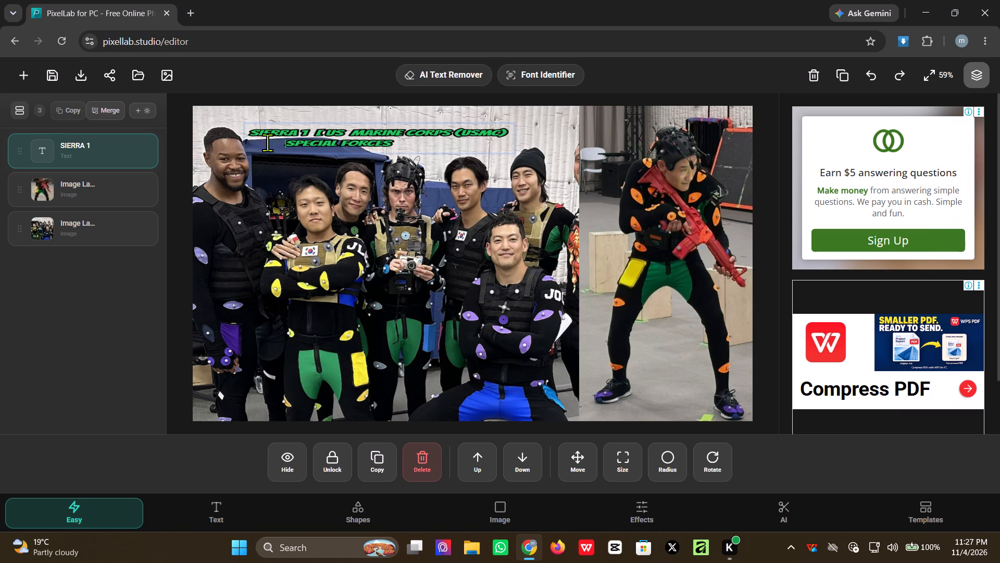
{"action": "left_click", "coordinate": [334, 132]}
{"action": "left_click", "coordinate": [353, 136]}
Shift the rifle-holder photo slightly left so it overlaps more of the group photo's right edge.
{"action": "left_click", "coordinate": [684, 264]}
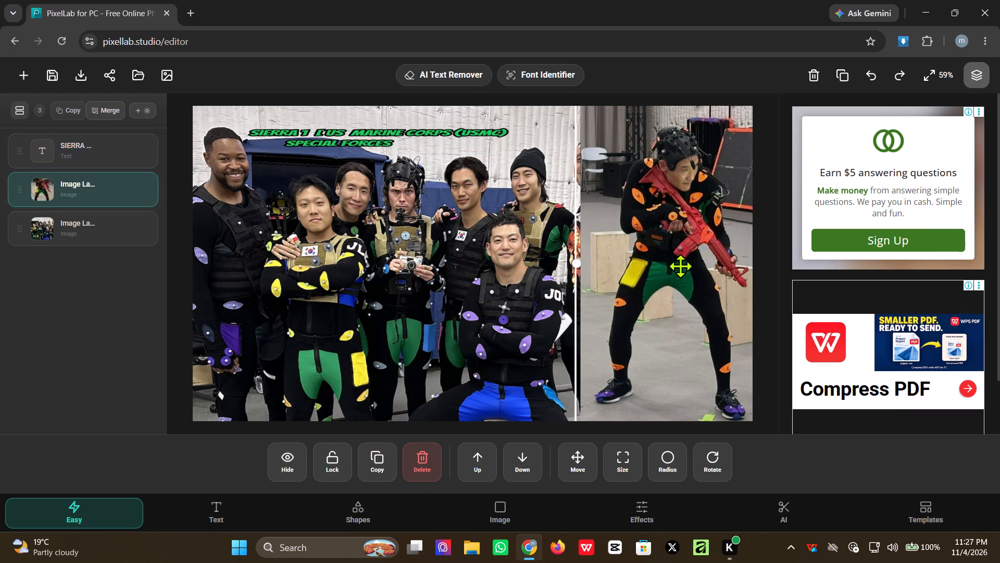
{"action": "left_click_drag", "start_coordinate": [680, 266], "coordinate": [672, 265]}
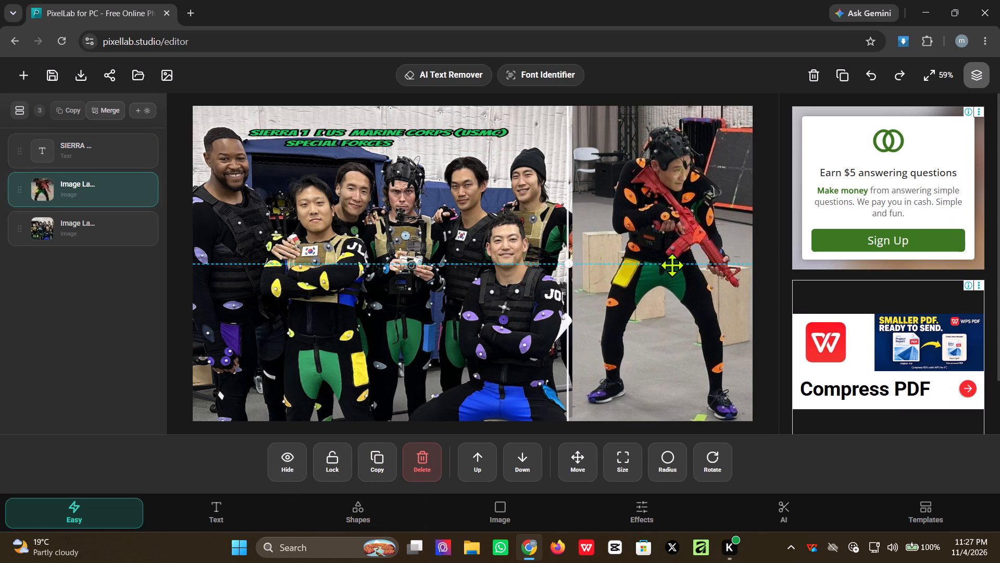
{"action": "left_click_drag", "start_coordinate": [672, 265], "coordinate": [663, 265]}
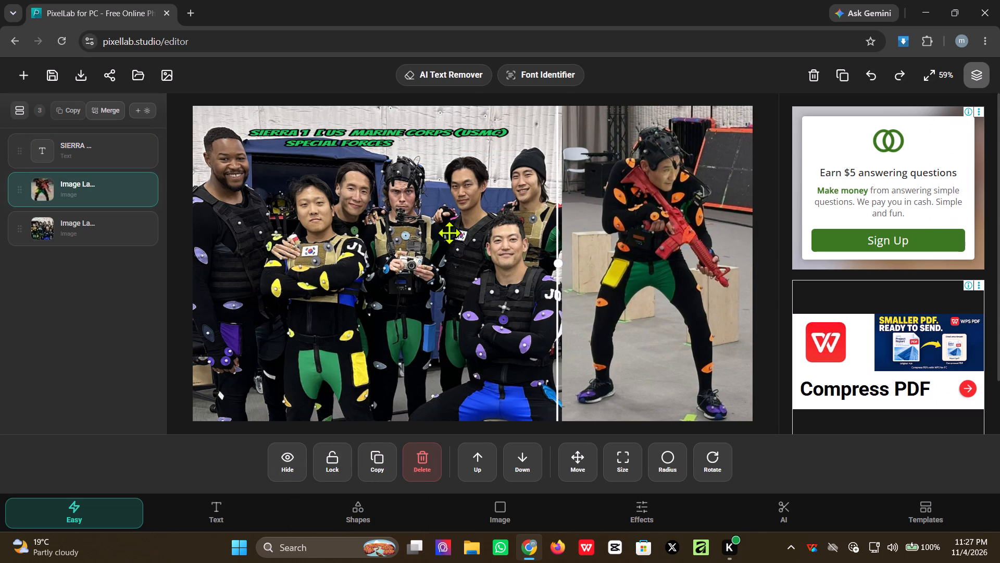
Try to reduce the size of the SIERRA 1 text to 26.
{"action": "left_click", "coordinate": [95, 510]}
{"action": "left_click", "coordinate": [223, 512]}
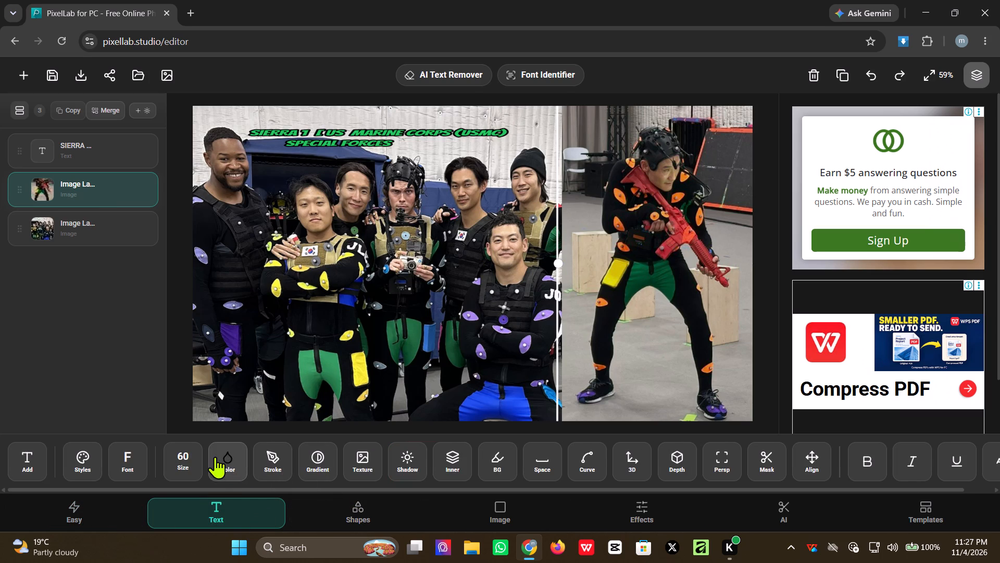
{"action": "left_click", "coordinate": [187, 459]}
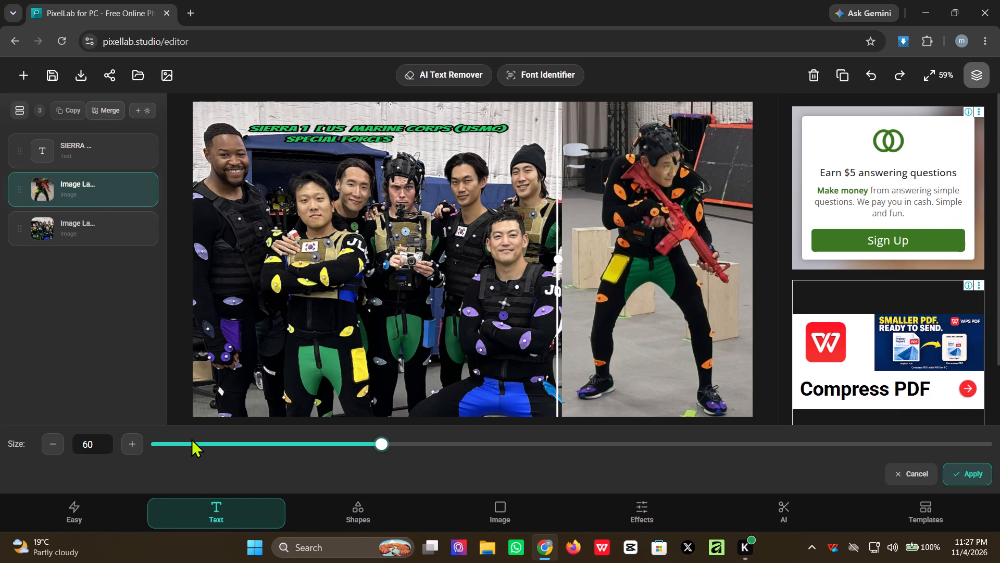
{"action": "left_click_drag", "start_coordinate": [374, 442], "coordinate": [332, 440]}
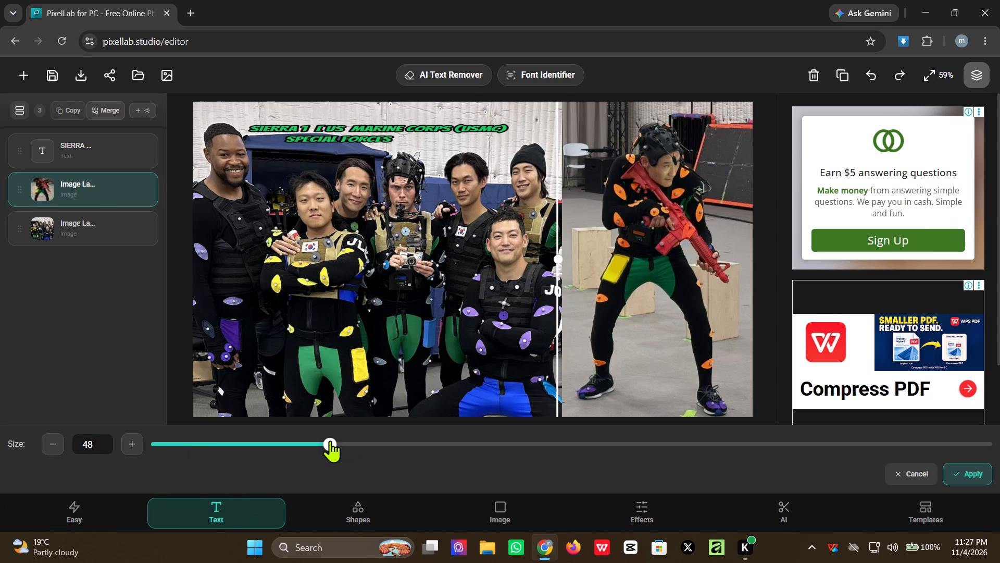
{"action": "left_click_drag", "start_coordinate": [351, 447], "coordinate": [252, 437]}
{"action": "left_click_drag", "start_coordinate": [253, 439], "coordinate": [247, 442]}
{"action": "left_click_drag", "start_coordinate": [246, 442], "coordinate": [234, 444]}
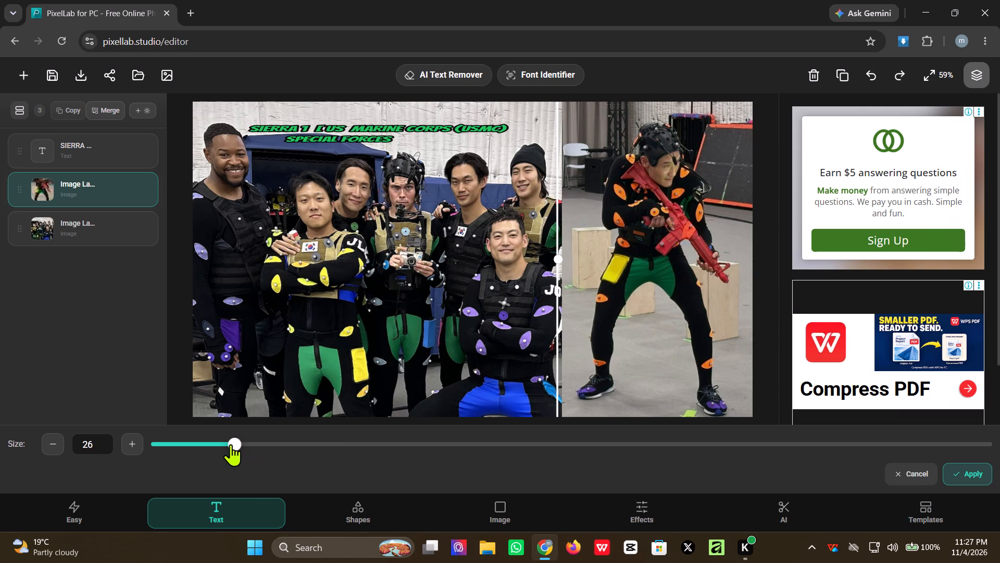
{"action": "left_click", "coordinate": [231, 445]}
Move the two-line SIERRA 1 text down across the group's waists and enlarge it to span the group photo's width.
{"action": "left_click", "coordinate": [359, 130]}
{"action": "left_click_drag", "start_coordinate": [360, 134], "coordinate": [337, 287]}
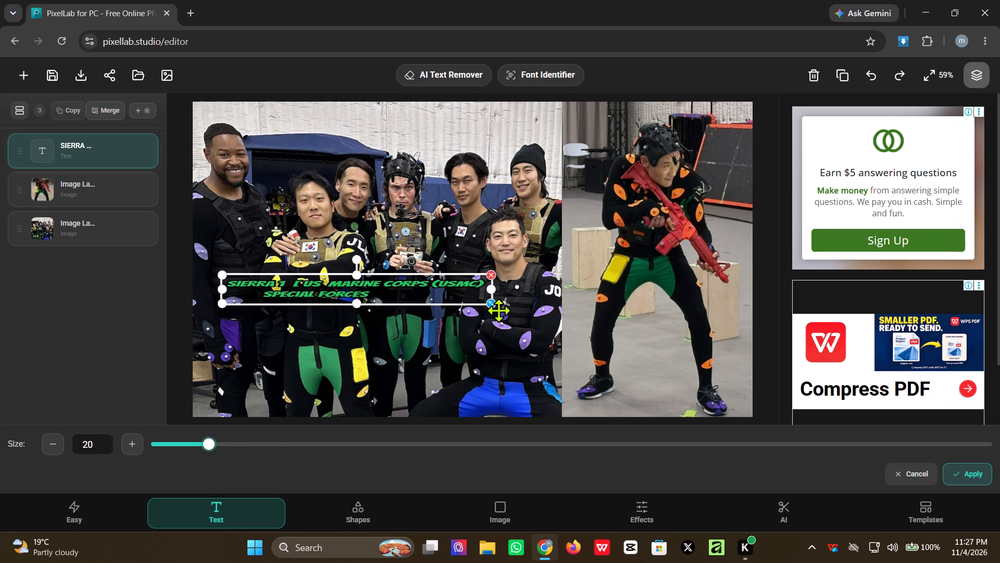
{"action": "left_click_drag", "start_coordinate": [495, 307], "coordinate": [549, 350]}
{"action": "left_click_drag", "start_coordinate": [397, 291], "coordinate": [369, 299]}
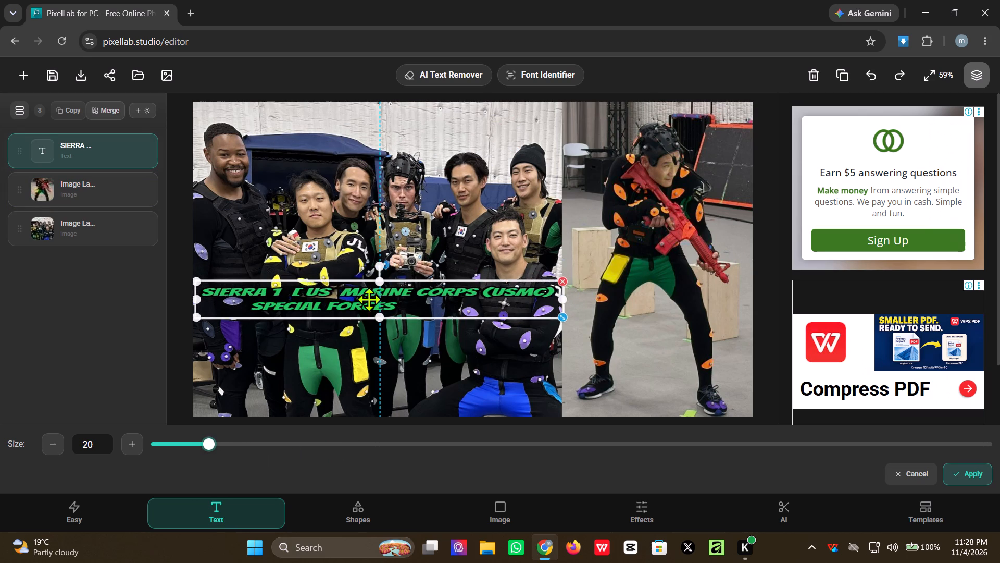
{"action": "left_click_drag", "start_coordinate": [369, 299], "coordinate": [368, 296]}
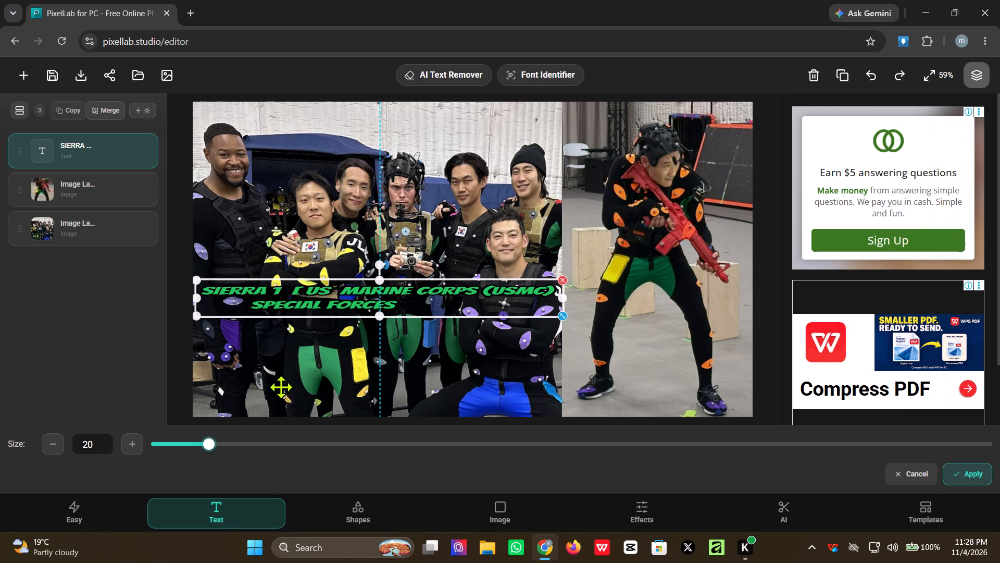
{"action": "left_click_drag", "start_coordinate": [329, 302], "coordinate": [325, 312]}
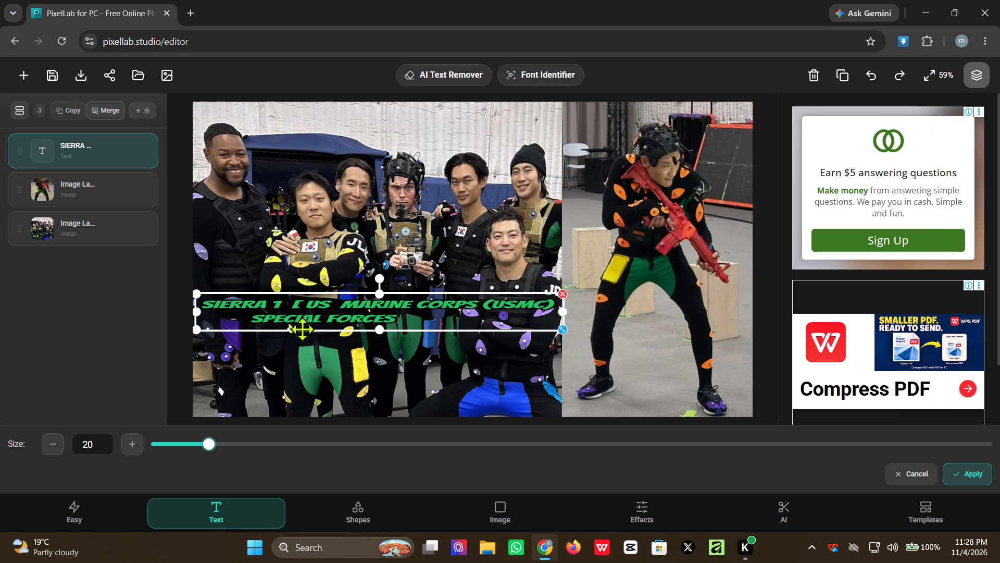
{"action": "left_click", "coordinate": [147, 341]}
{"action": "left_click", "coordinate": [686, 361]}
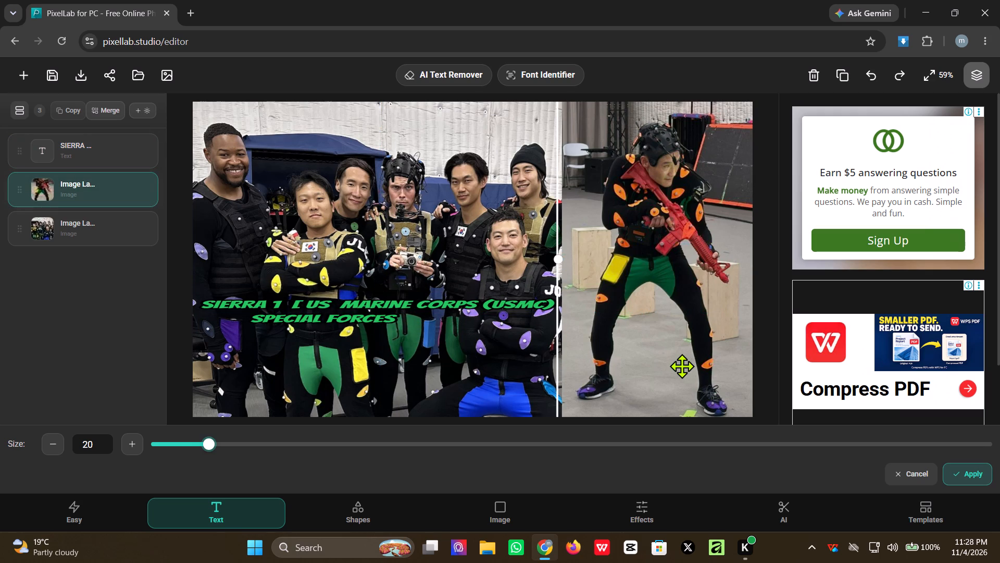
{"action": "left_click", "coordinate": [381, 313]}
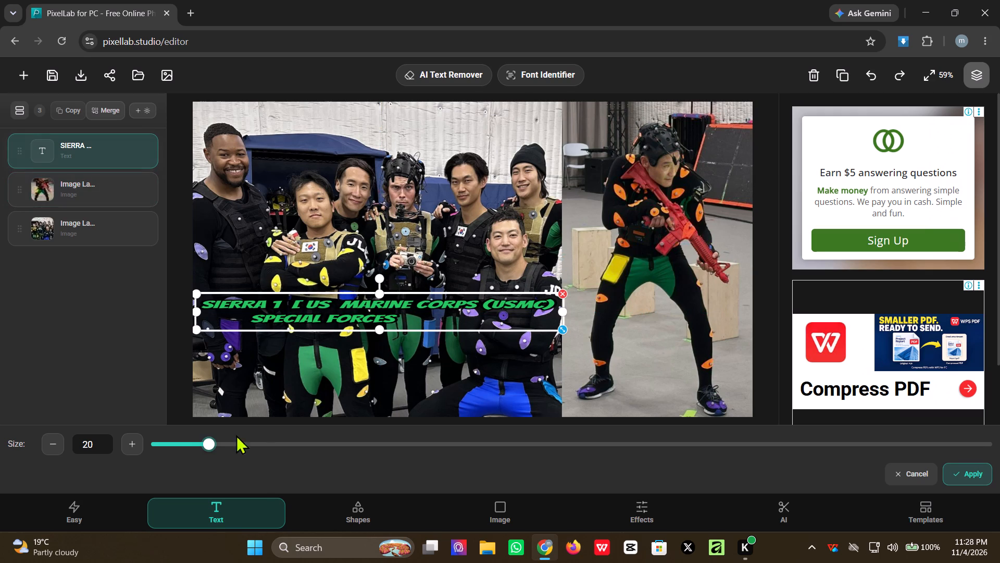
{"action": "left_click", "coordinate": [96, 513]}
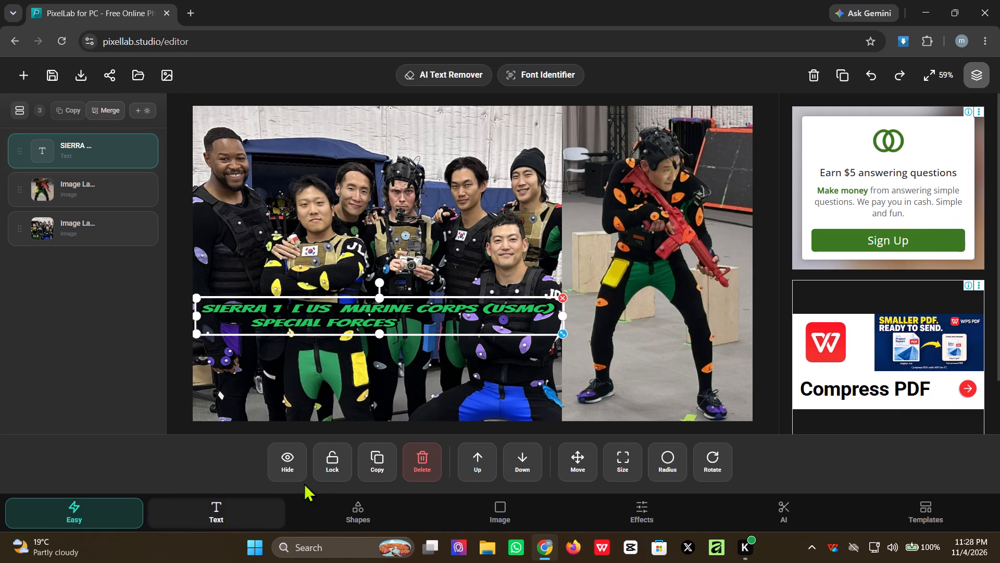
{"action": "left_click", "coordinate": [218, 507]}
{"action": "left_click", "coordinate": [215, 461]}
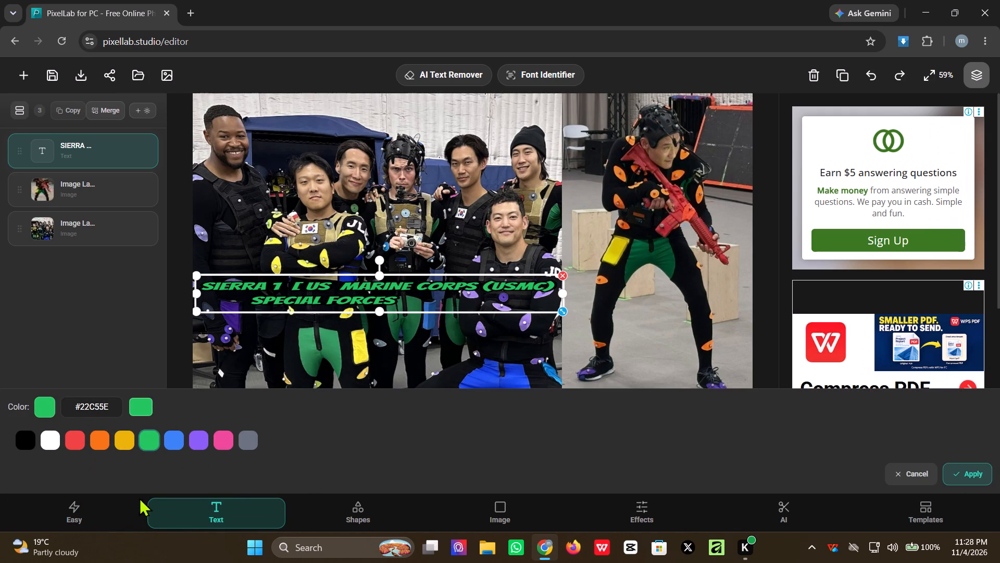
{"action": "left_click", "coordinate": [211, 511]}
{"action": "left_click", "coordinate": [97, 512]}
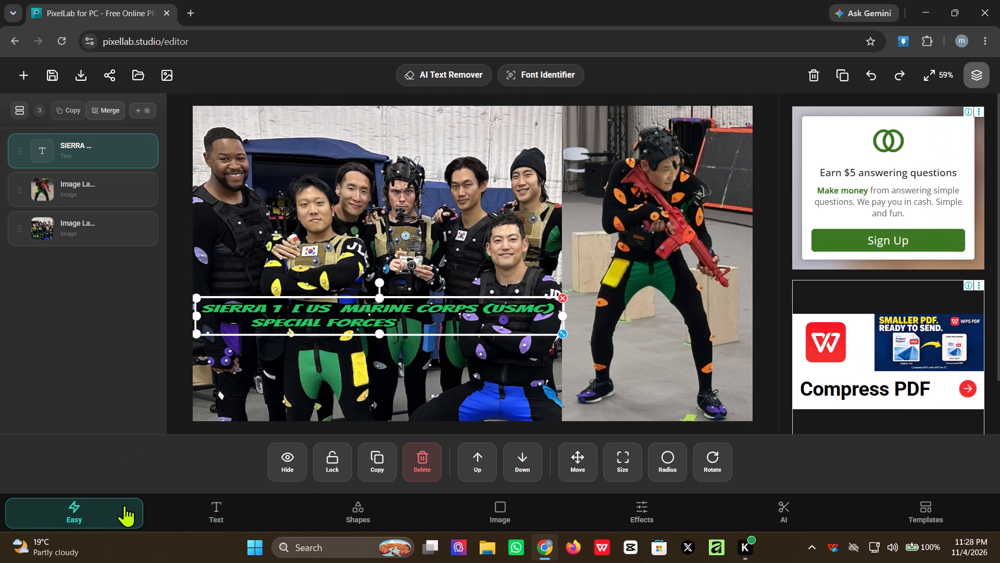
Try the Aqua creator preset on the SIERRA 1 text, and settle on the Ice preset.
{"action": "left_click", "coordinate": [221, 503]}
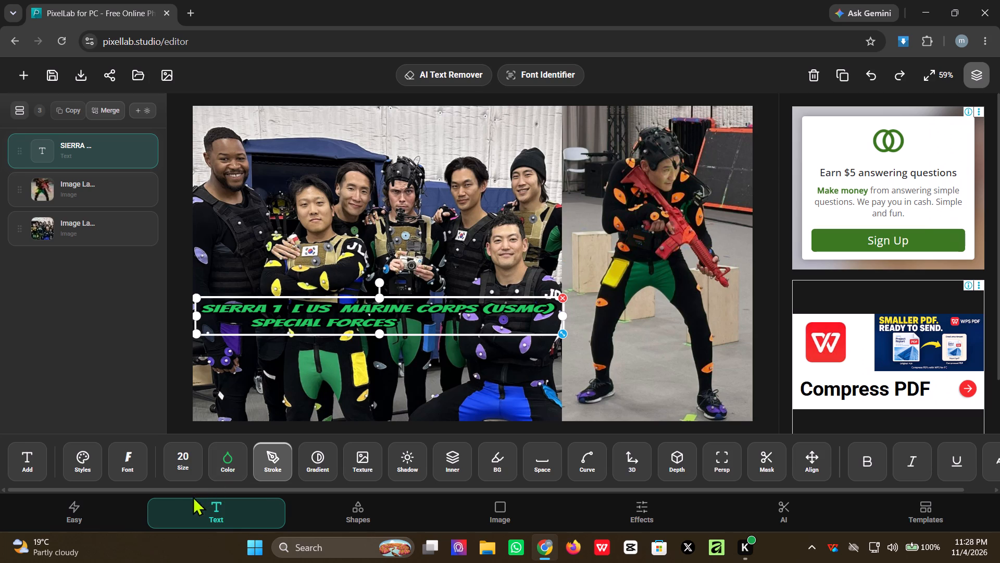
{"action": "left_click", "coordinate": [79, 459]}
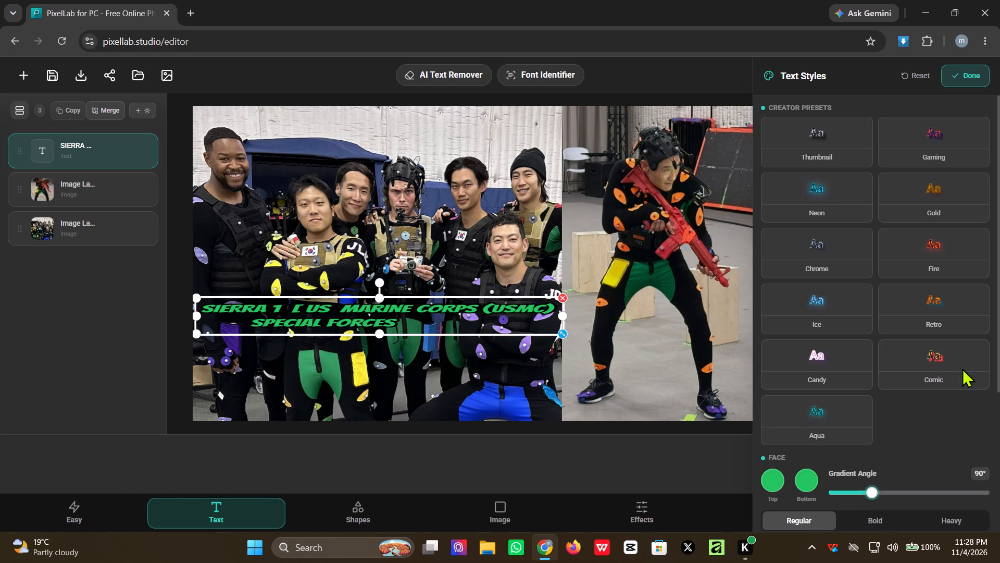
{"action": "left_click", "coordinate": [983, 262]}
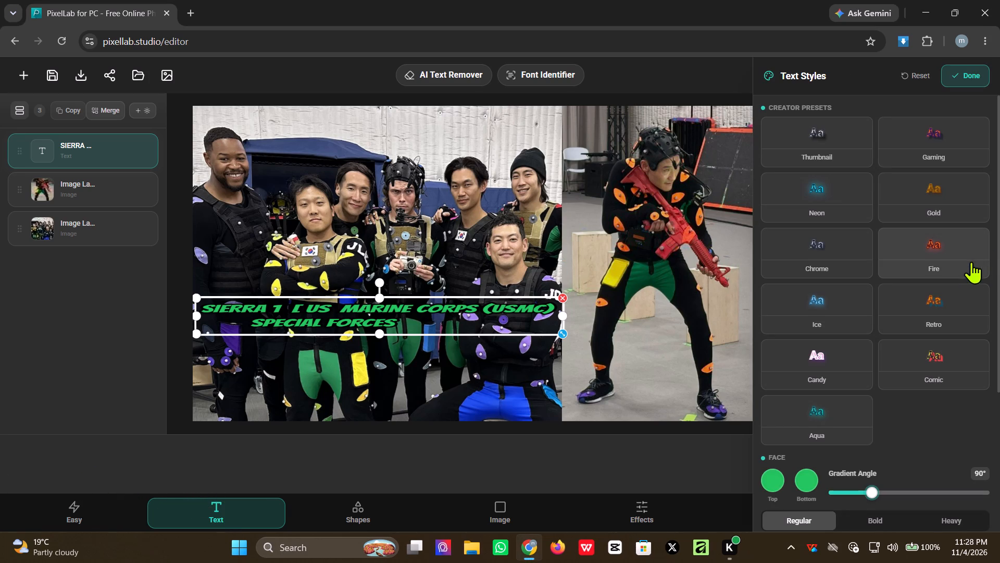
{"action": "left_click", "coordinate": [824, 409]}
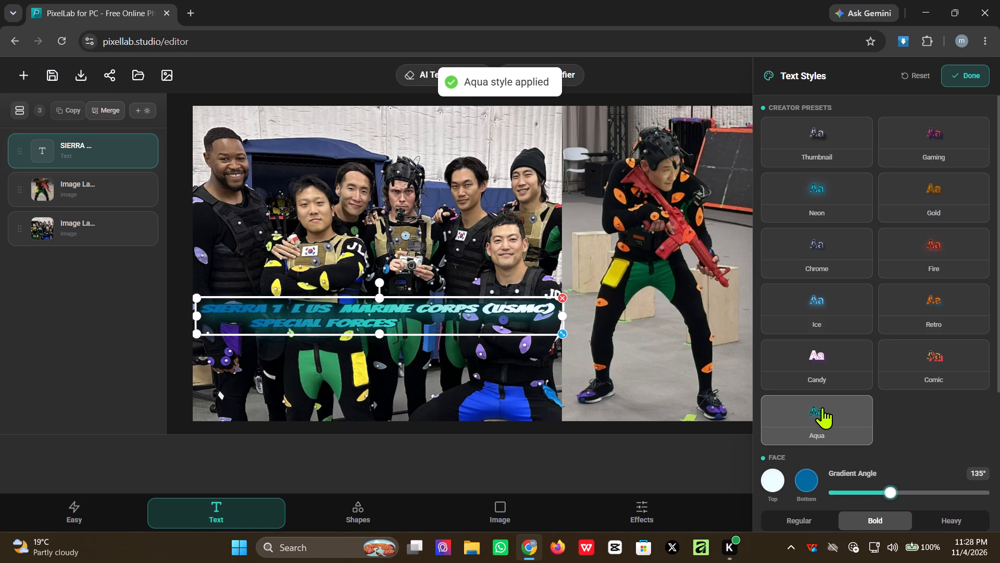
{"action": "left_click", "coordinate": [823, 311]}
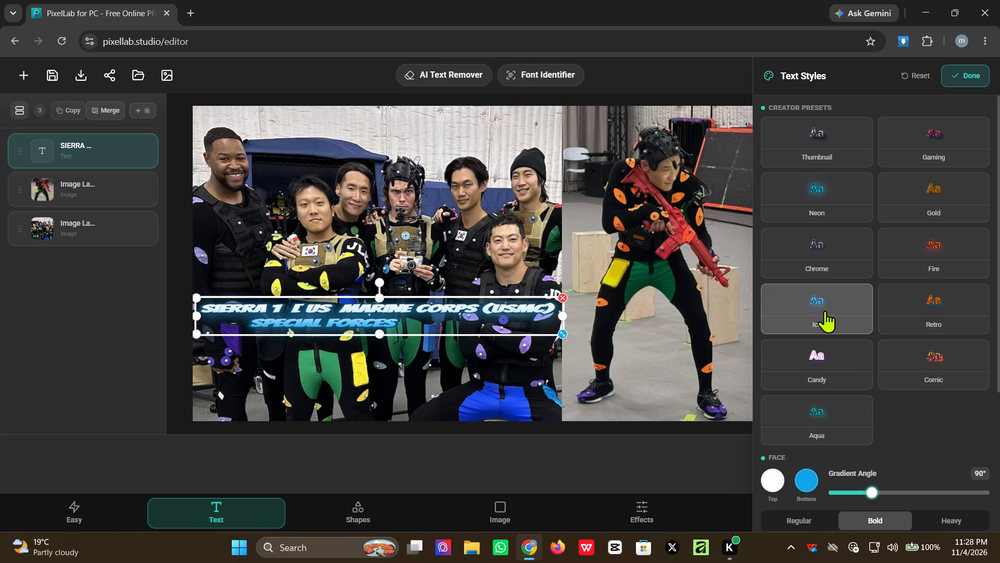
Set the gradient angle of the text's face to 261°.
{"action": "left_click_drag", "start_coordinate": [871, 487], "coordinate": [903, 492]}
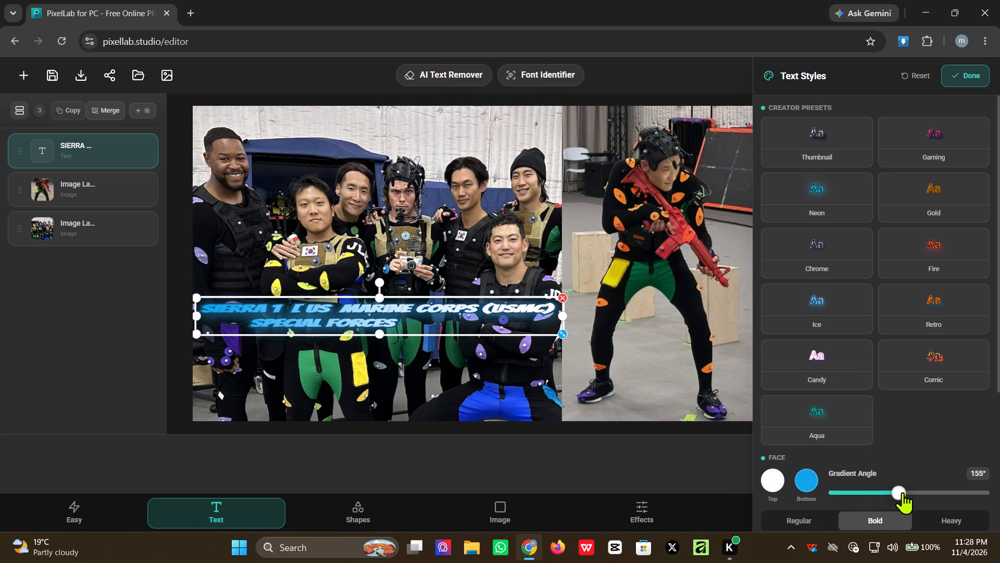
{"action": "left_click_drag", "start_coordinate": [903, 492], "coordinate": [929, 497]}
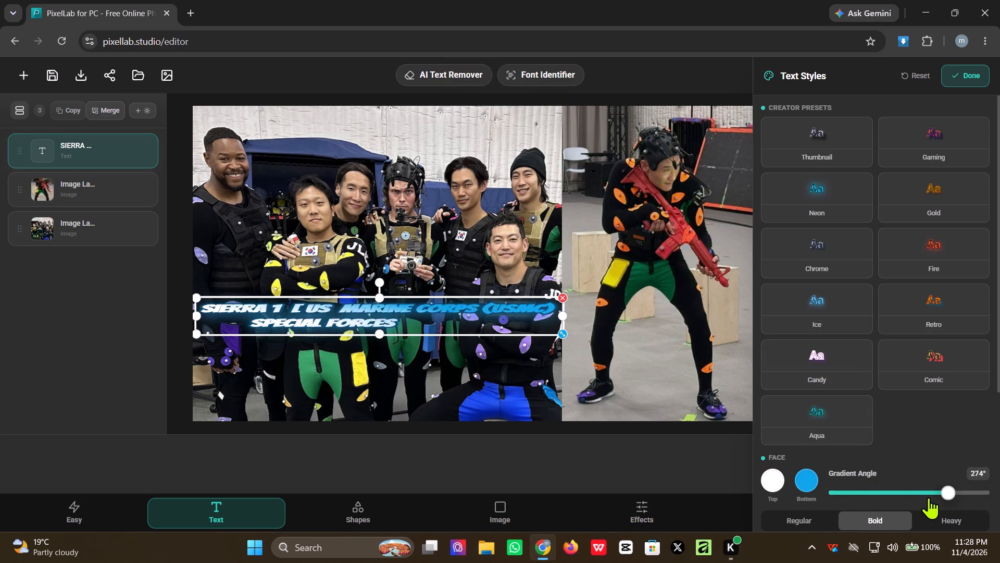
{"action": "left_click_drag", "start_coordinate": [929, 497], "coordinate": [794, 499]}
{"action": "left_click", "coordinate": [771, 481]}
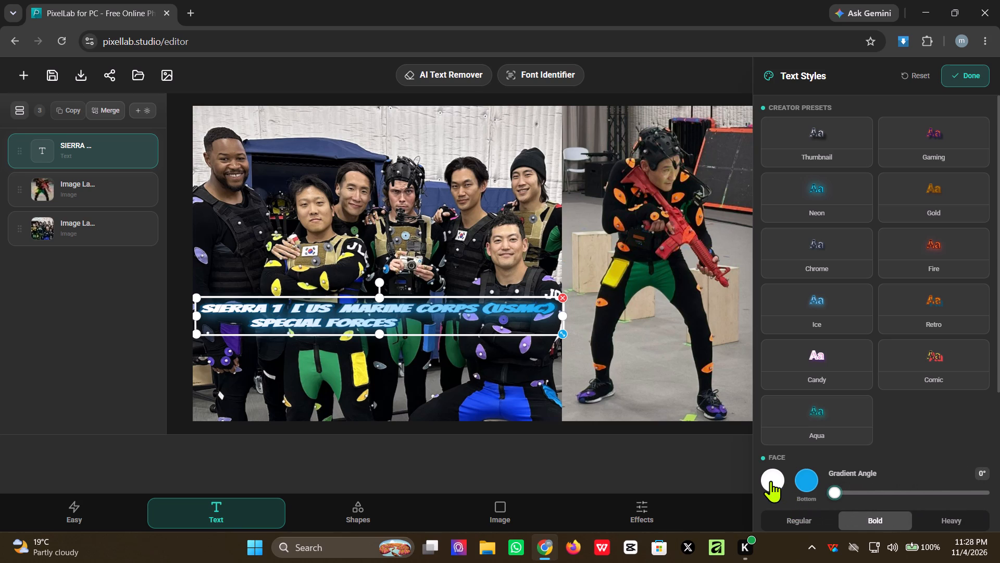
{"action": "left_click_drag", "start_coordinate": [835, 488], "coordinate": [925, 497]}
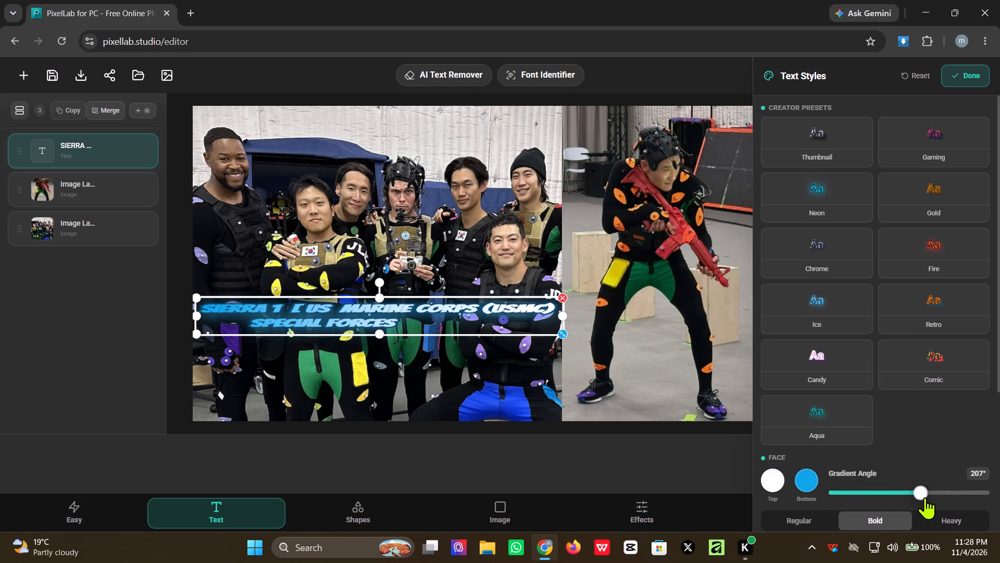
{"action": "left_click_drag", "start_coordinate": [925, 497], "coordinate": [943, 512]}
Reduce the text's outline width to 0.
{"action": "scroll", "coordinate": [916, 468], "scroll_direction": "down", "scroll_amount": 1}
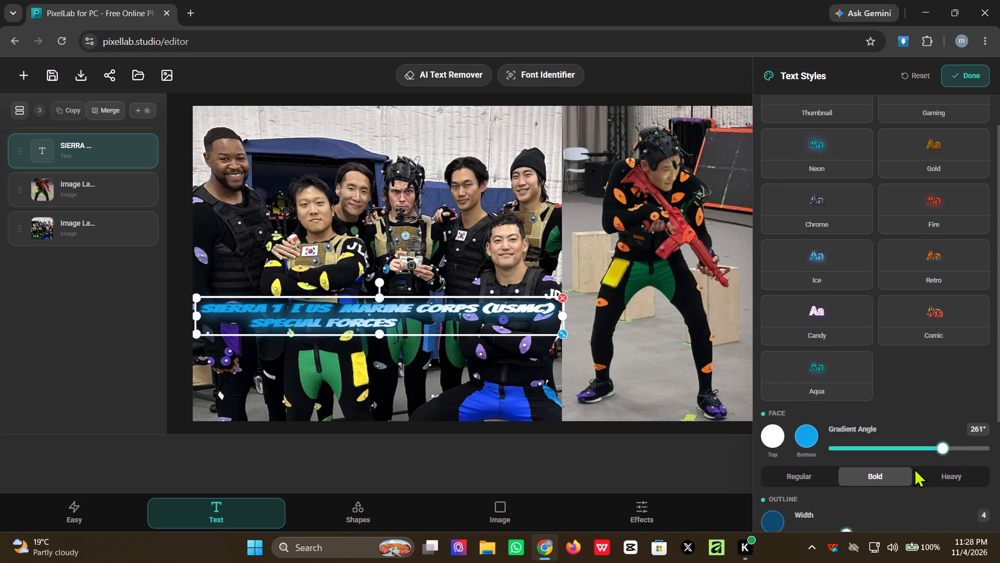
{"action": "left_click_drag", "start_coordinate": [845, 509], "coordinate": [908, 517]}
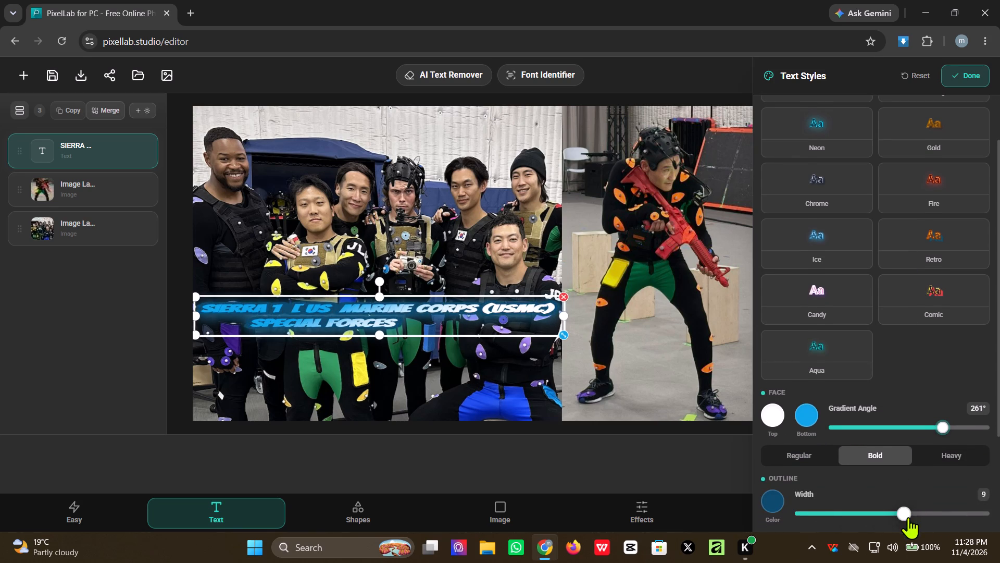
{"action": "left_click_drag", "start_coordinate": [908, 517], "coordinate": [808, 531]}
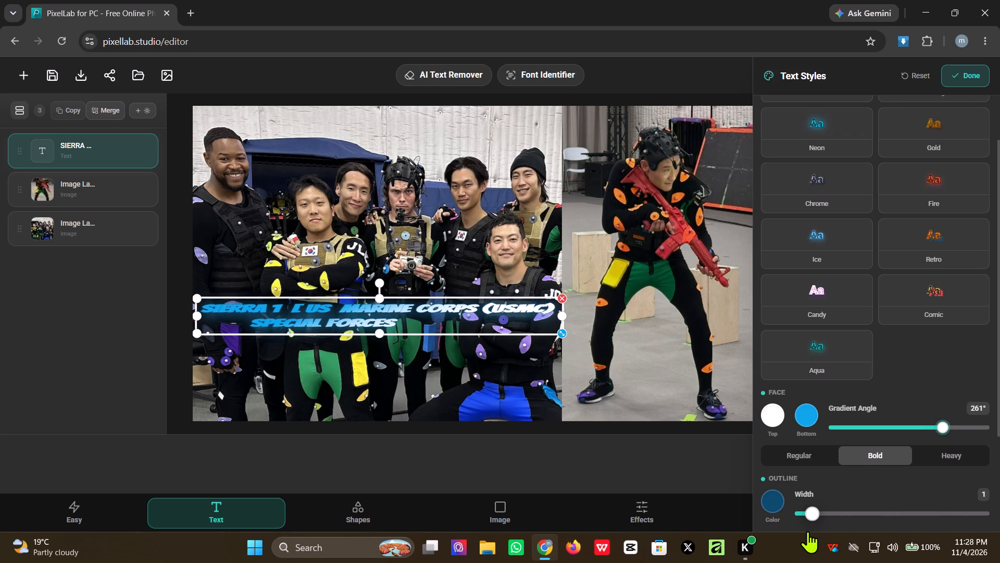
{"action": "left_click_drag", "start_coordinate": [808, 531], "coordinate": [806, 532]}
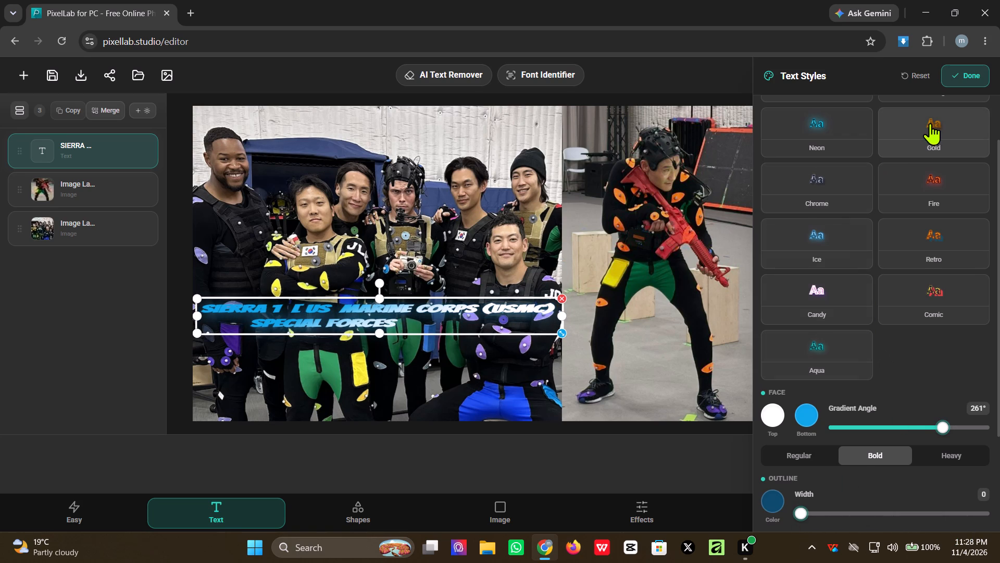
Look through the style presets and the face, outline and shadow settings, and leave the text styles.
{"action": "scroll", "coordinate": [930, 135], "scroll_direction": "up", "scroll_amount": 5}
{"action": "scroll", "coordinate": [874, 158], "scroll_direction": "down", "scroll_amount": 3}
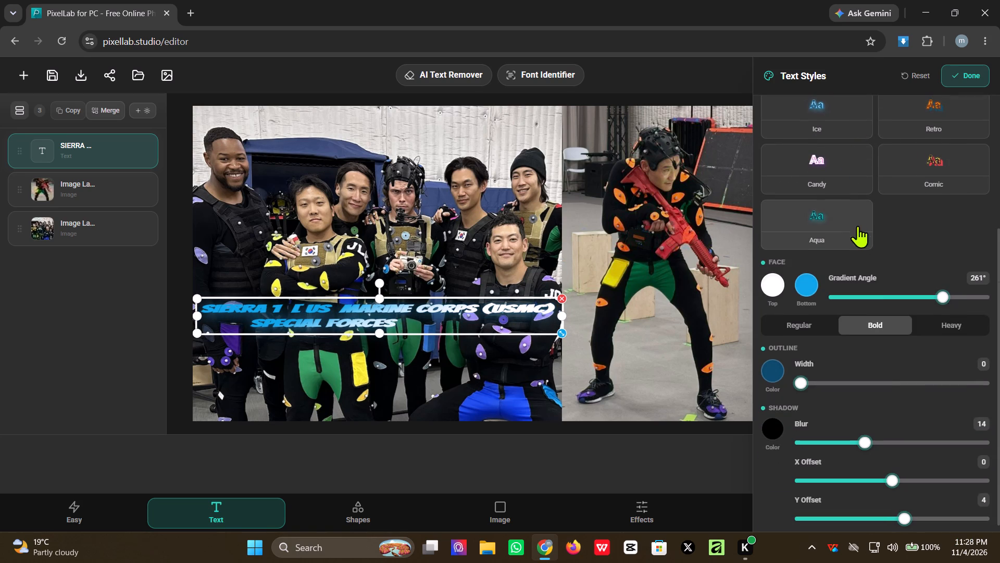
{"action": "scroll", "coordinate": [872, 273], "scroll_direction": "down", "scroll_amount": 4}
{"action": "scroll", "coordinate": [879, 295], "scroll_direction": "up", "scroll_amount": 1}
{"action": "scroll", "coordinate": [879, 297], "scroll_direction": "down", "scroll_amount": 2}
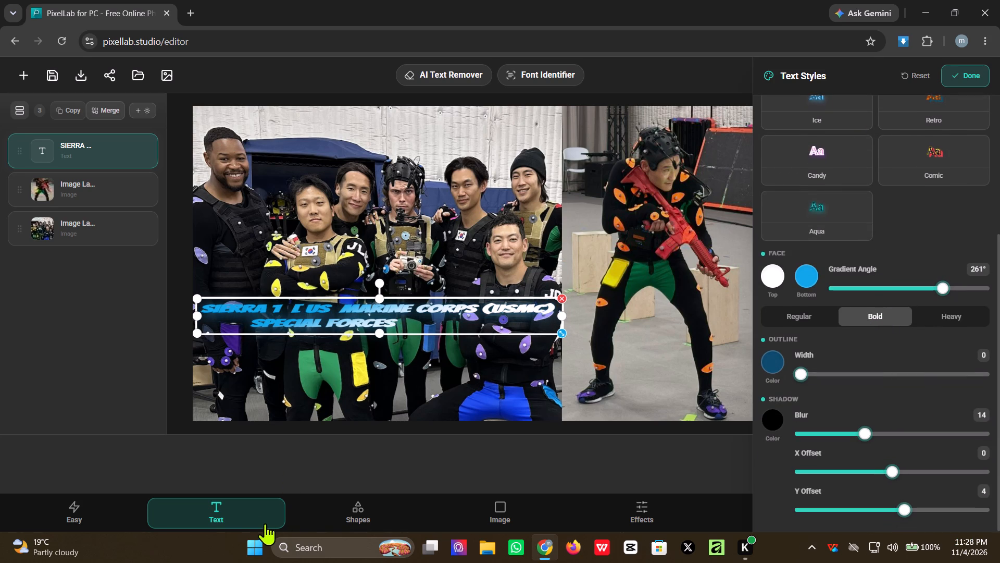
{"action": "left_click", "coordinate": [246, 511]}
{"action": "left_click", "coordinate": [106, 518]}
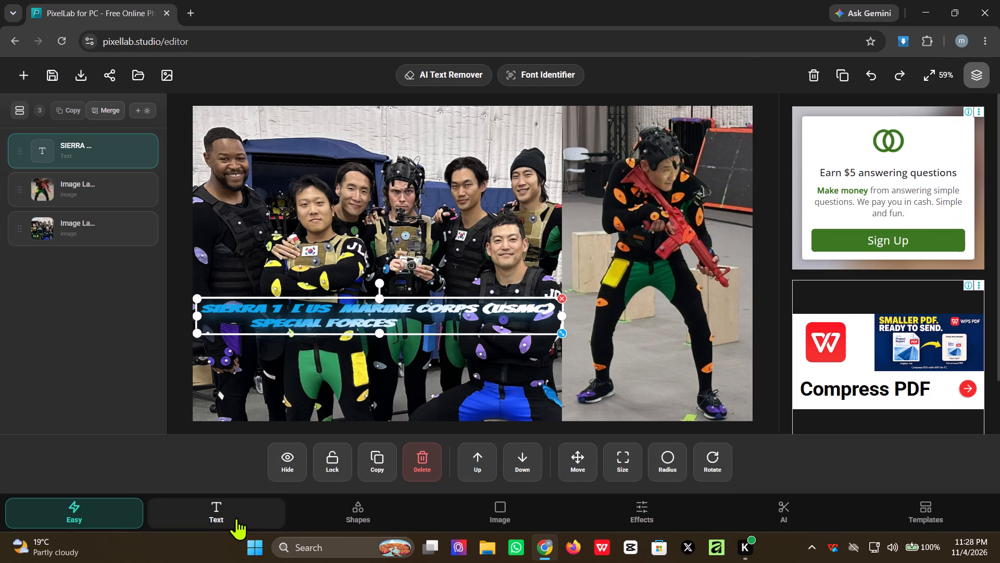
Turn on underlining for the SIERRA 1 text.
{"action": "left_click", "coordinate": [234, 515]}
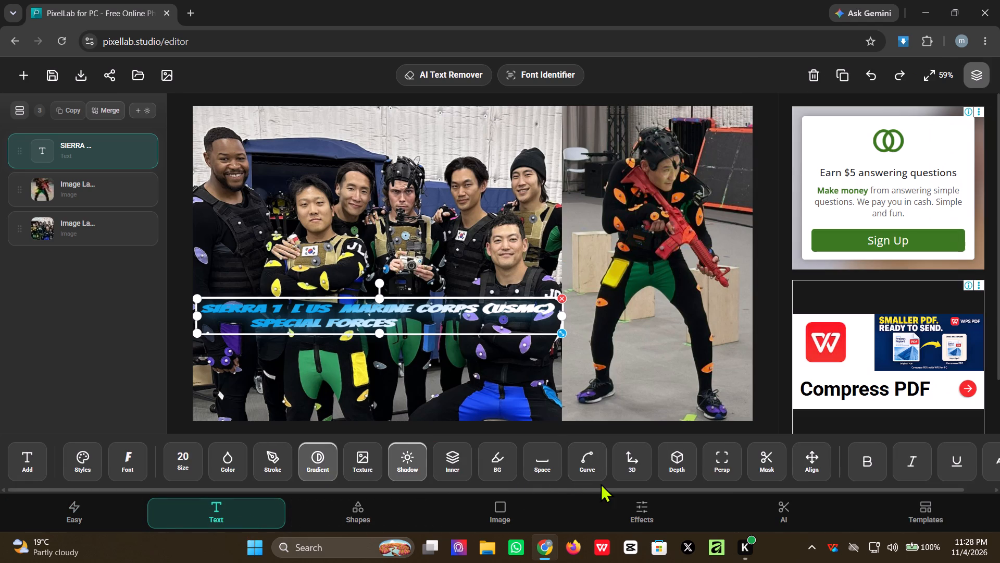
{"action": "left_click", "coordinate": [955, 462]}
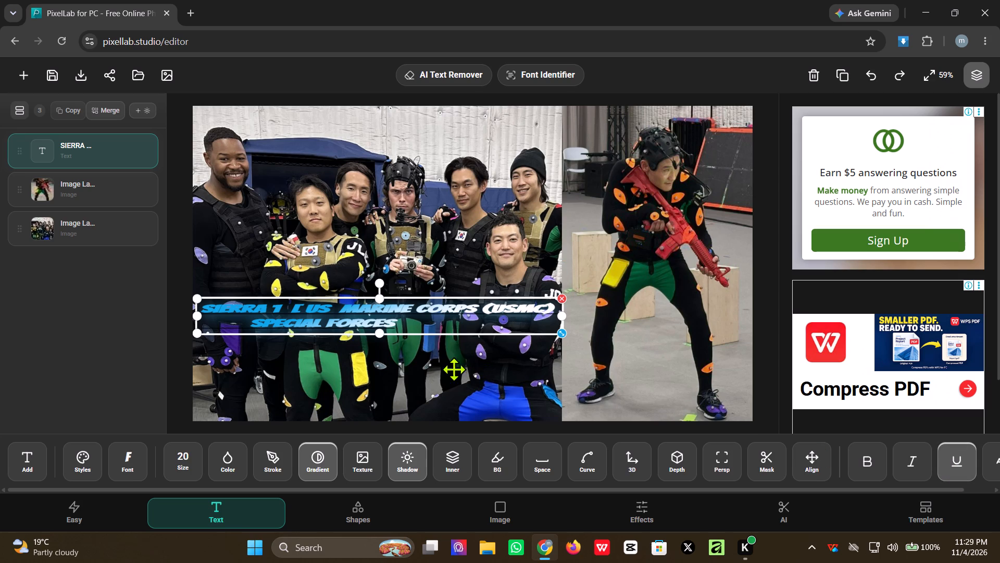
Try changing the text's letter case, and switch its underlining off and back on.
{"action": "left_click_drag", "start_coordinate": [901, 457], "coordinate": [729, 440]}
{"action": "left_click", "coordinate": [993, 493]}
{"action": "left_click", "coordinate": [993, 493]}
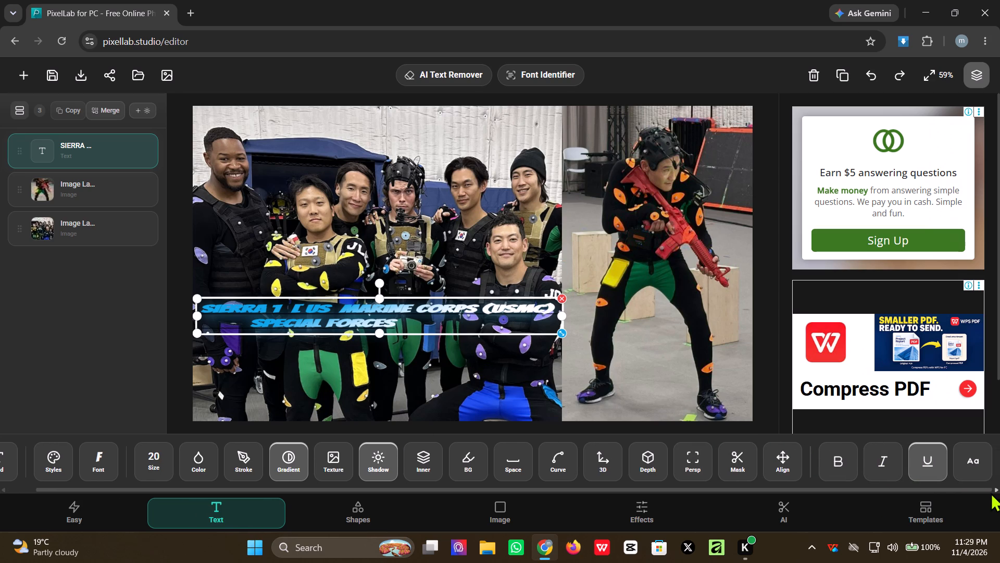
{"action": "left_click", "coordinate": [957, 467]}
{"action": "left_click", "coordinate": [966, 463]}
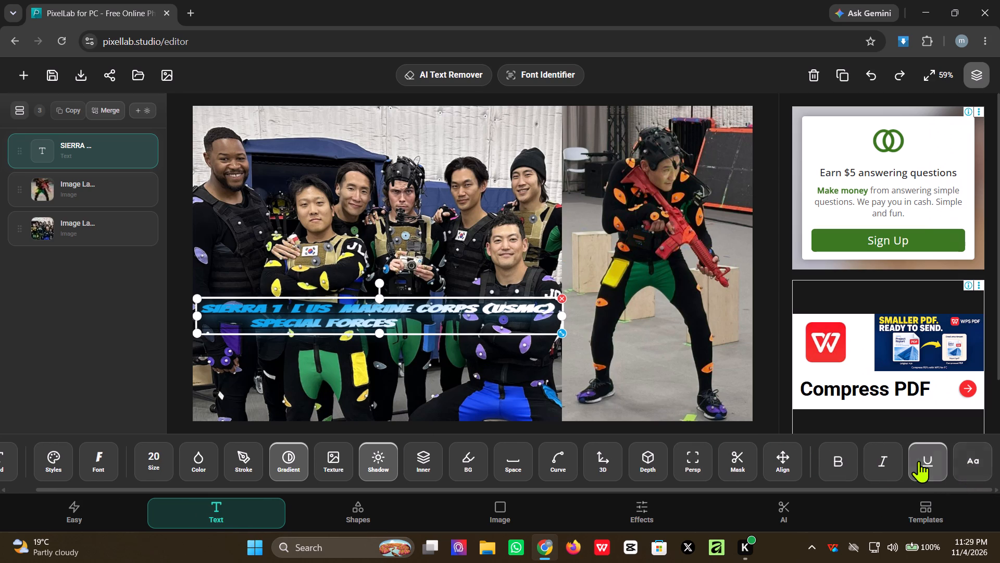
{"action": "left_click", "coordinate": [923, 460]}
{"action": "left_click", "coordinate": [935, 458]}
Change the SIERRA 1 text's font to Audiowide from the Display category.
{"action": "left_click", "coordinate": [4, 486]}
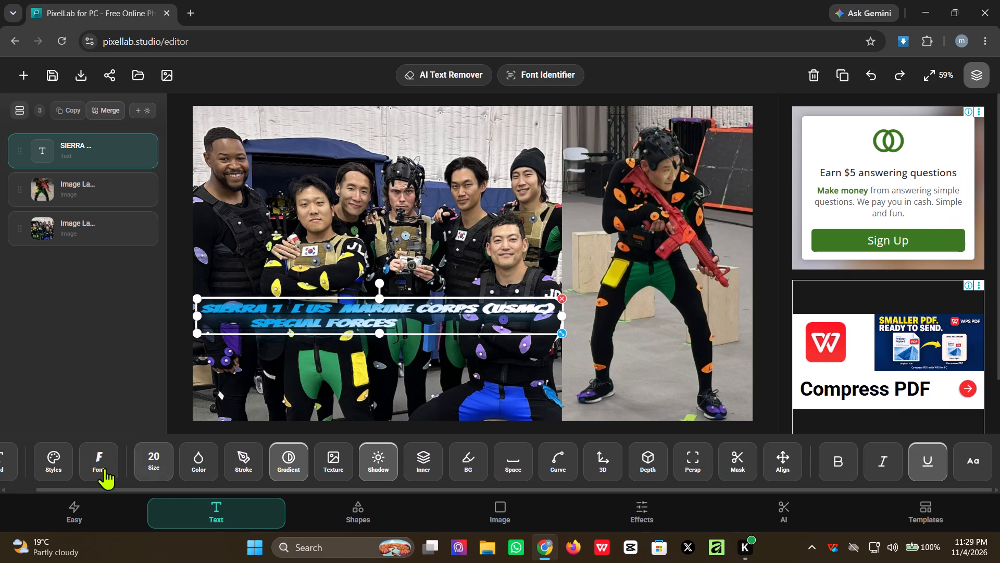
{"action": "left_click", "coordinate": [101, 464]}
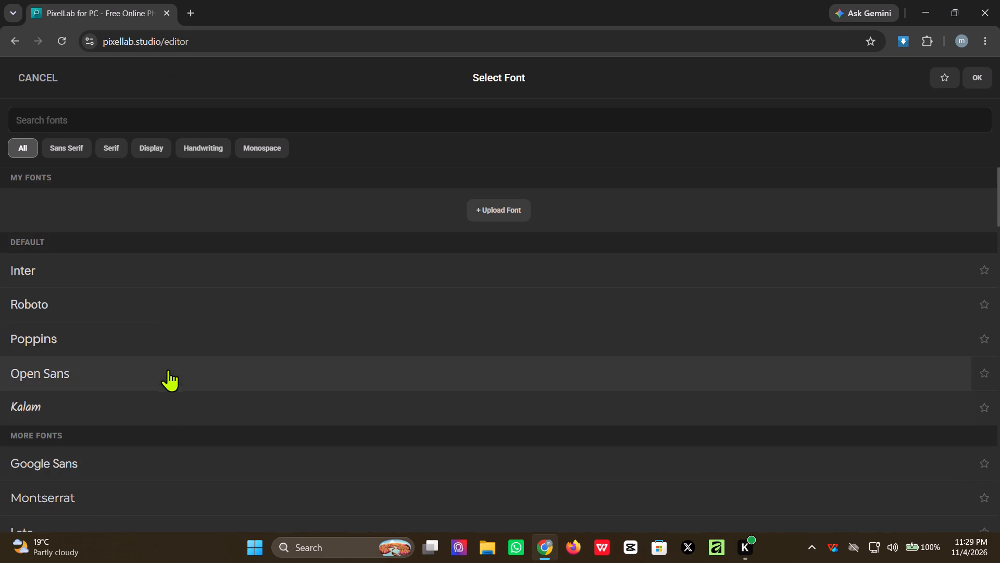
{"action": "scroll", "coordinate": [257, 269], "scroll_direction": "down", "scroll_amount": 4}
{"action": "scroll", "coordinate": [259, 289], "scroll_direction": "up", "scroll_amount": 2}
{"action": "scroll", "coordinate": [259, 298], "scroll_direction": "down", "scroll_amount": 1}
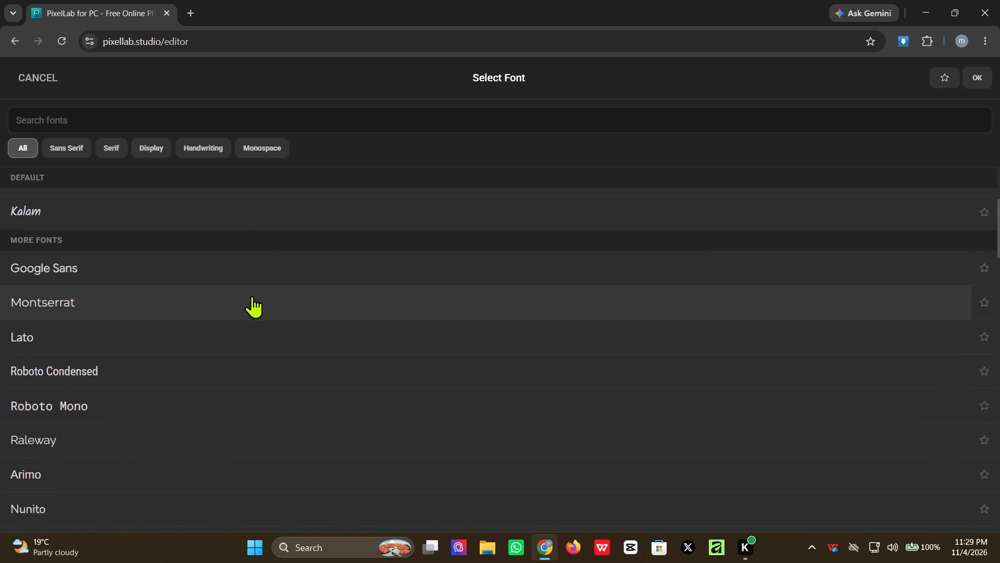
{"action": "scroll", "coordinate": [252, 296], "scroll_direction": "up", "scroll_amount": 1}
{"action": "scroll", "coordinate": [251, 299], "scroll_direction": "down", "scroll_amount": 6}
{"action": "scroll", "coordinate": [244, 306], "scroll_direction": "up", "scroll_amount": 1}
{"action": "scroll", "coordinate": [244, 306], "scroll_direction": "down", "scroll_amount": 1}
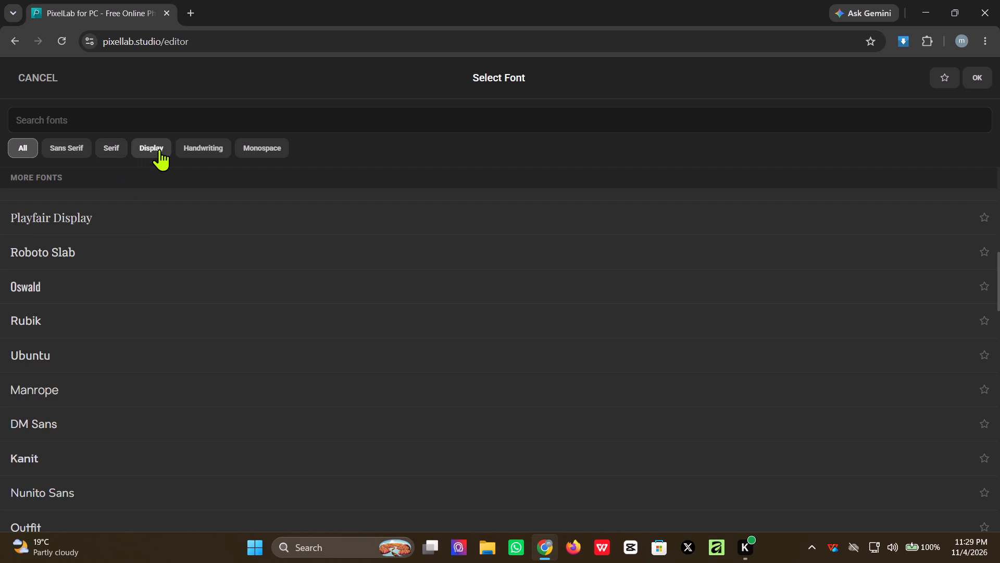
{"action": "left_click", "coordinate": [159, 149]}
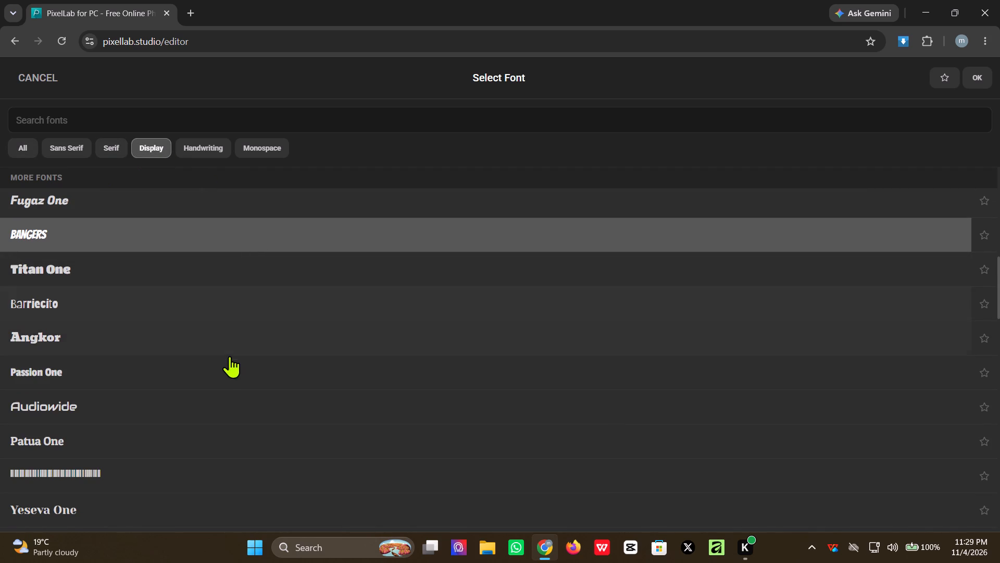
{"action": "left_click", "coordinate": [150, 401]}
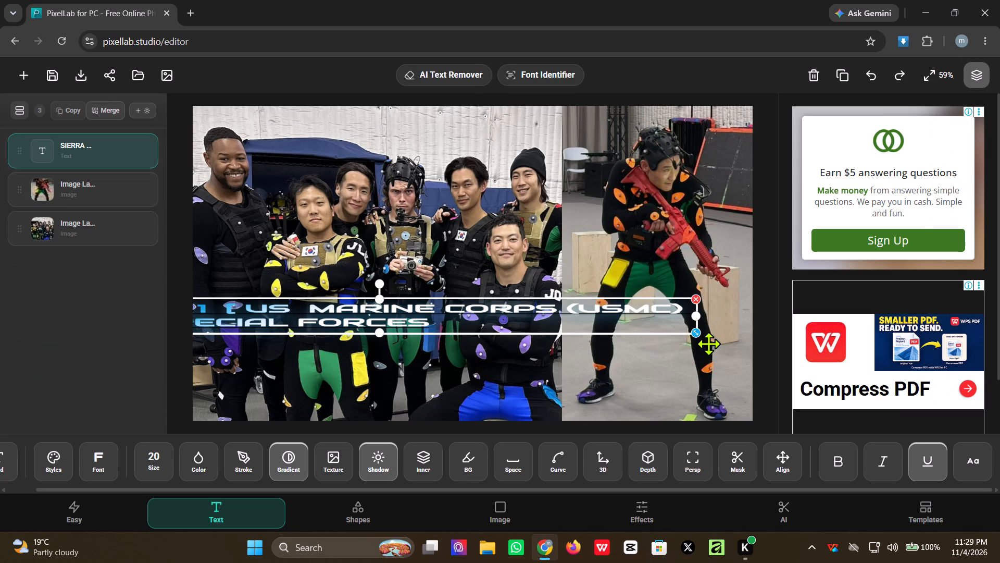
Shrink the SIERRA 1 text and move it so both lines fit within the group photo's width.
{"action": "left_click", "coordinate": [698, 334]}
{"action": "left_click_drag", "start_coordinate": [698, 334], "coordinate": [565, 305]}
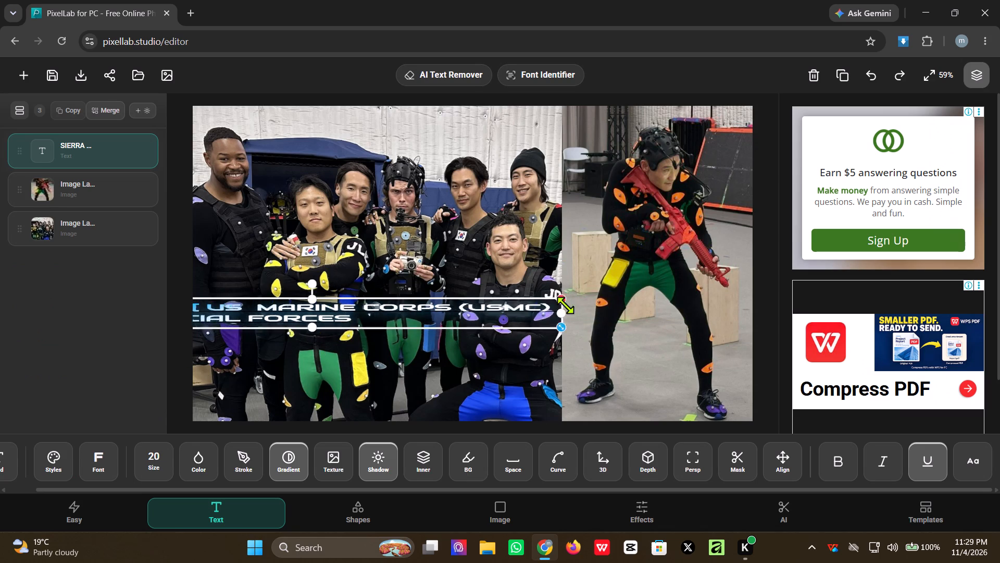
{"action": "left_click_drag", "start_coordinate": [565, 305], "coordinate": [406, 310]}
{"action": "left_click_drag", "start_coordinate": [241, 316], "coordinate": [381, 347]}
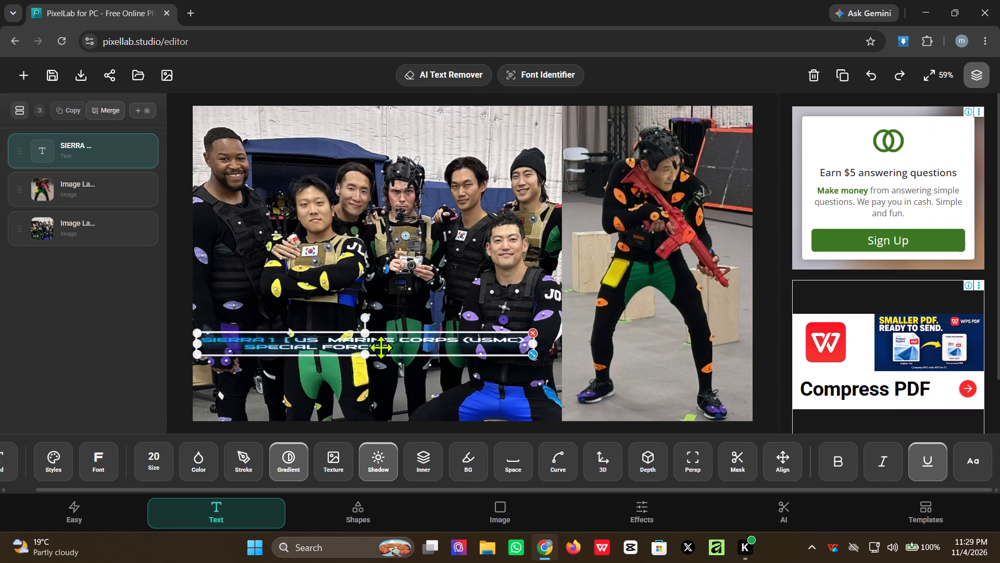
{"action": "left_click_drag", "start_coordinate": [381, 347], "coordinate": [380, 338]}
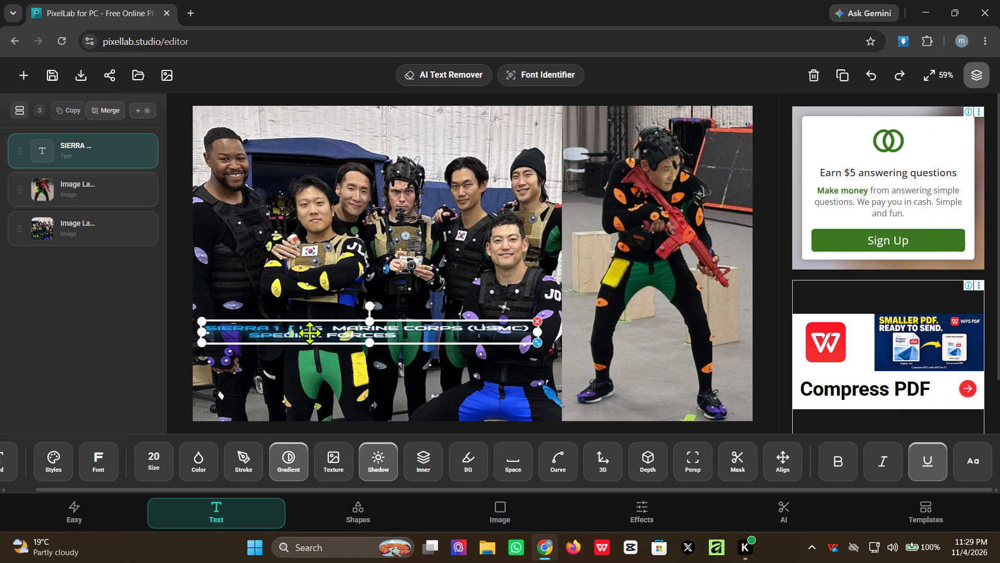
{"action": "left_click_drag", "start_coordinate": [308, 331], "coordinate": [307, 315]}
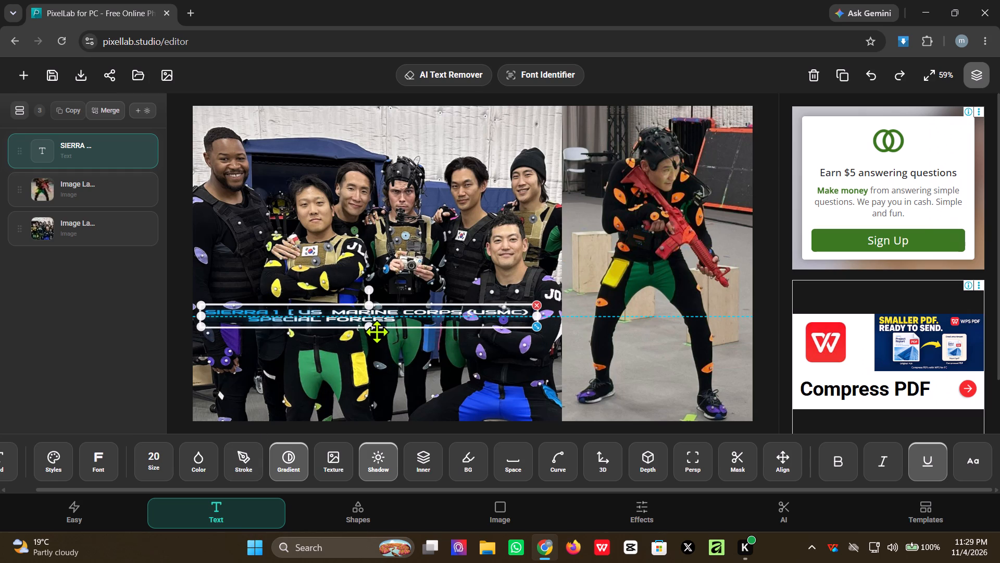
Stretch the SIERRA 1 text taller and place it across the lower part of the group photo.
{"action": "left_click_drag", "start_coordinate": [367, 327], "coordinate": [358, 360]}
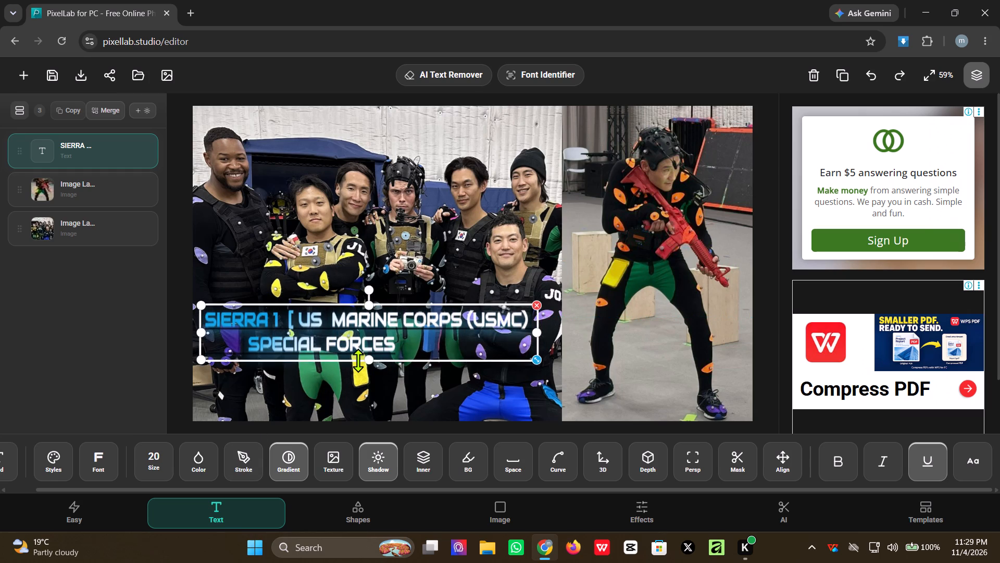
{"action": "left_click_drag", "start_coordinate": [358, 360], "coordinate": [358, 362]}
{"action": "left_click_drag", "start_coordinate": [366, 324], "coordinate": [357, 342]}
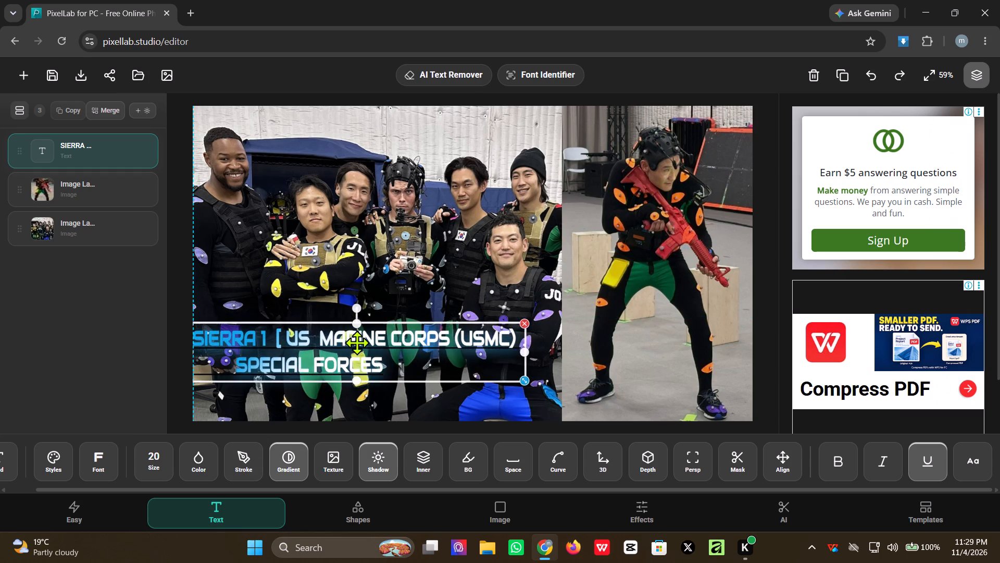
{"action": "left_click_drag", "start_coordinate": [357, 342], "coordinate": [365, 338]}
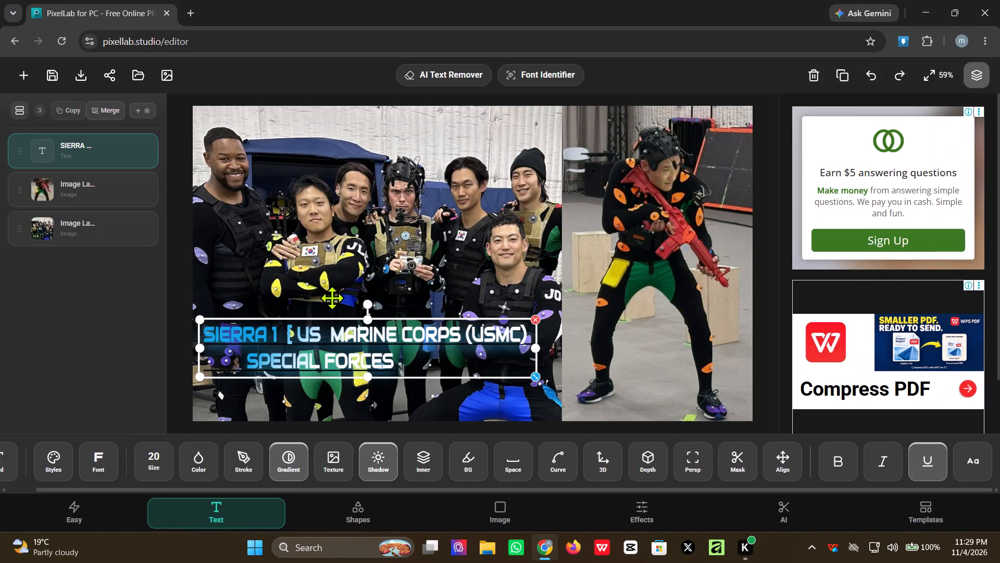
Try yellow and red on the SIERRA 1 text, and settle on green #22C55E.
{"action": "left_click", "coordinate": [204, 463]}
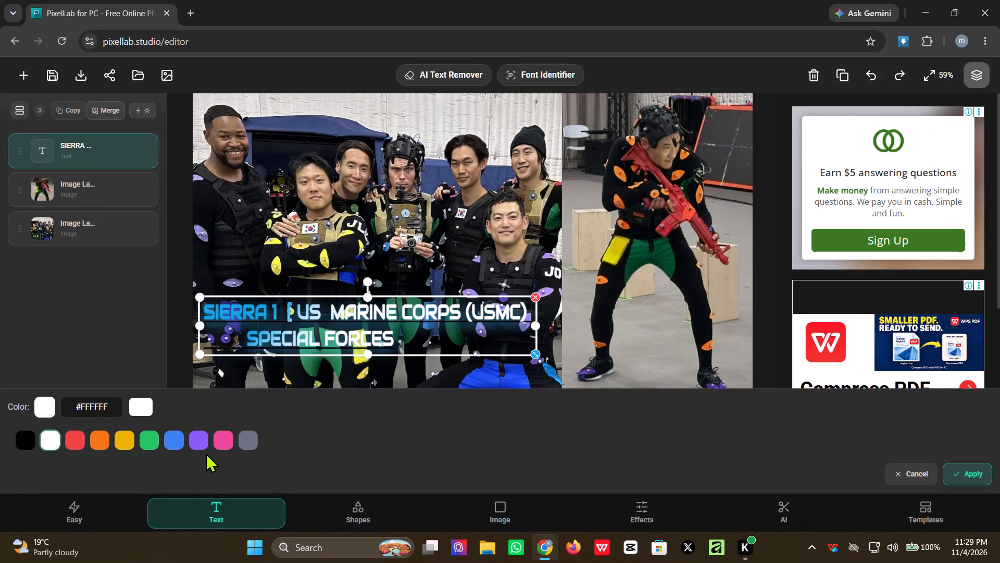
{"action": "left_click", "coordinate": [129, 435]}
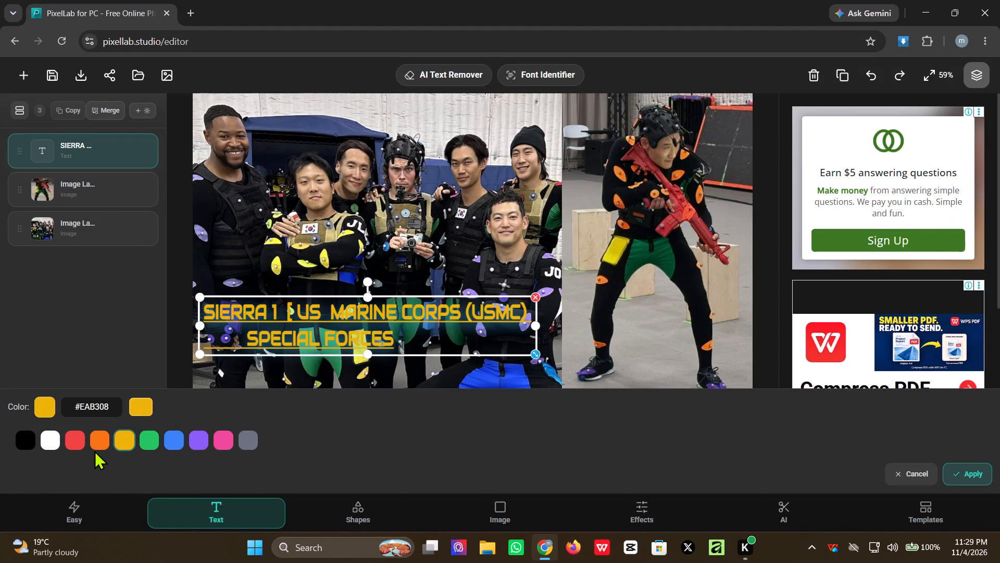
{"action": "left_click", "coordinate": [74, 441]}
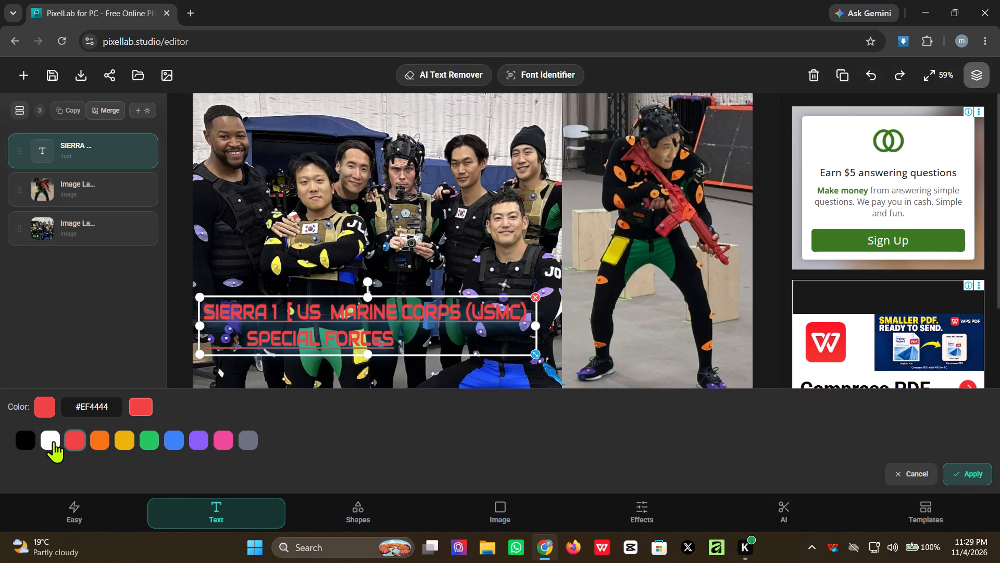
{"action": "left_click", "coordinate": [145, 435]}
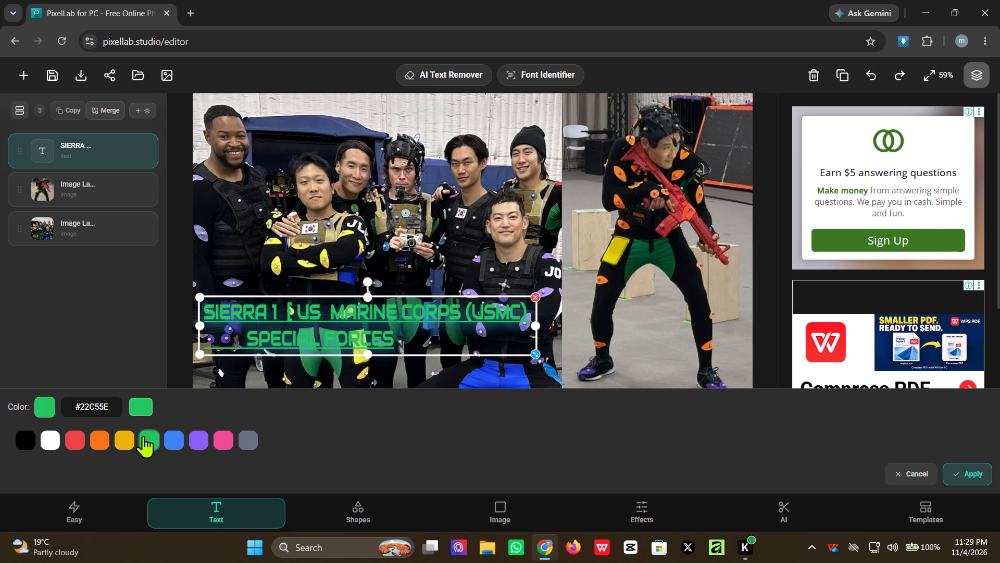
{"action": "left_click", "coordinate": [73, 506]}
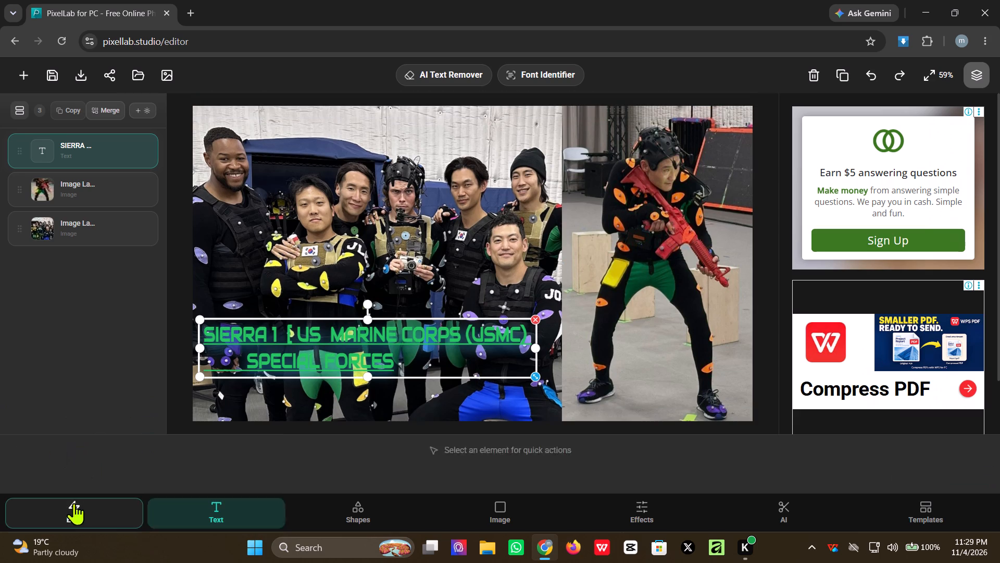
Give the SIERRA 1 text a white #FFFFFF stroke with a width of 4.
{"action": "left_click", "coordinate": [198, 511]}
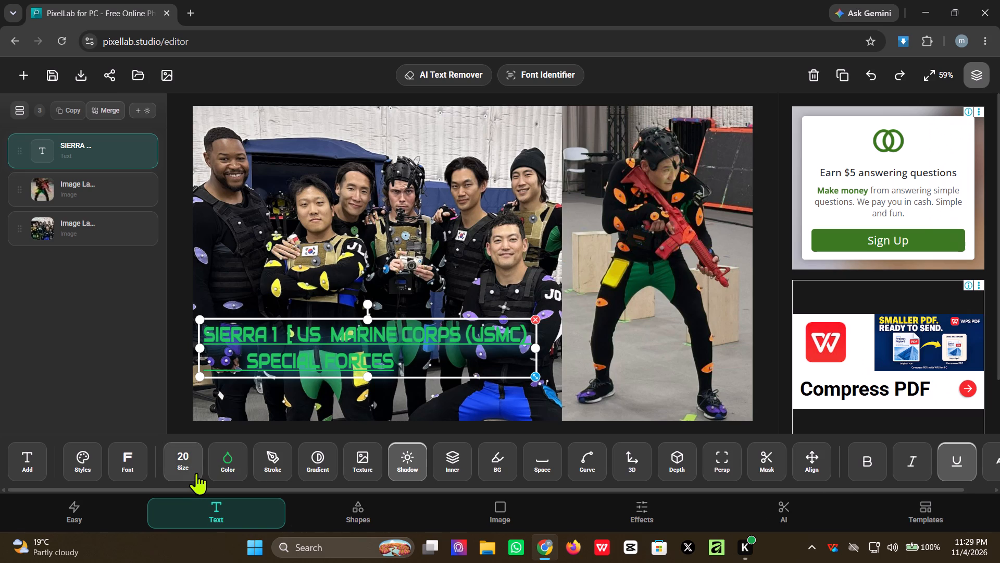
{"action": "left_click", "coordinate": [277, 466]}
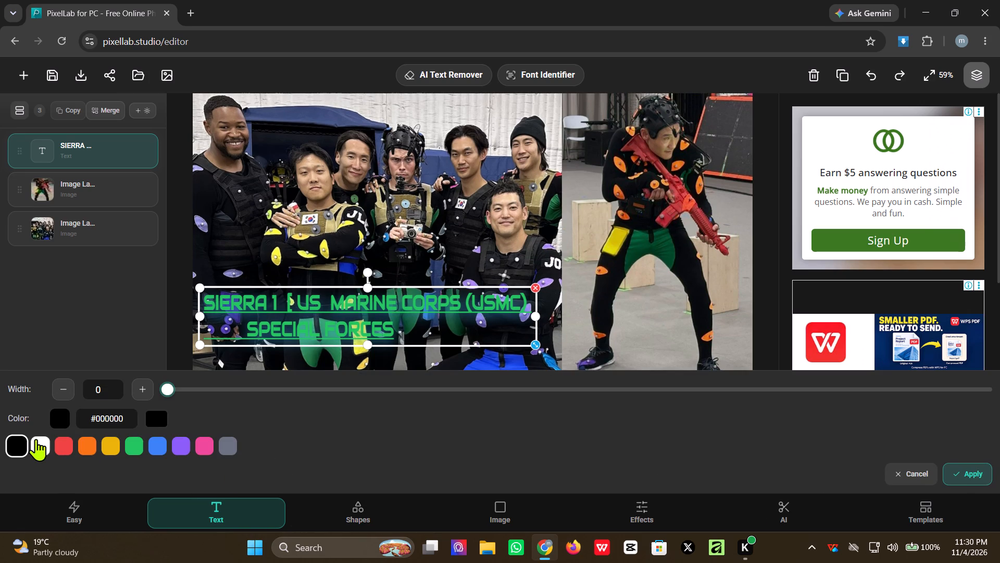
{"action": "left_click", "coordinate": [43, 446]}
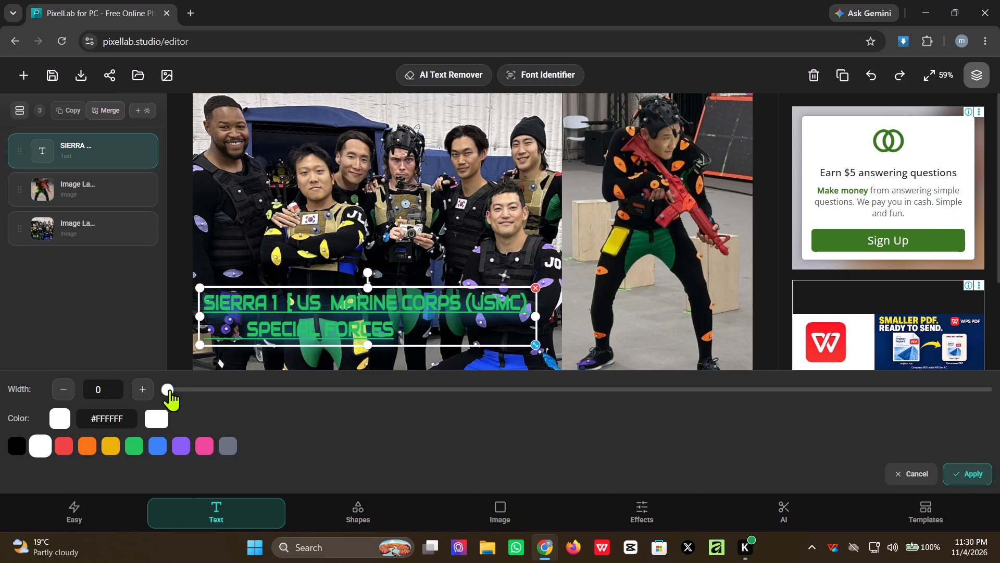
{"action": "left_click_drag", "start_coordinate": [175, 391], "coordinate": [246, 389]}
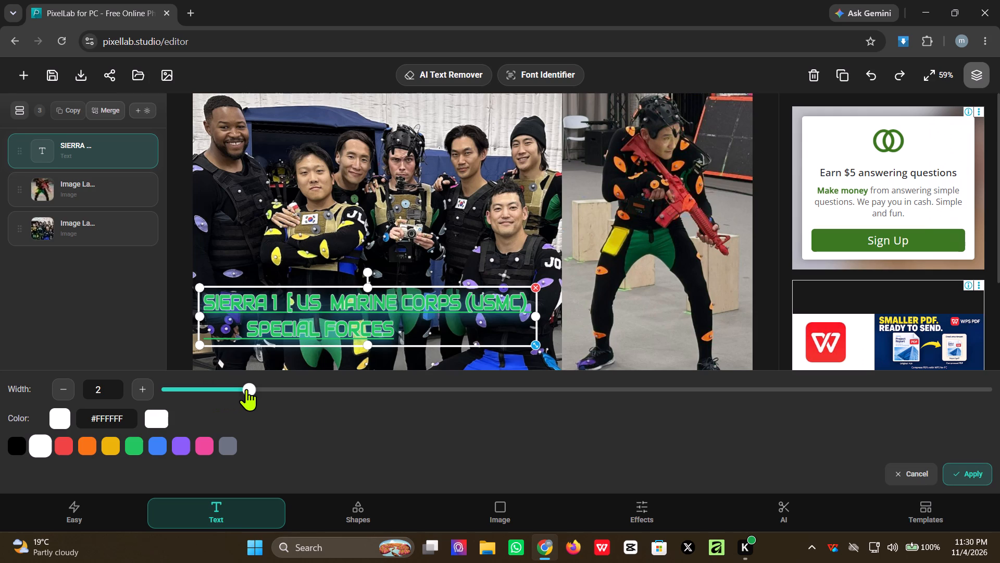
{"action": "left_click_drag", "start_coordinate": [246, 389], "coordinate": [359, 393]}
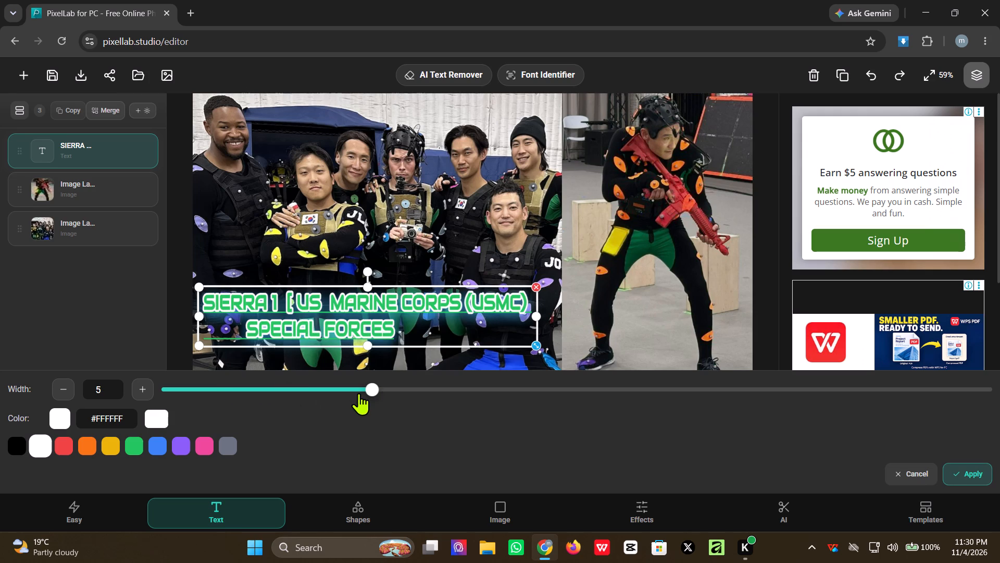
{"action": "left_click_drag", "start_coordinate": [359, 393], "coordinate": [346, 399]}
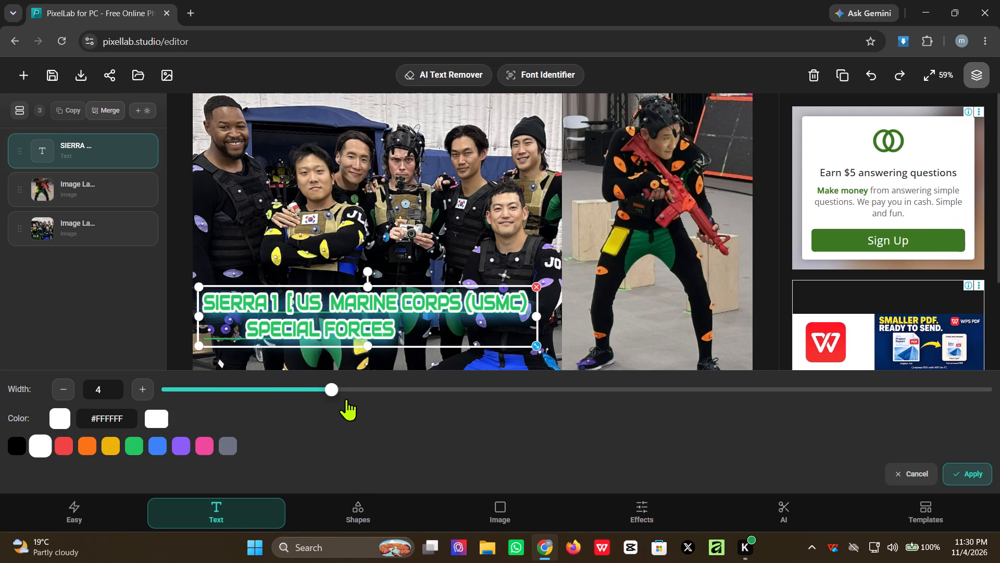
{"action": "left_click_drag", "start_coordinate": [346, 399], "coordinate": [317, 401]}
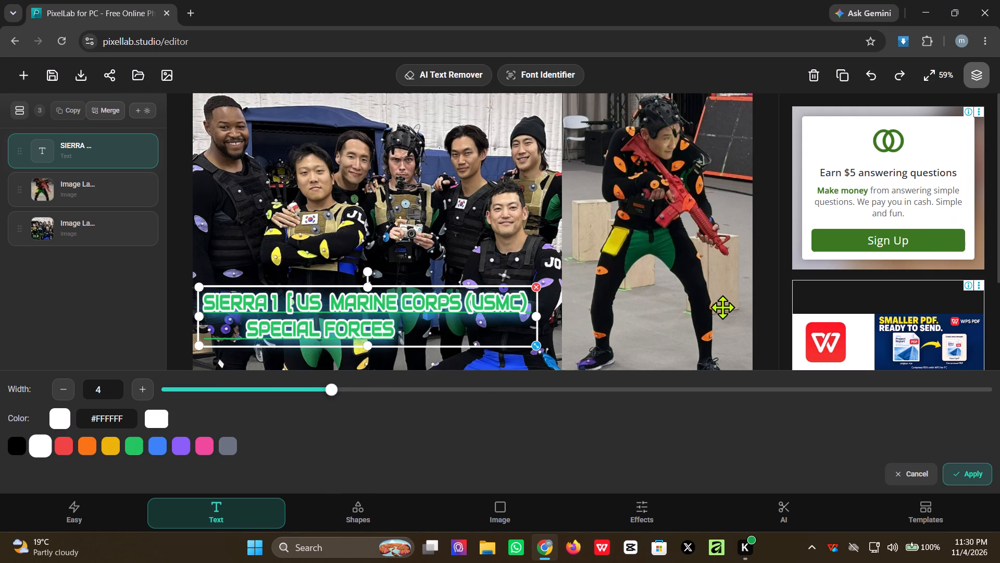
Move the SIERRA 1 text slightly higher on the group photo and deselect it.
{"action": "left_click", "coordinate": [723, 302]}
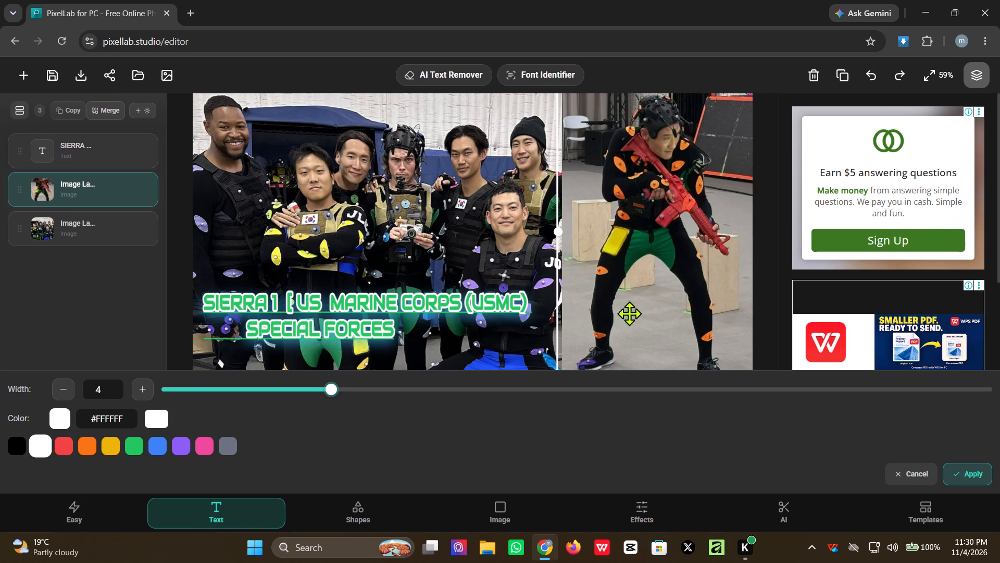
{"action": "left_click_drag", "start_coordinate": [367, 308], "coordinate": [366, 289]}
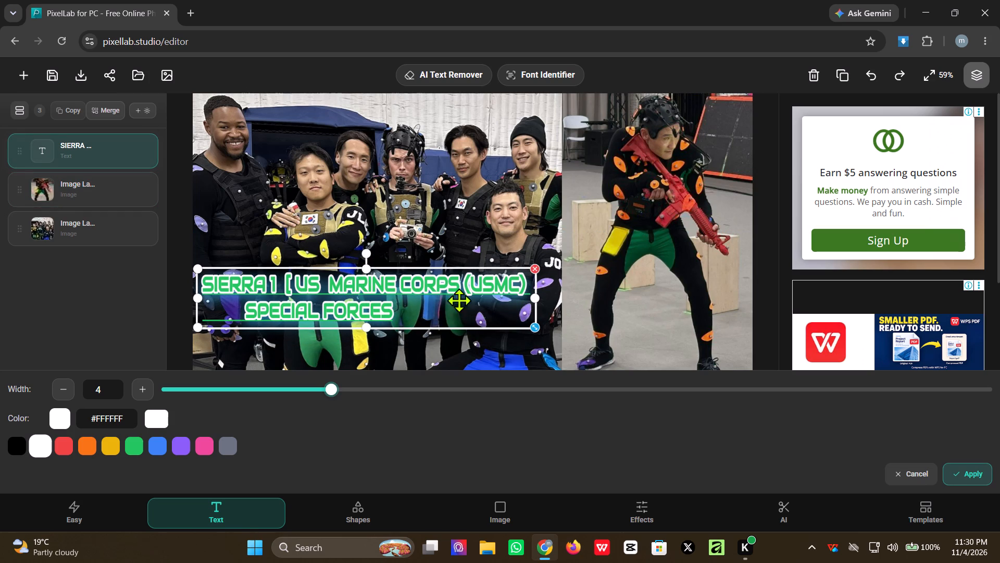
{"action": "left_click", "coordinate": [378, 282]}
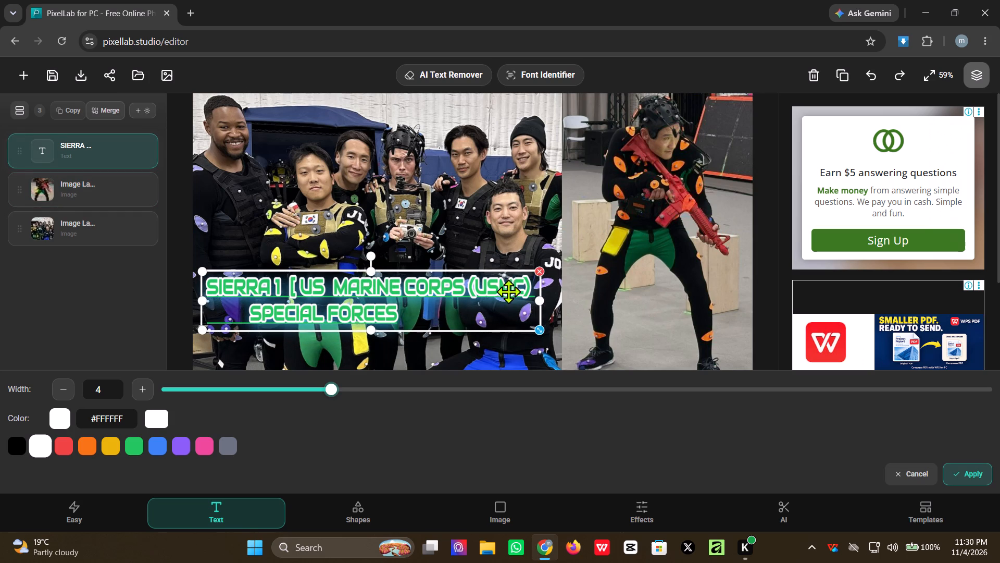
{"action": "left_click", "coordinate": [616, 303]}
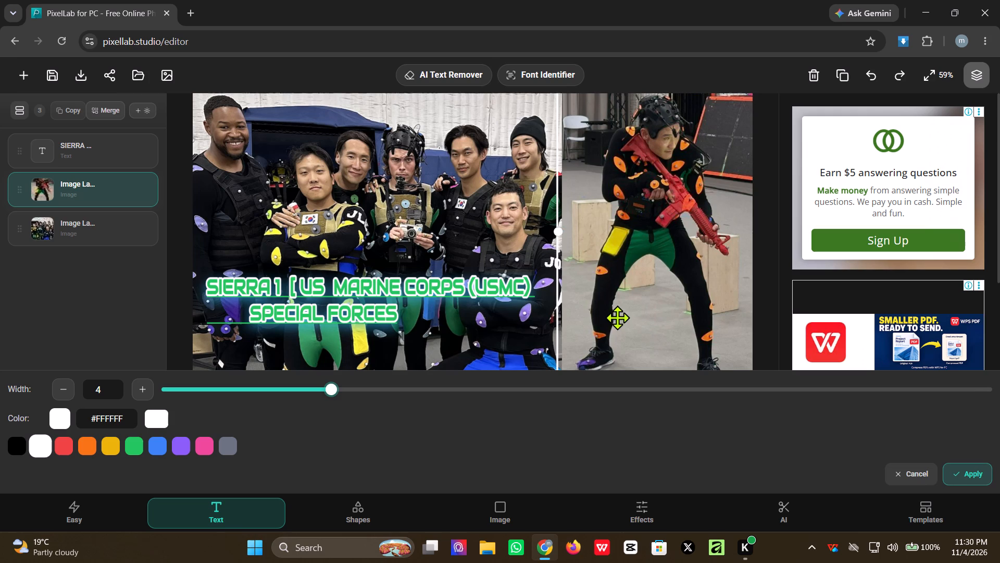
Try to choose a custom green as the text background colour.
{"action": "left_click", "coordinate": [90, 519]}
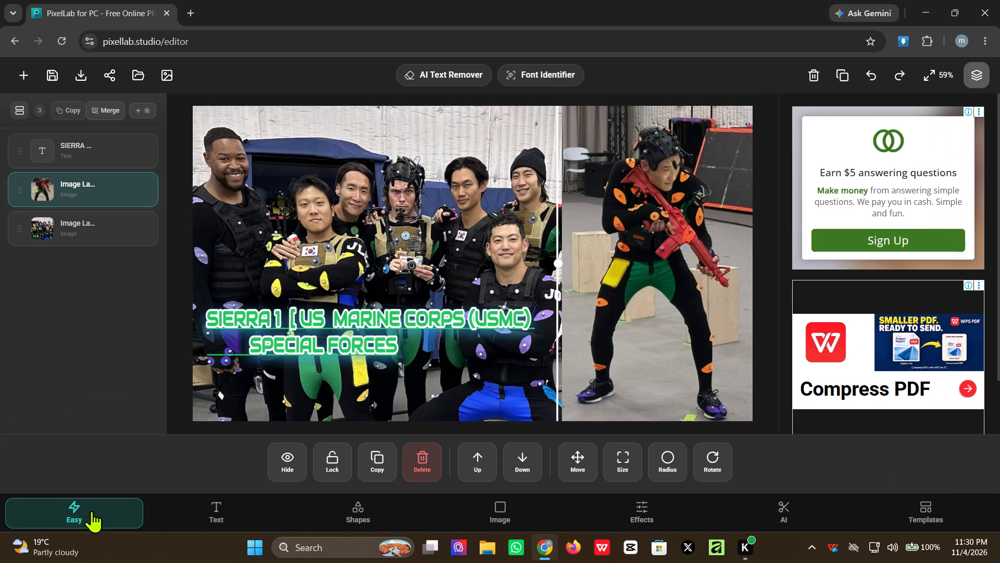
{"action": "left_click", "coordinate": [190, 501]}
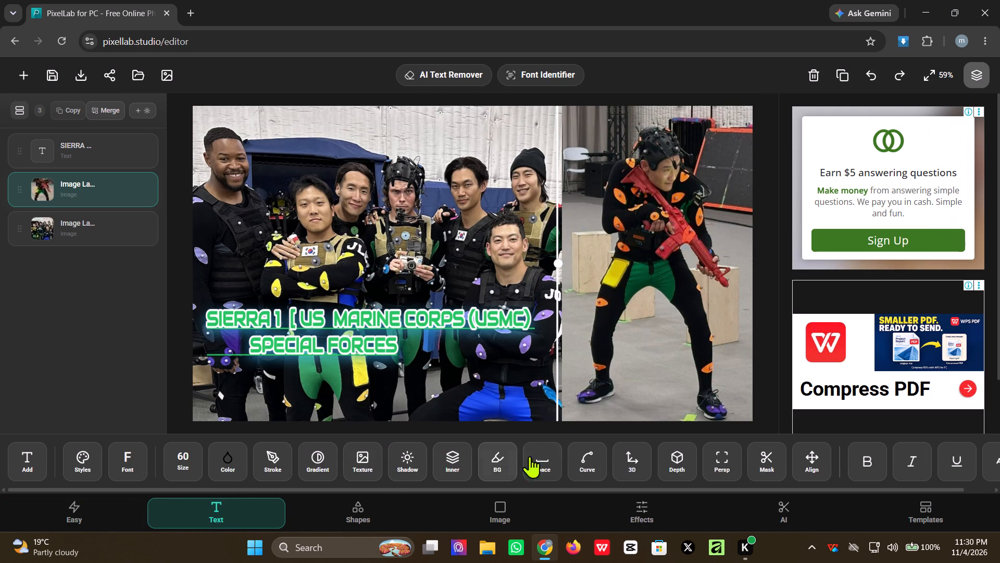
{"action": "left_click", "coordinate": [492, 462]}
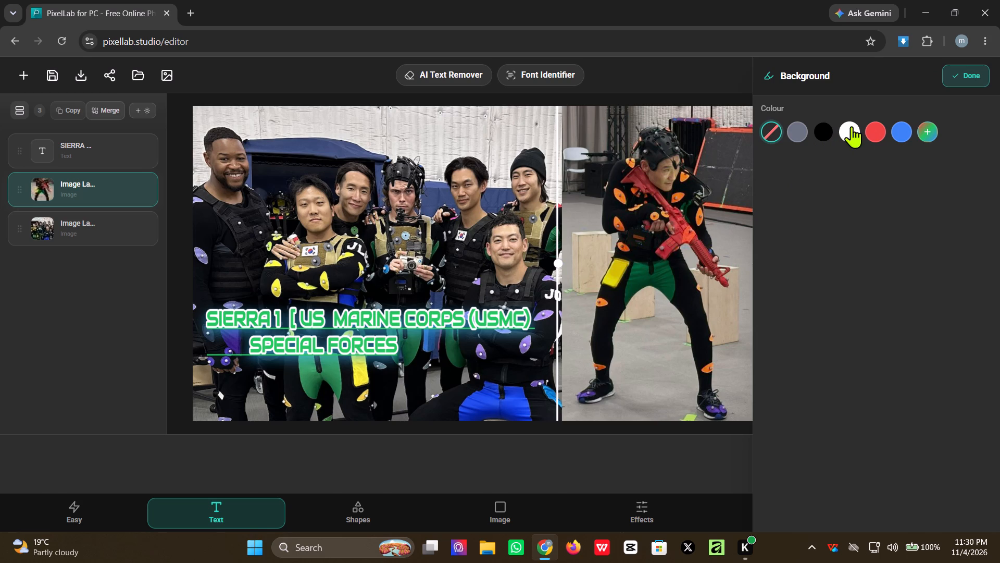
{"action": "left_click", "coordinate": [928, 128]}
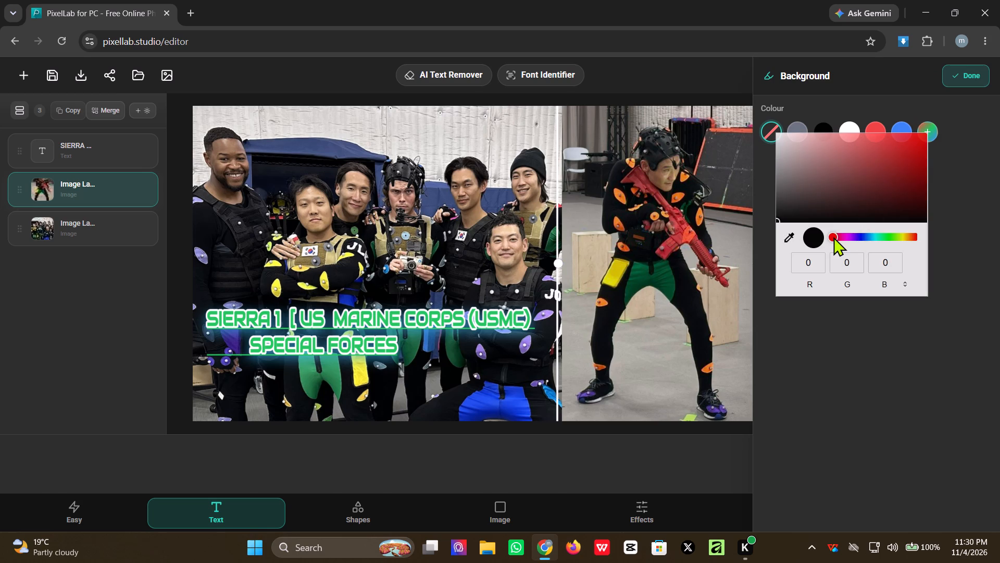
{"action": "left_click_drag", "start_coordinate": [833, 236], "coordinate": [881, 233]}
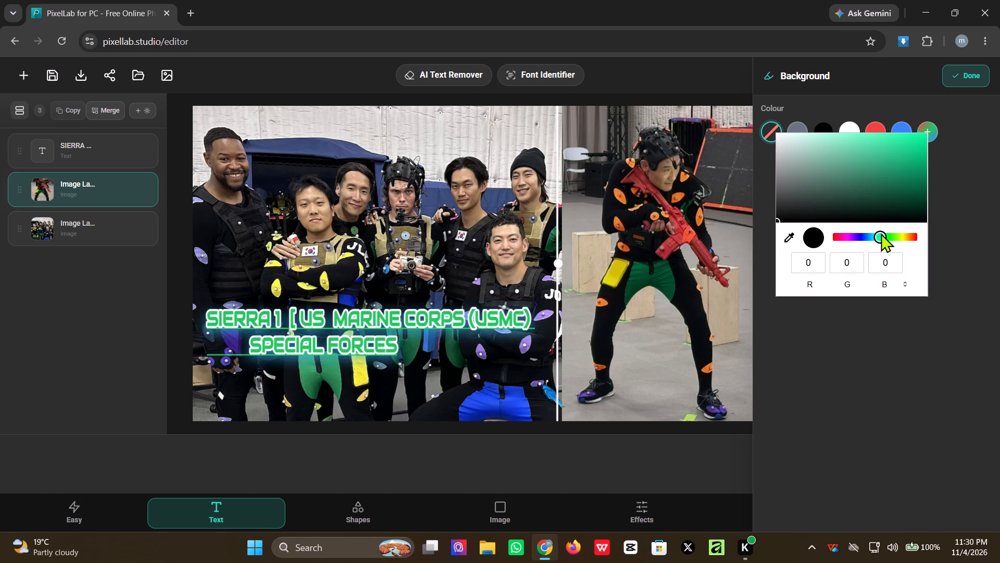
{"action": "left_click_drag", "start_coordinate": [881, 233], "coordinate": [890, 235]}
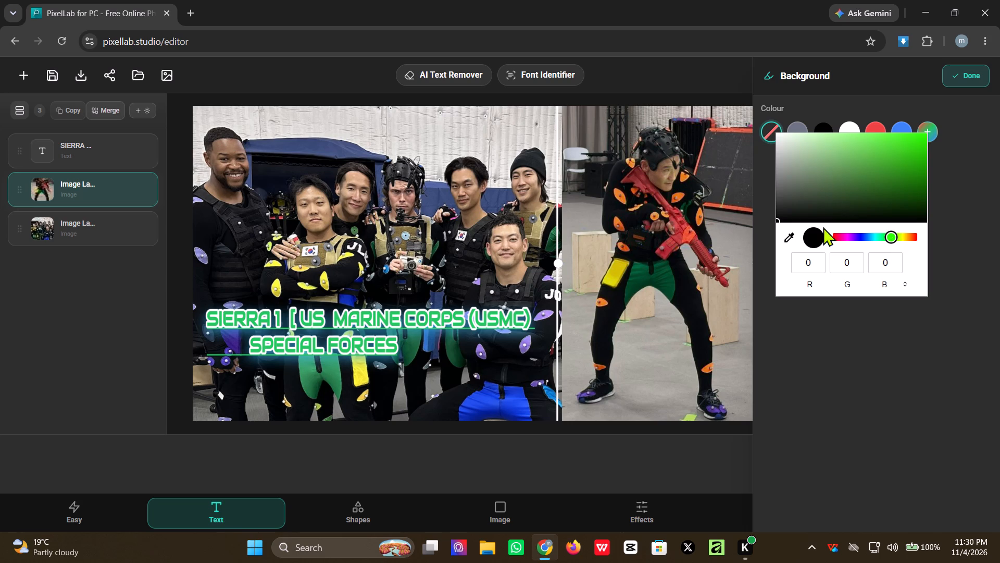
Shift the group photo slightly to the right behind the SIERRA 1 text.
{"action": "left_click_drag", "start_coordinate": [220, 129], "coordinate": [205, 124]}
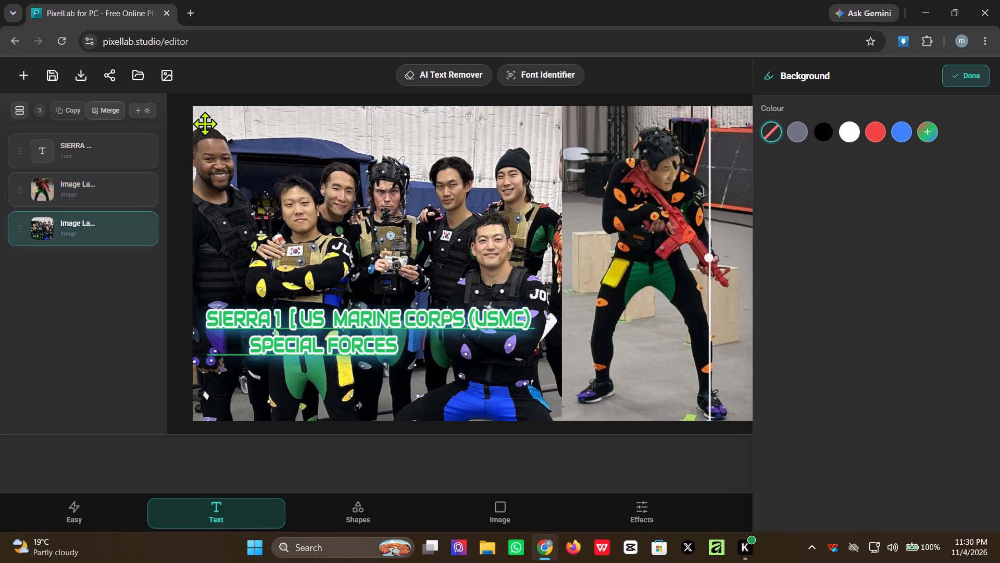
{"action": "left_click_drag", "start_coordinate": [205, 124], "coordinate": [227, 127]}
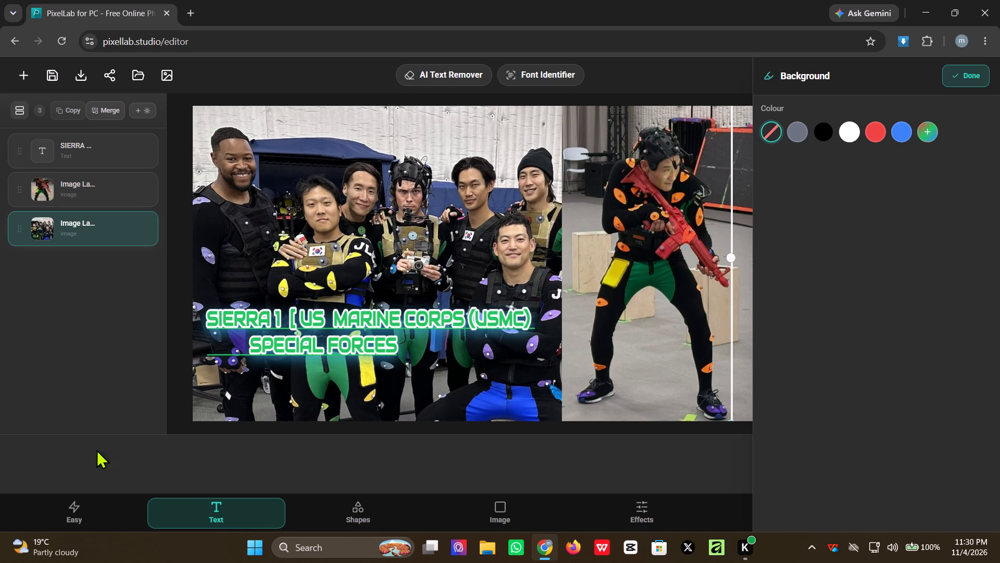
{"action": "left_click", "coordinate": [86, 513]}
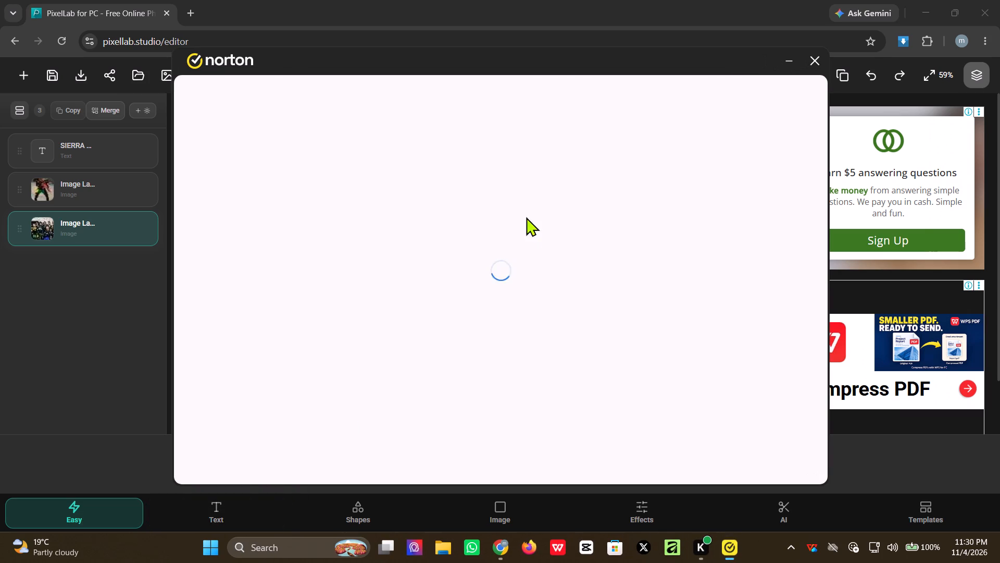
Close the Norton window covering the editor.
{"action": "left_click", "coordinate": [813, 62]}
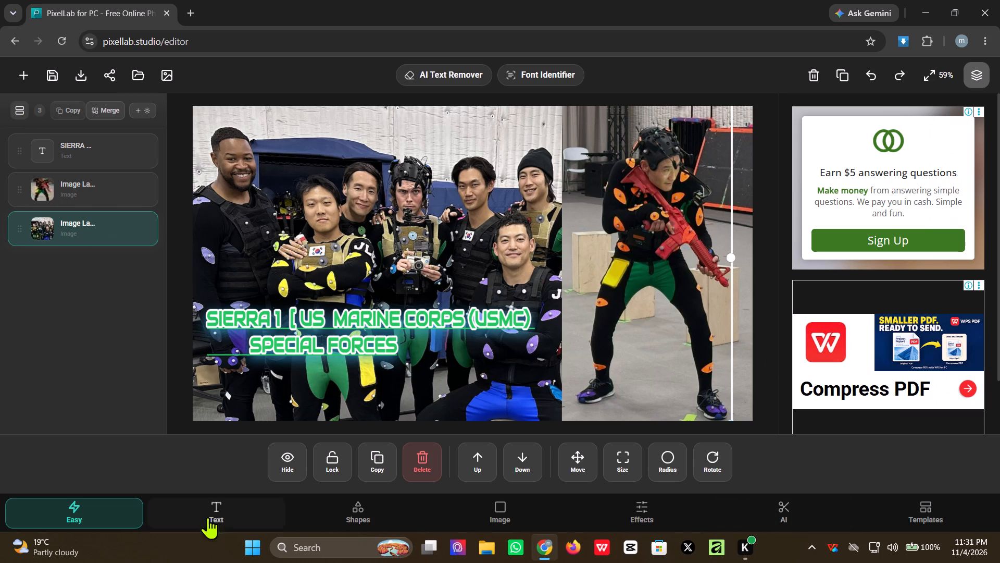
Edit the text over the group photo so SIERRA 1 reads SIERRA - 1.
{"action": "left_click", "coordinate": [224, 515]}
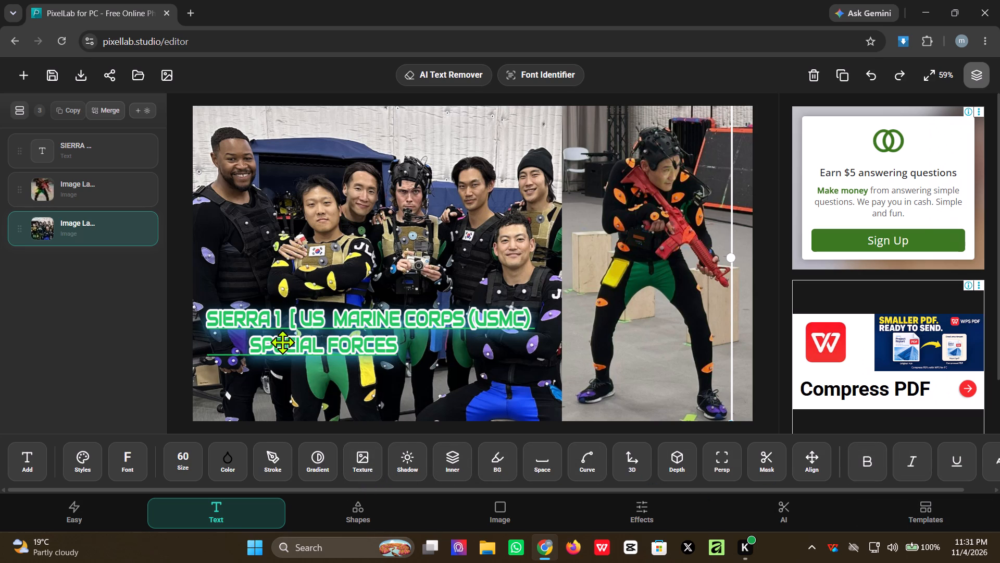
{"action": "left_click", "coordinate": [266, 320]}
{"action": "left_click", "coordinate": [270, 315]}
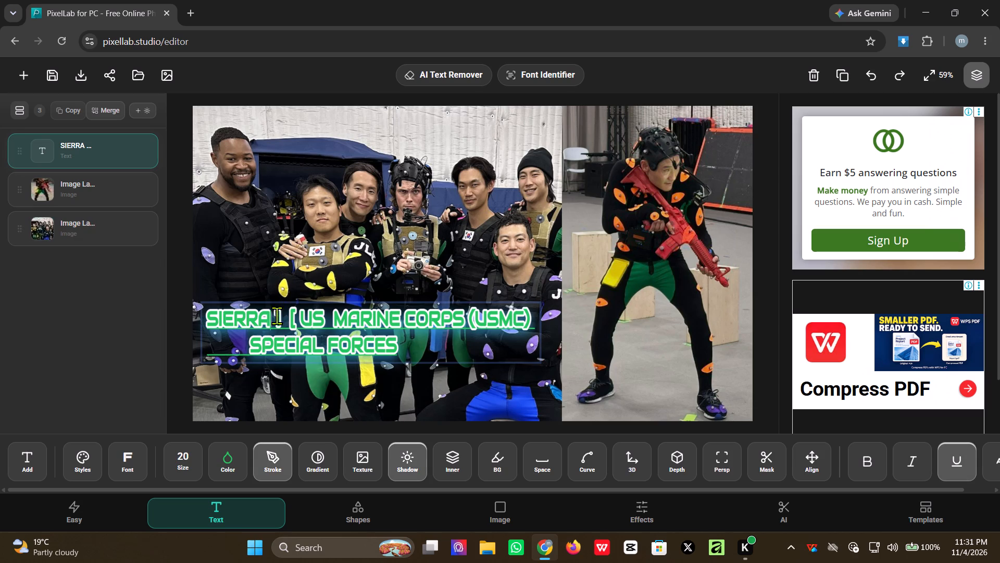
{"action": "left_click", "coordinate": [270, 315]}
{"action": "left_click", "coordinate": [272, 319]}
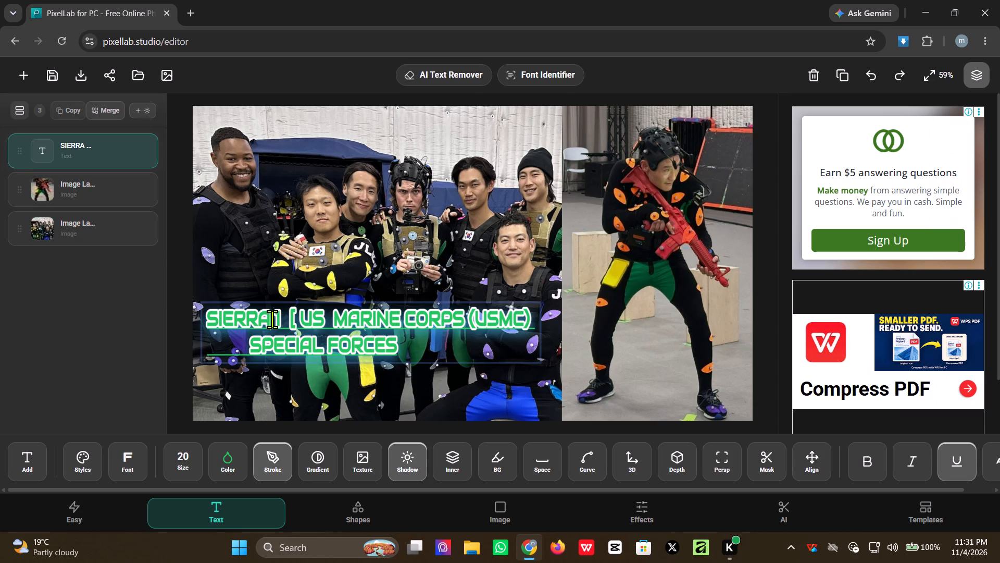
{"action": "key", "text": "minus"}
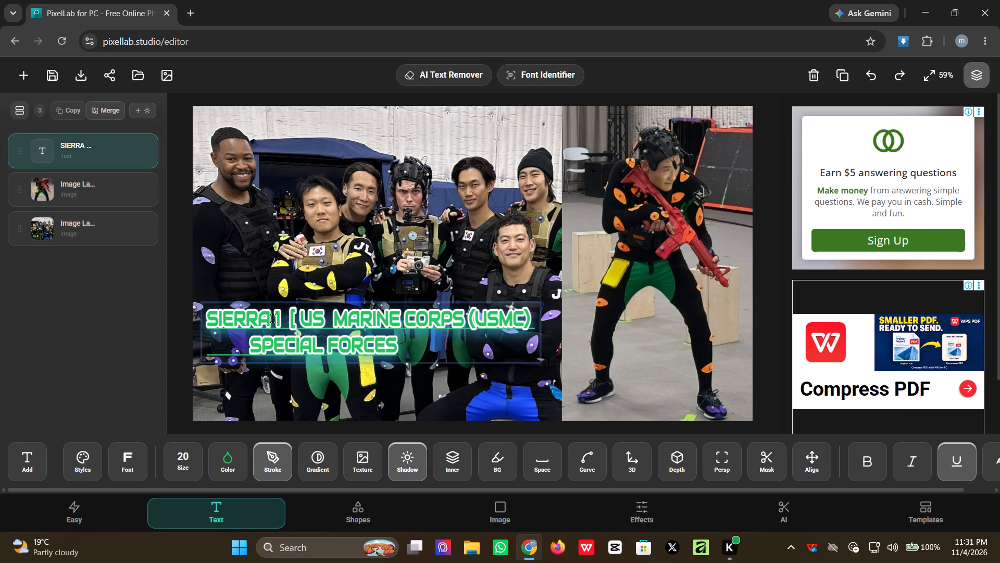
{"action": "left_click", "coordinate": [267, 317]}
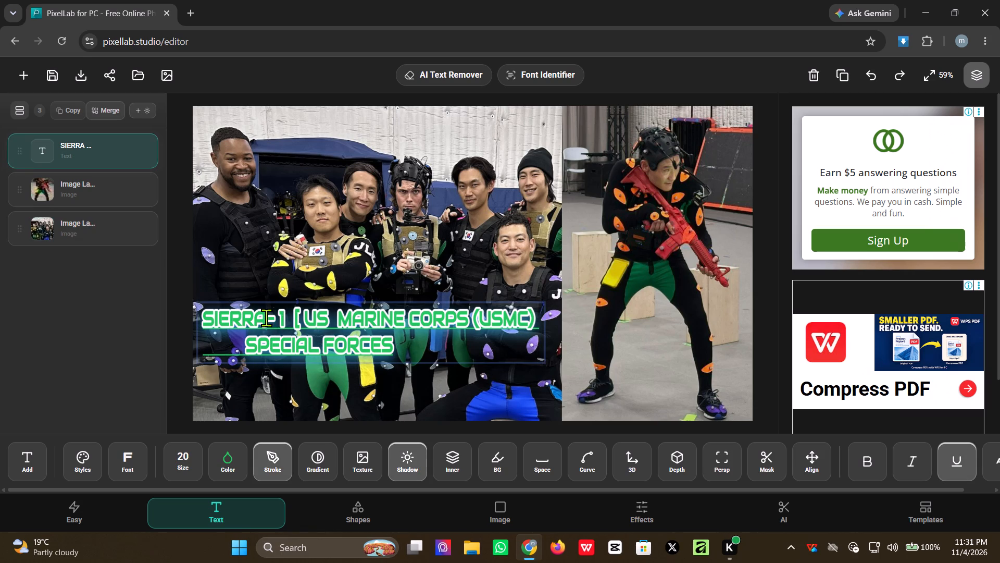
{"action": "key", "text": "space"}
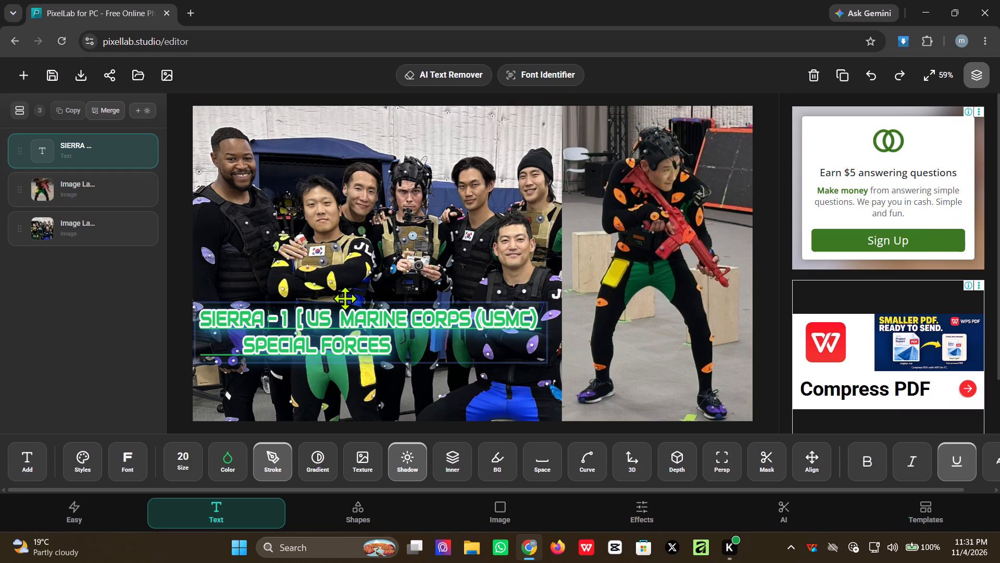
Try grey #6B7280 on the SIERRA - 1 text, settle on red #EF4444, and deselect it.
{"action": "left_click", "coordinate": [234, 460]}
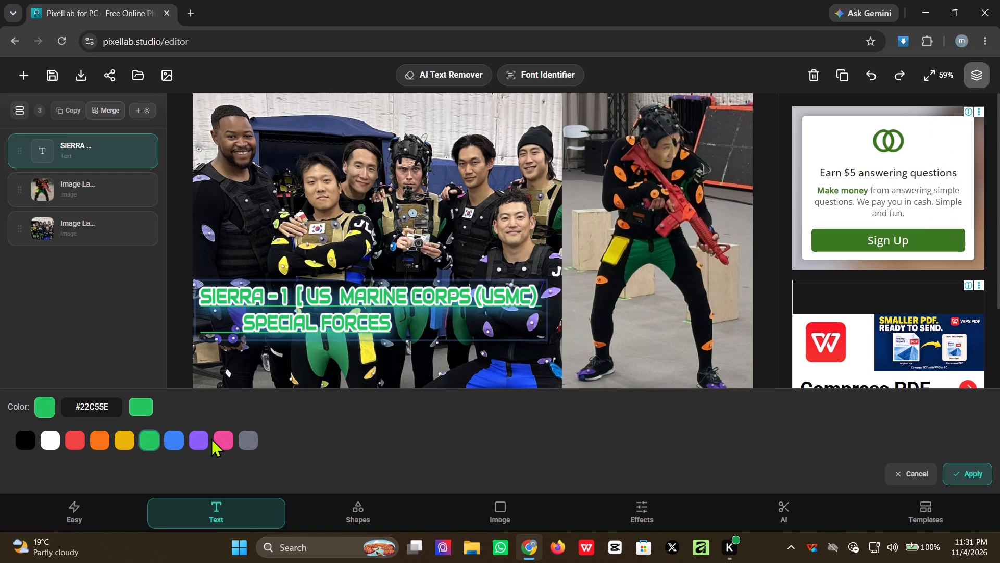
{"action": "left_click", "coordinate": [248, 443]}
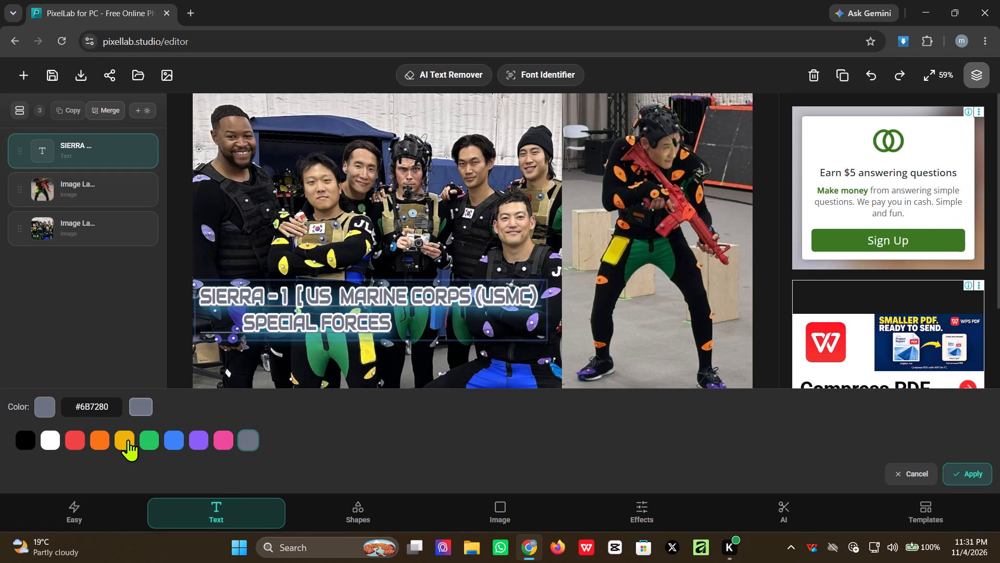
{"action": "left_click", "coordinate": [73, 439]}
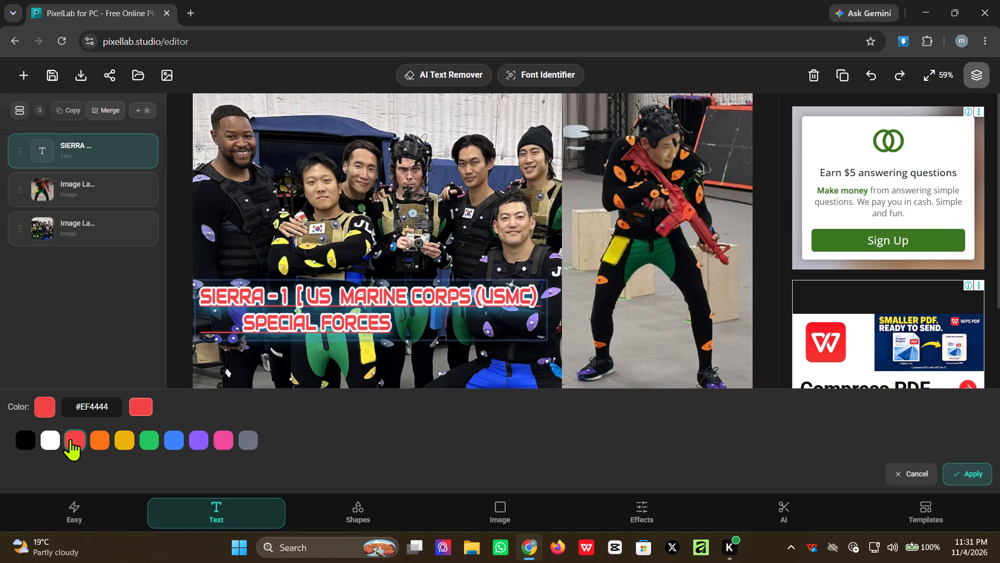
{"action": "left_click", "coordinate": [583, 317]}
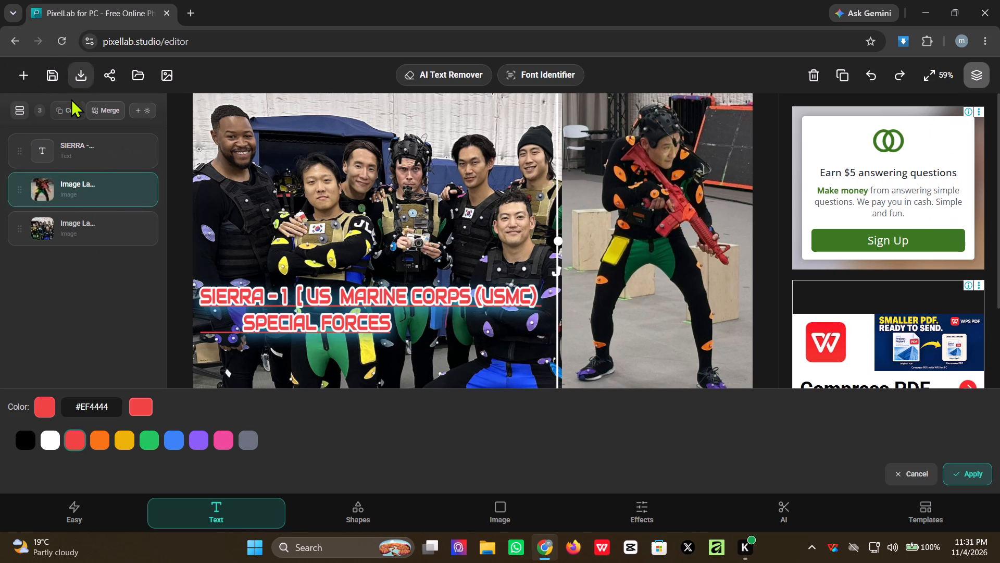
{"action": "left_click", "coordinate": [55, 501]}
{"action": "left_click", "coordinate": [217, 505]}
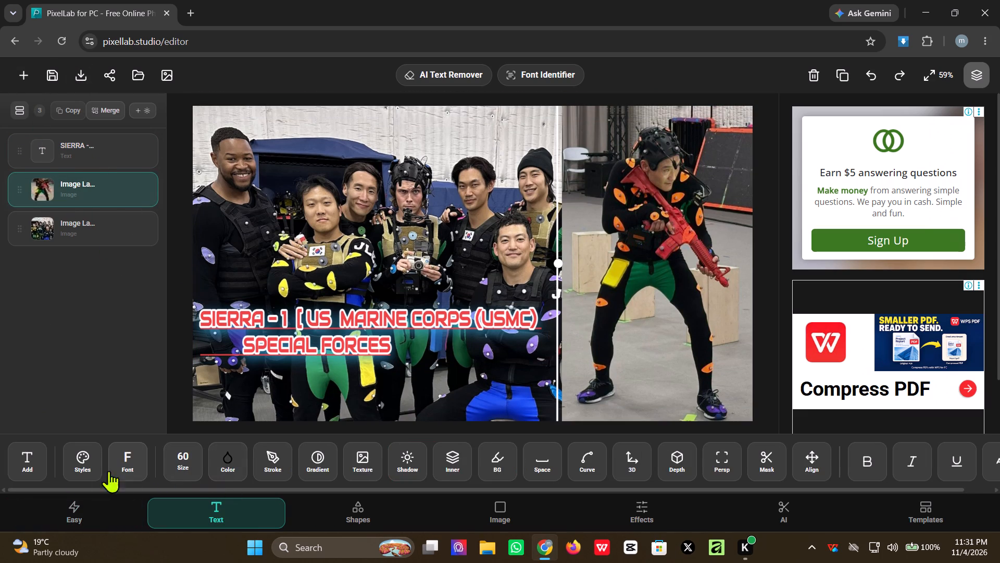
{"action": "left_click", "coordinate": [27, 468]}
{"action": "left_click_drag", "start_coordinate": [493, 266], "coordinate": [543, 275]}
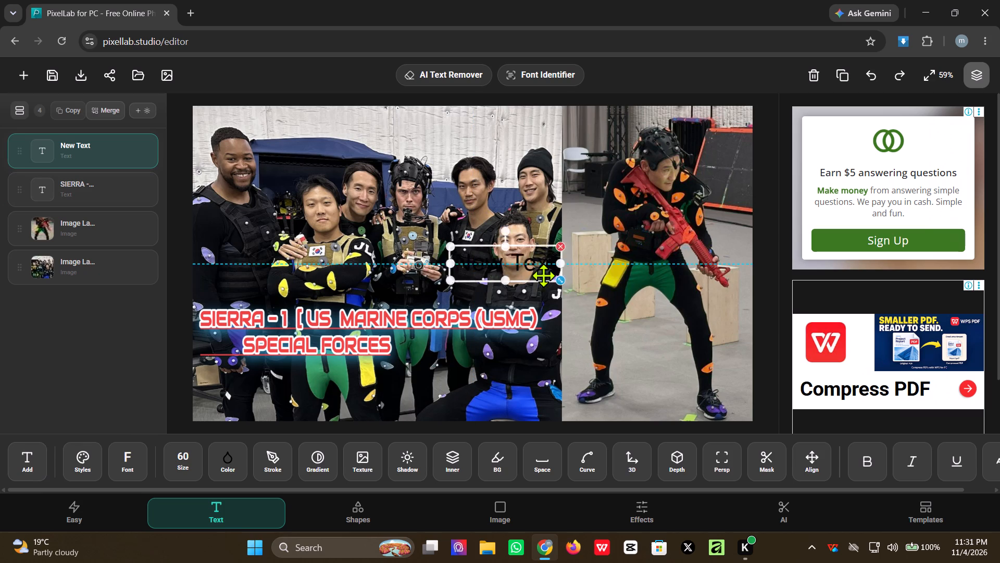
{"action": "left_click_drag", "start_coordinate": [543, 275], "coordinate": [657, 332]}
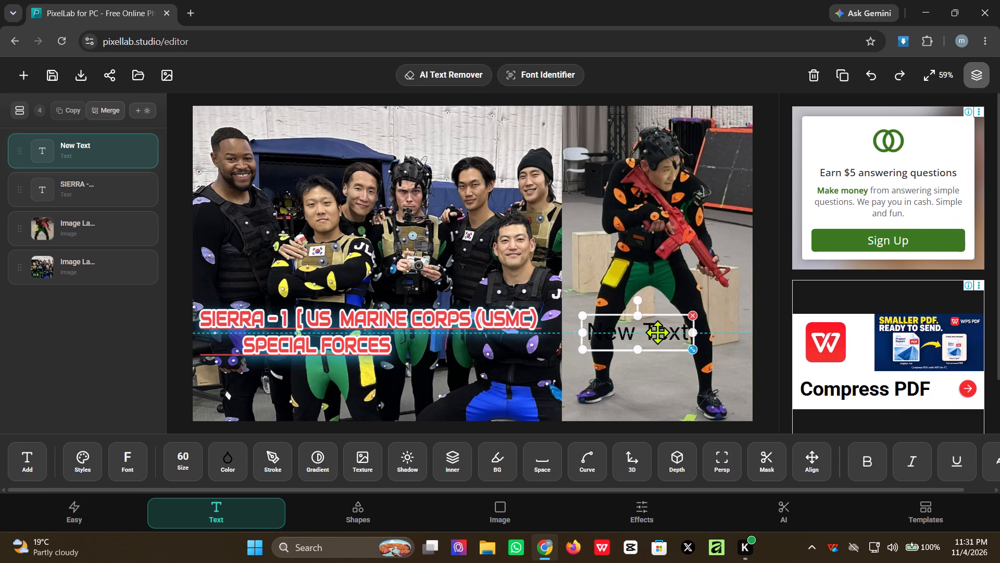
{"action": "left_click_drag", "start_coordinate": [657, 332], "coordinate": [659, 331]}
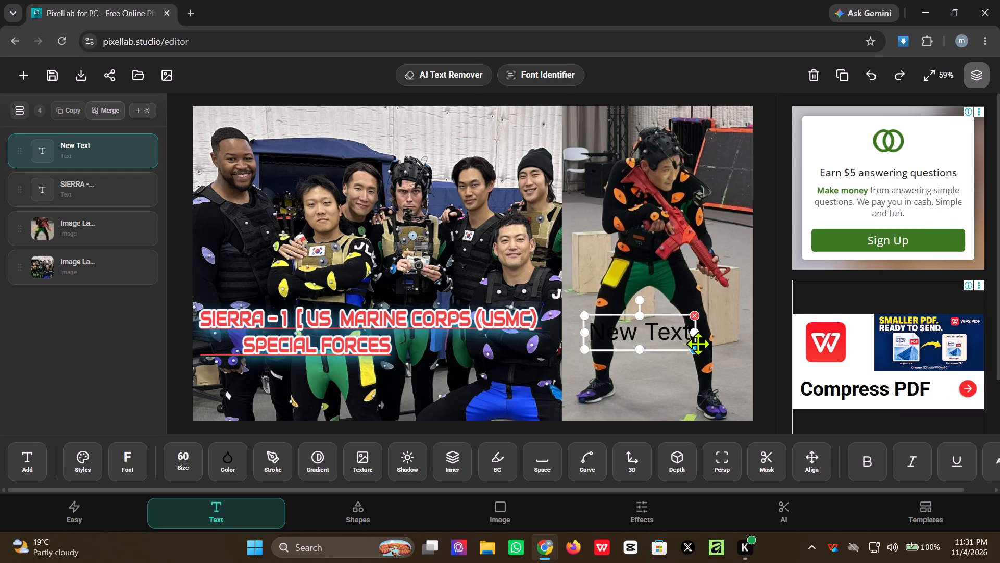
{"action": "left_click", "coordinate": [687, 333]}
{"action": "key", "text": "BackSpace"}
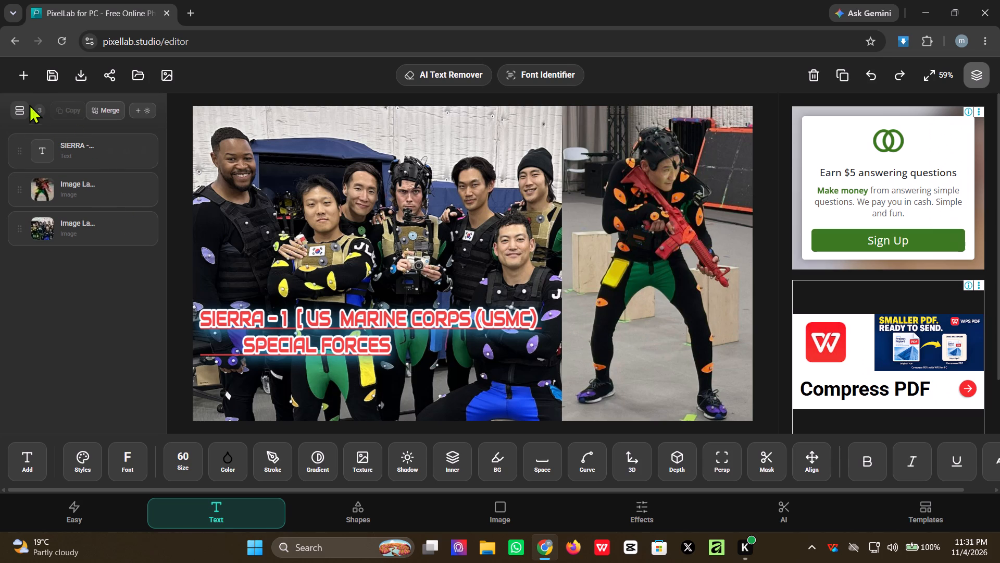
Add a new text layer and place it over the rifle-holder's legs.
{"action": "left_click", "coordinate": [12, 461]}
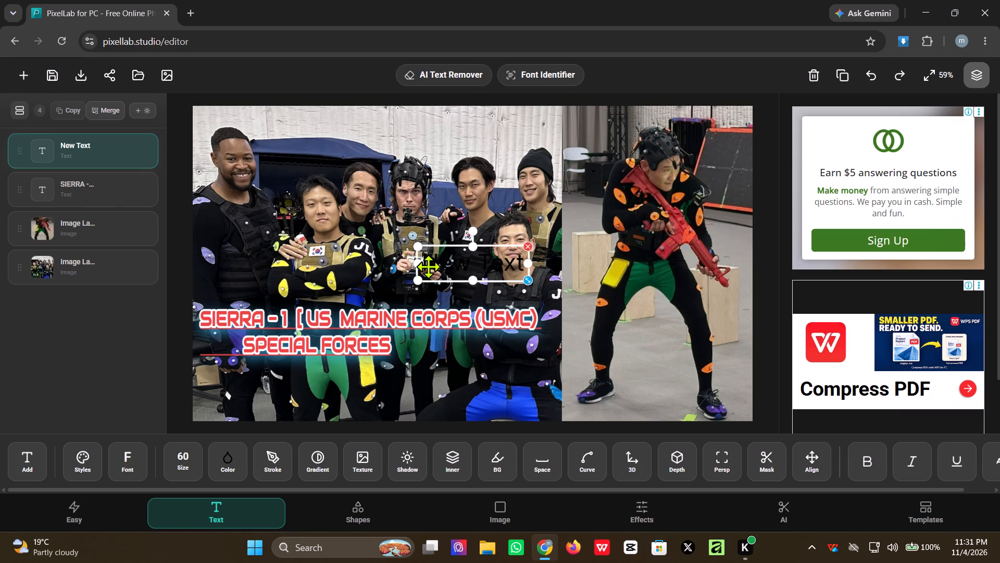
{"action": "left_click_drag", "start_coordinate": [438, 266], "coordinate": [621, 323]}
Replace the New Text placeholder over the rifle-holder's legs with LT.
{"action": "left_click", "coordinate": [666, 328]}
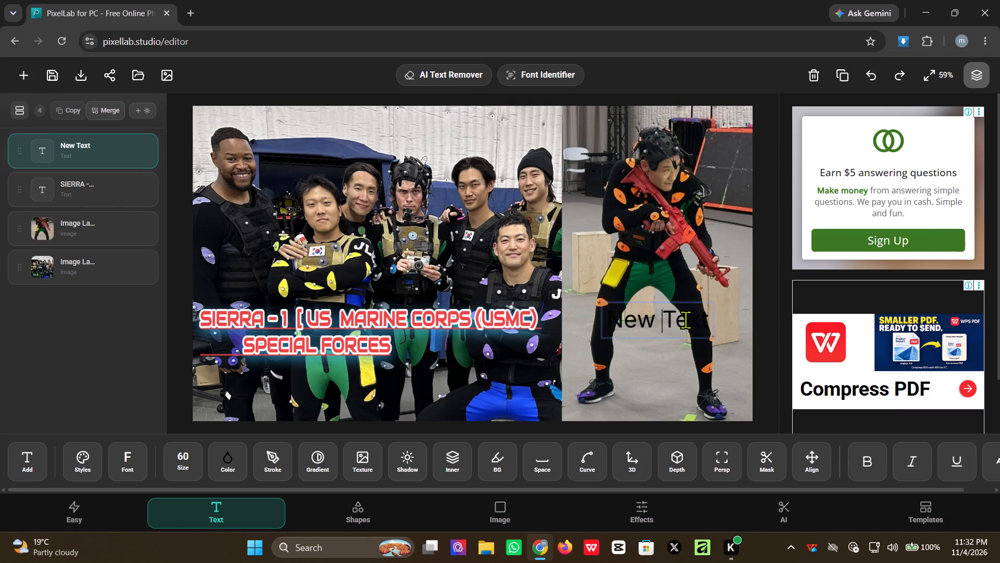
{"action": "left_click", "coordinate": [688, 322]}
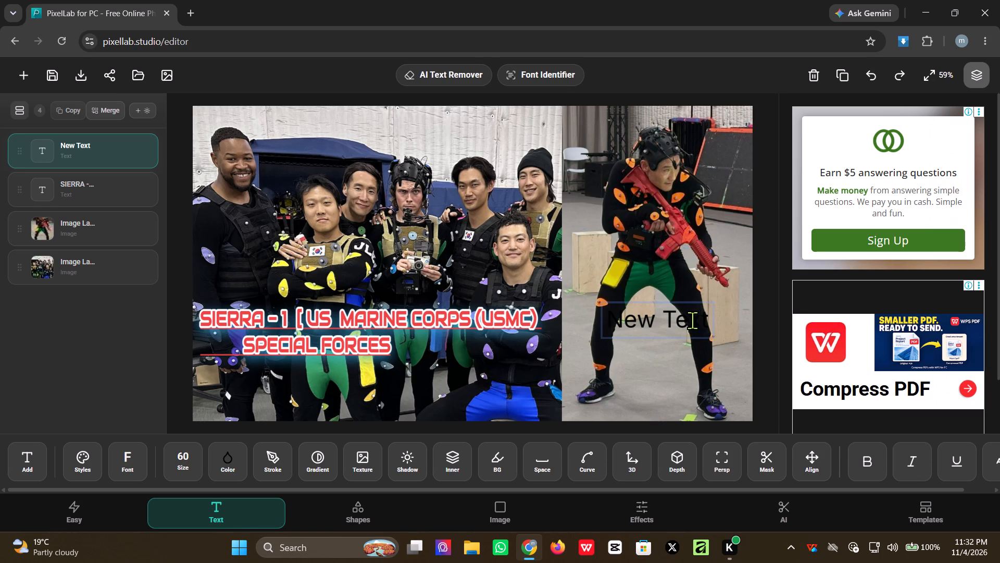
{"action": "key", "text": "BackSpace"}
{"action": "key", "text": "BackSpace"}
{"action": "key", "text": "BackSpace"}
{"action": "key", "text": "BackSpace"}
{"action": "key", "text": "BackSpace"}
{"action": "left_click", "coordinate": [676, 317]}
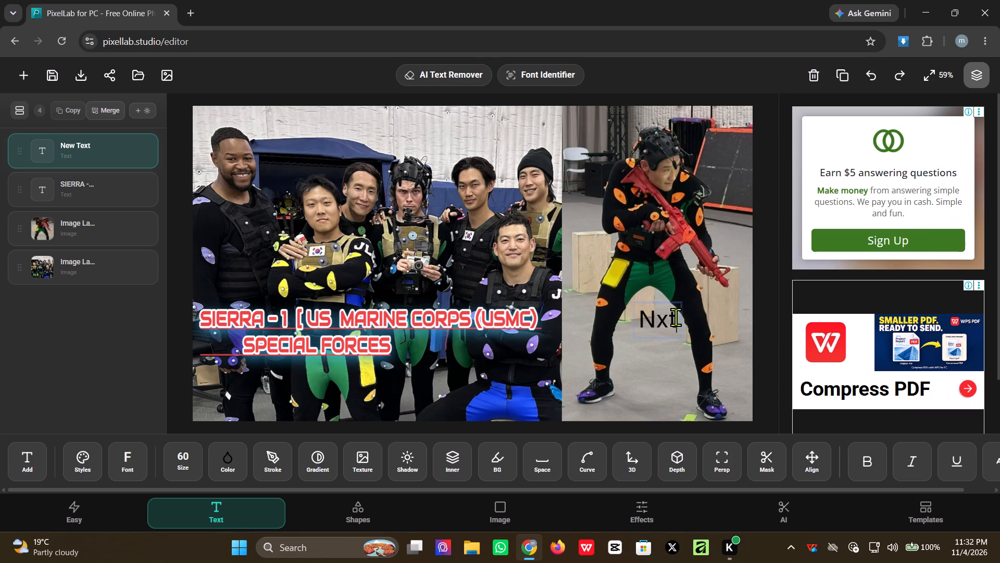
{"action": "key", "text": "BackSpace"}
{"action": "key", "text": "BackSpace"}
{"action": "key", "text": "BackSpace"}
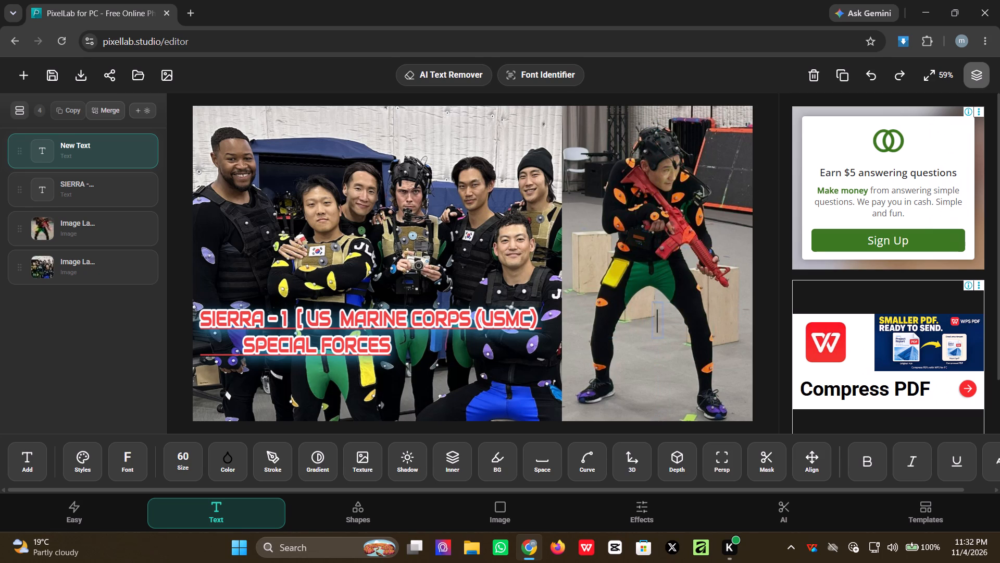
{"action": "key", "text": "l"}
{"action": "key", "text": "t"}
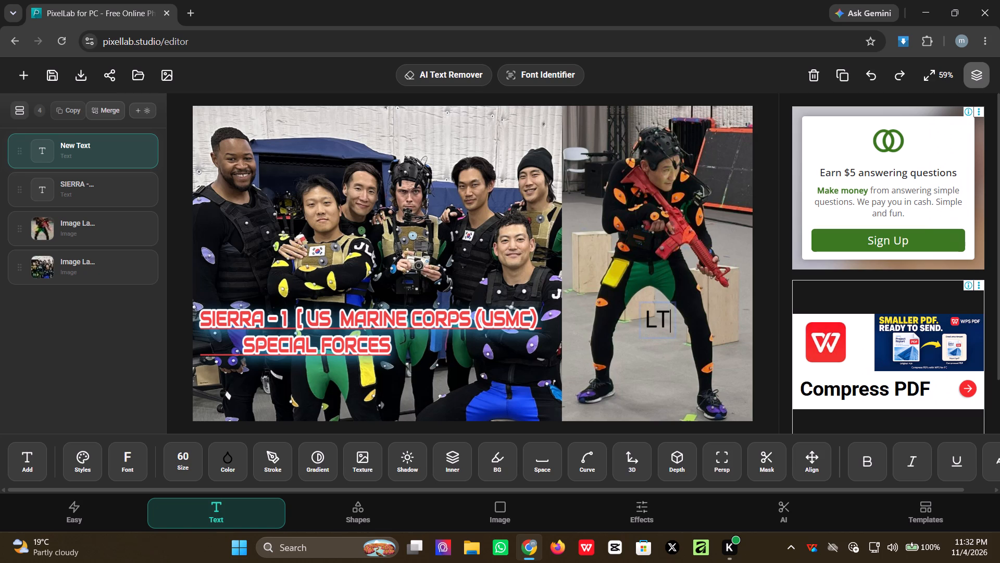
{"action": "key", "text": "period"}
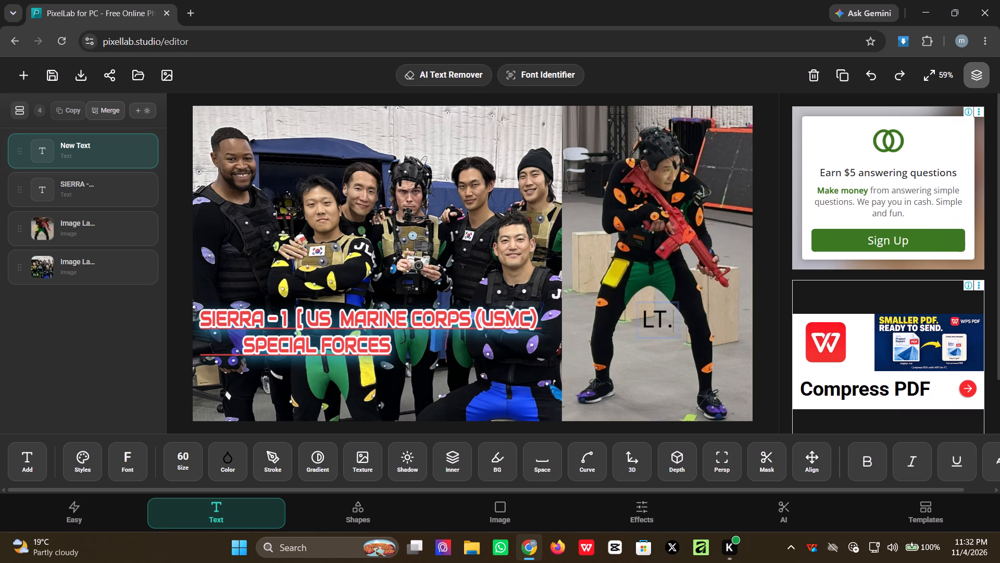
Rewrite the rank in the rifle-holder's caption as LIEUTENANT, spelled out in capitals.
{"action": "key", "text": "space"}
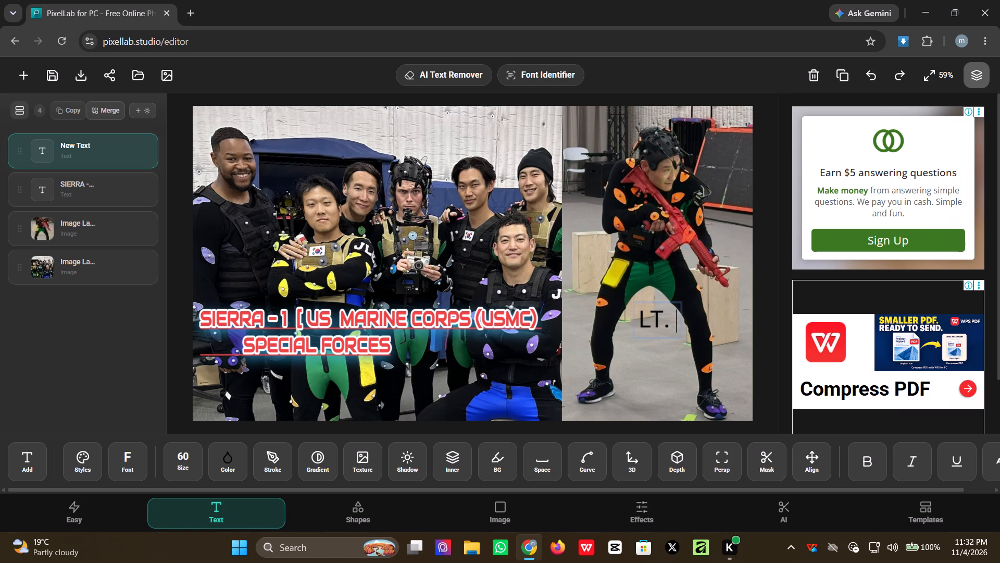
{"action": "key", "text": "BackSpace"}
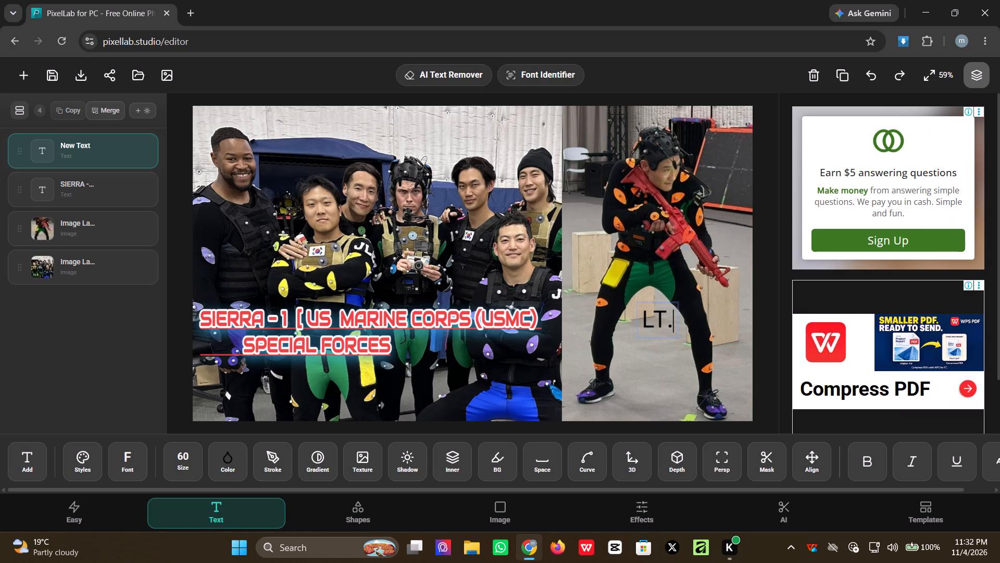
{"action": "key", "text": "BackSpace"}
{"action": "key", "text": "BackSpace"}
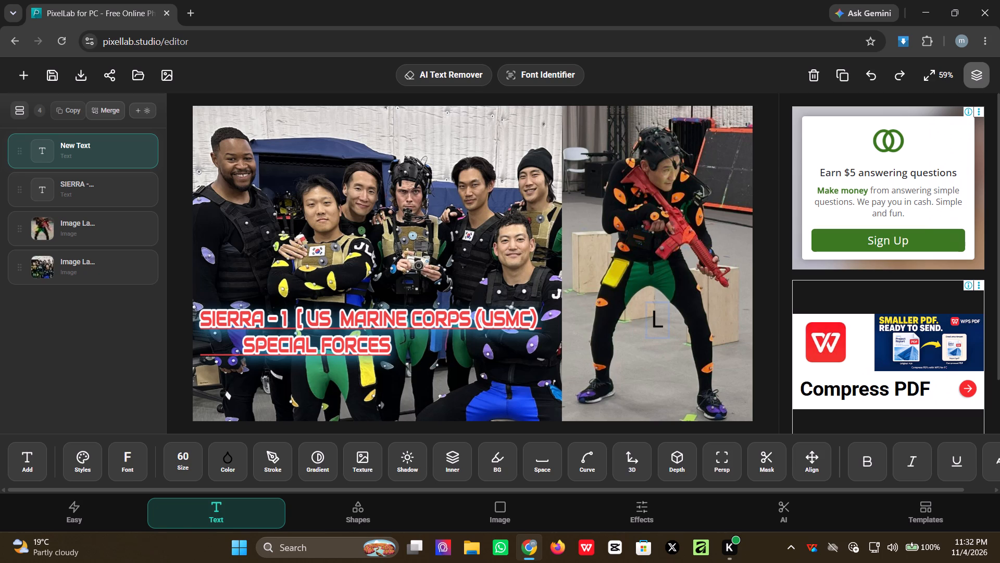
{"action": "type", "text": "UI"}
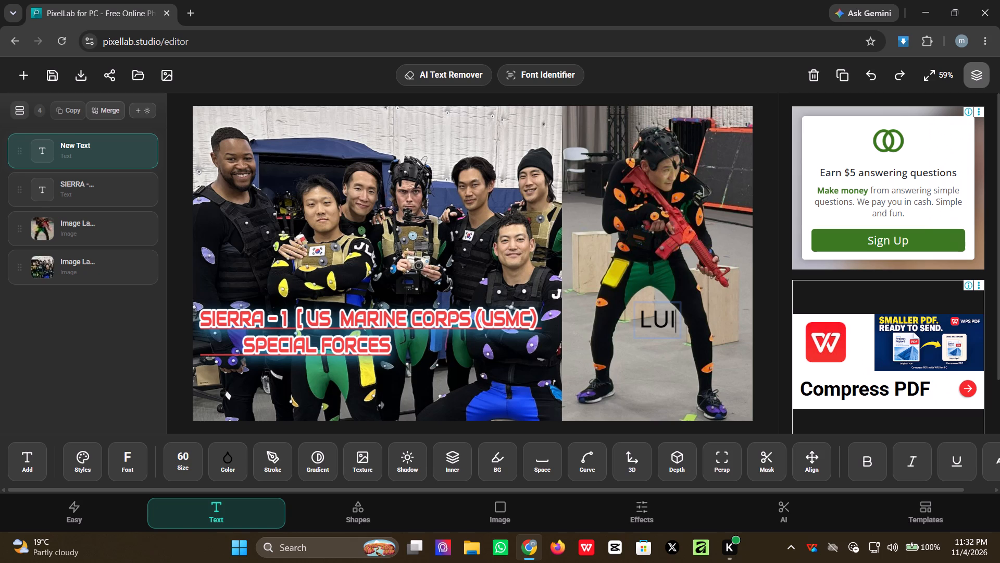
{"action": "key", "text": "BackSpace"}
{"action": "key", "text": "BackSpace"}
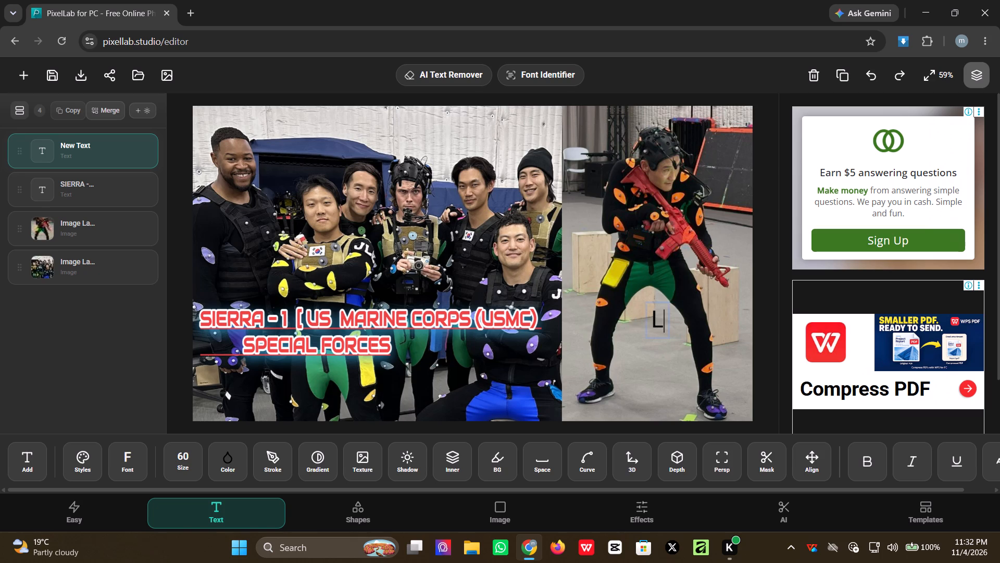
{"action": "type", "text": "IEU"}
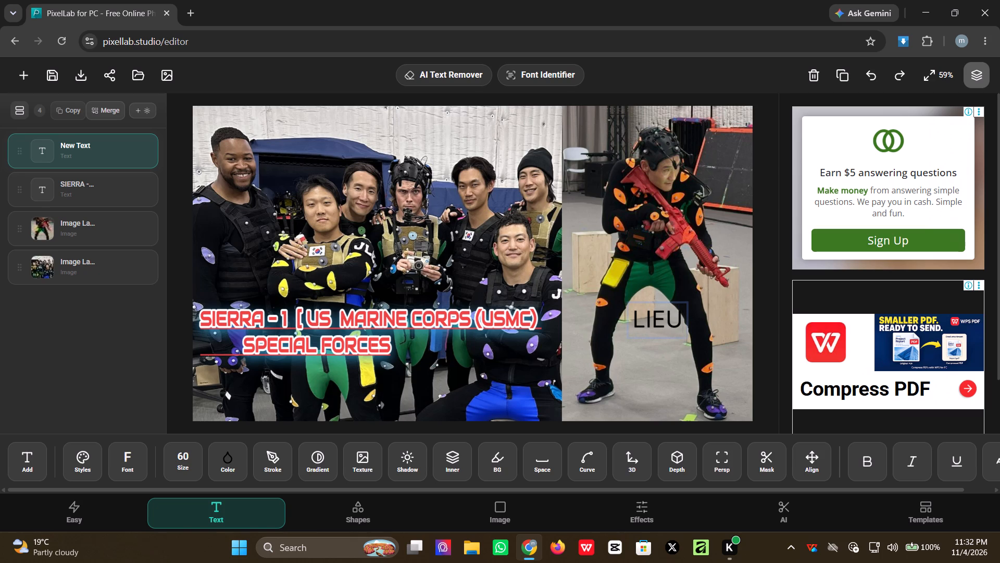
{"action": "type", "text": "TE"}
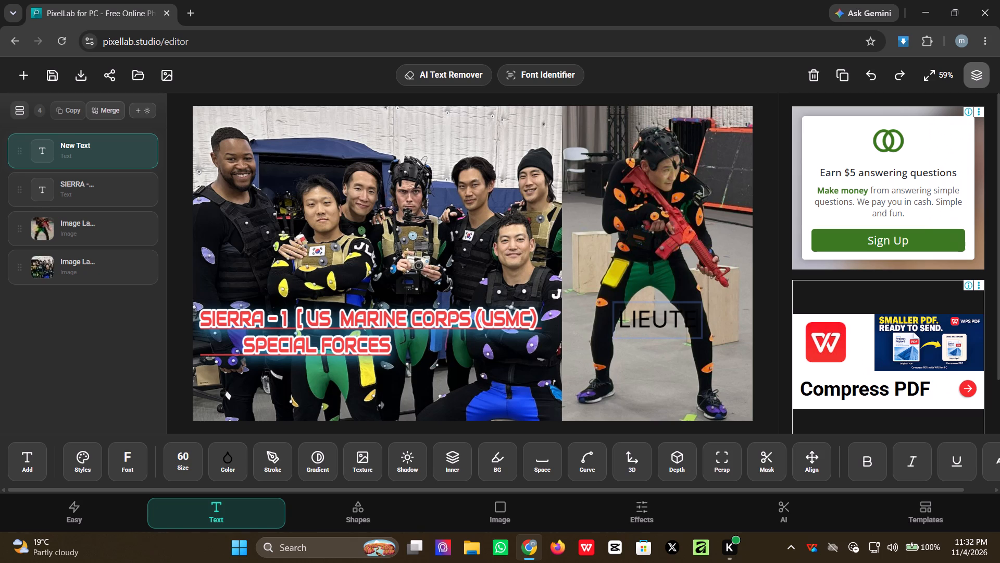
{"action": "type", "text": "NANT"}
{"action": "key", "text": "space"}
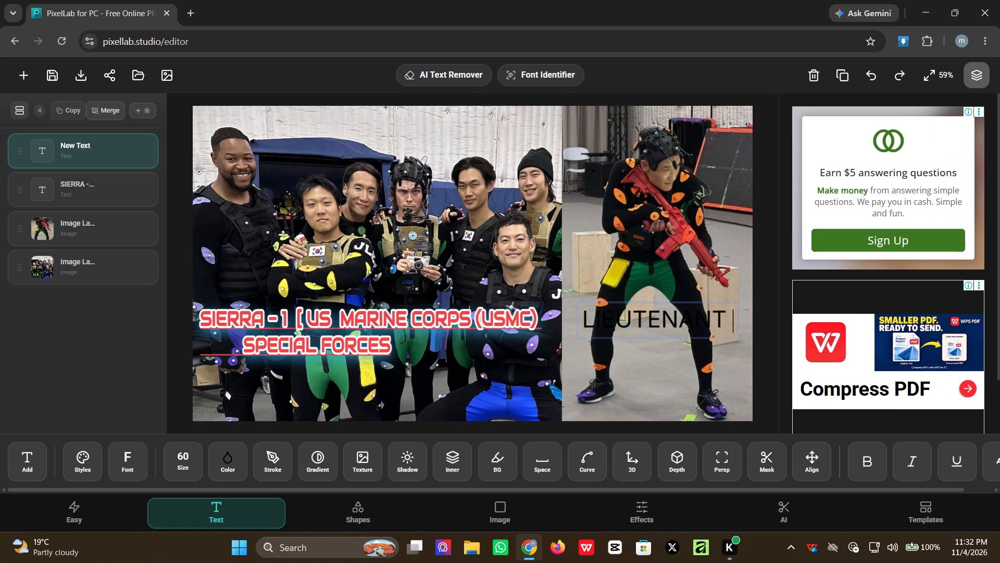
Add the rifle-holder's three-word name on a second line below LIEUTENANT.
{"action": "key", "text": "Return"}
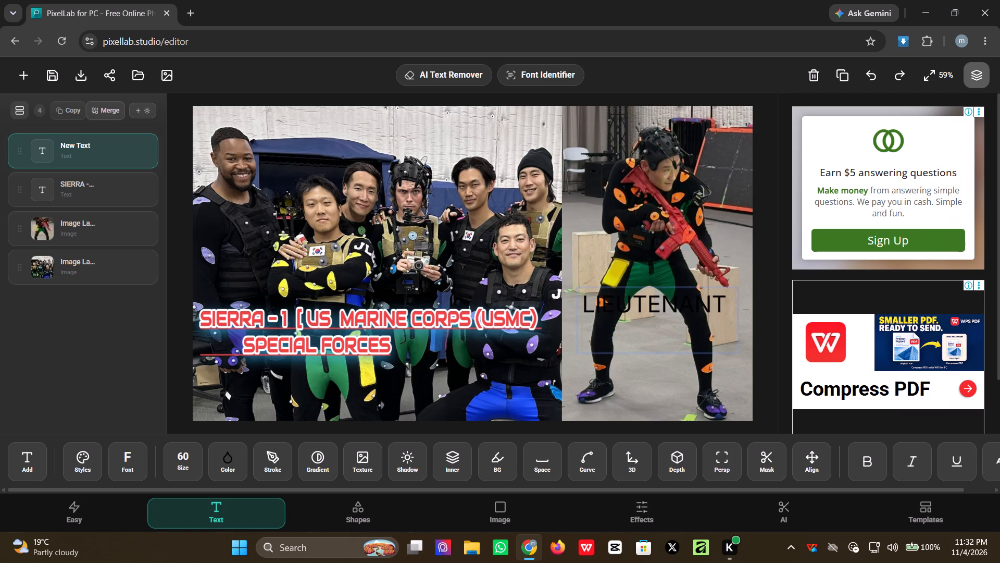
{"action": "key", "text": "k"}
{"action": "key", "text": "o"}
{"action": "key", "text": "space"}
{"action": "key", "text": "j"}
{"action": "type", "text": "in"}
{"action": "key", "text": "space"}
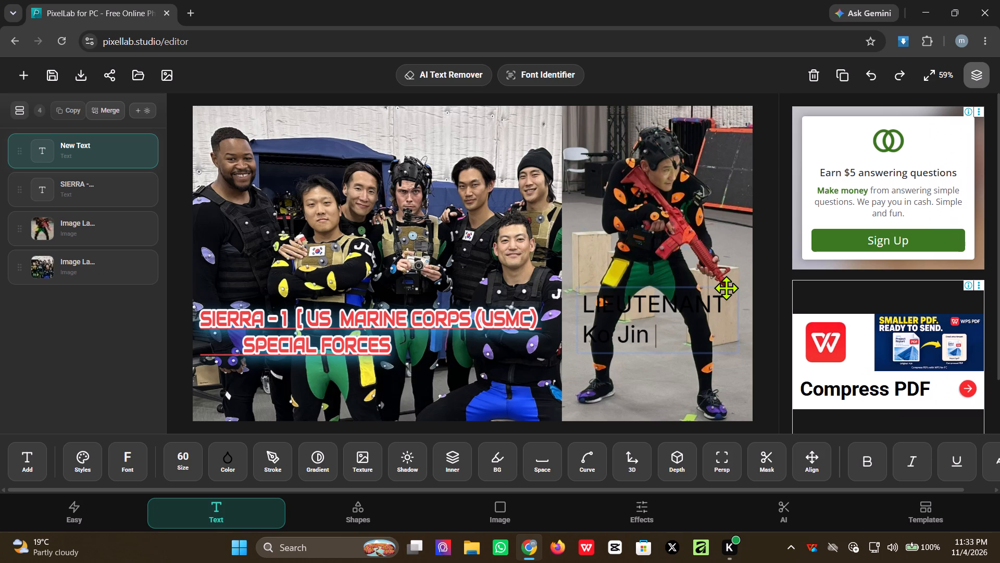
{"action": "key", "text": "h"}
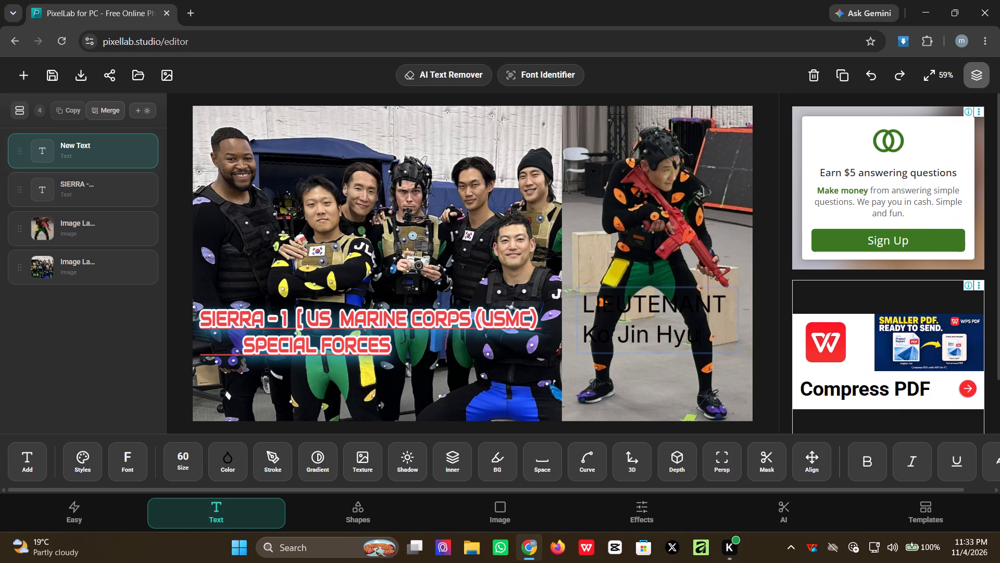
Set the font size of the two-line LIEUTENANT caption to 35.
{"action": "left_click", "coordinate": [635, 332]}
{"action": "left_click", "coordinate": [657, 310]}
{"action": "left_click", "coordinate": [174, 462]}
{"action": "left_click_drag", "start_coordinate": [382, 436], "coordinate": [279, 440]}
{"action": "left_click_drag", "start_coordinate": [379, 440], "coordinate": [272, 446]}
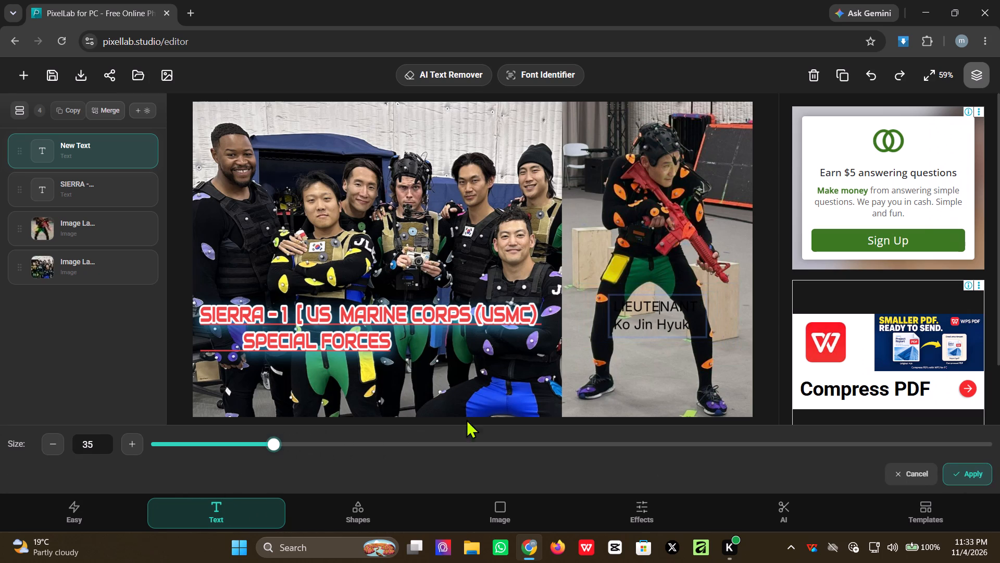
{"action": "left_click_drag", "start_coordinate": [653, 320], "coordinate": [627, 343]}
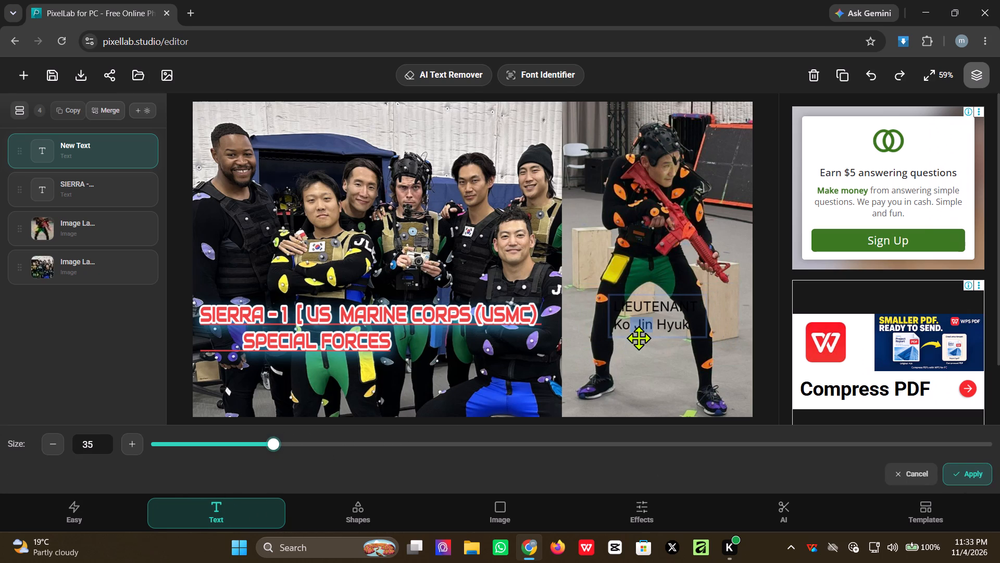
{"action": "left_click_drag", "start_coordinate": [272, 432], "coordinate": [255, 444]}
{"action": "left_click", "coordinate": [194, 513]}
{"action": "left_click", "coordinate": [213, 509]}
{"action": "left_click_drag", "start_coordinate": [102, 506], "coordinate": [97, 507]}
{"action": "left_click", "coordinate": [210, 509]}
Recolour the highlighted middle word of the name in the LIEUTENANT caption bright green #00E650.
{"action": "left_click", "coordinate": [229, 463]}
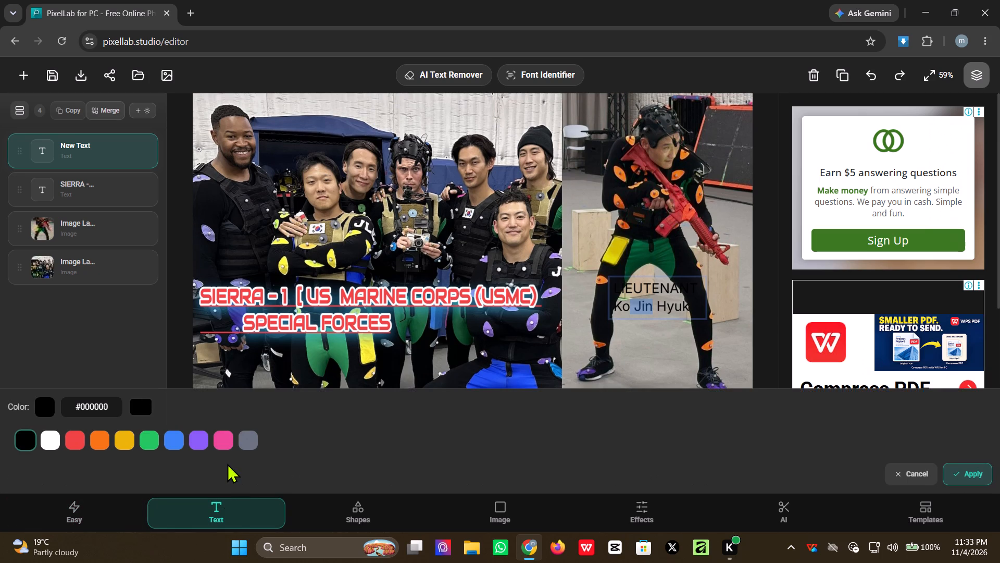
{"action": "left_click", "coordinate": [152, 435]}
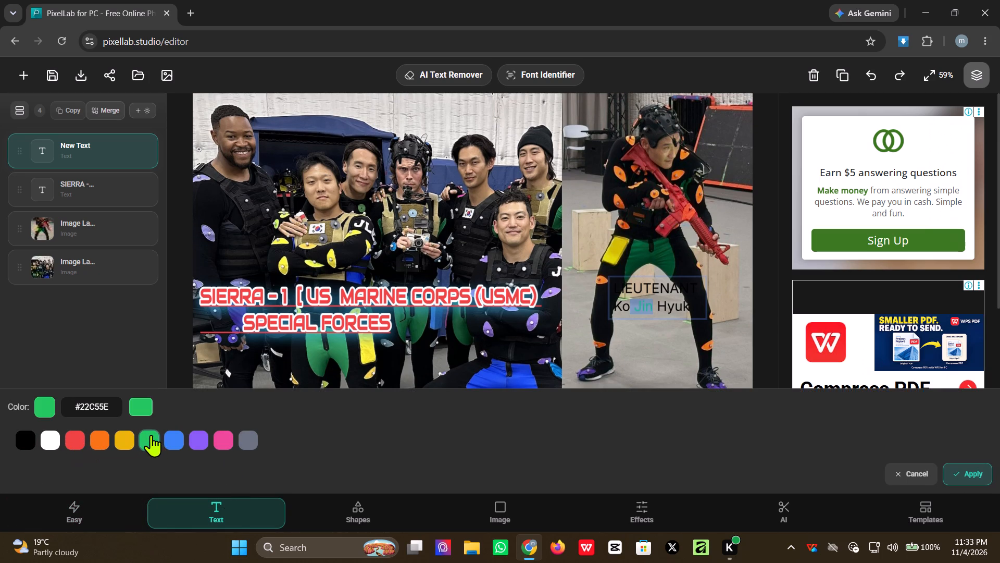
{"action": "left_click", "coordinate": [144, 411]}
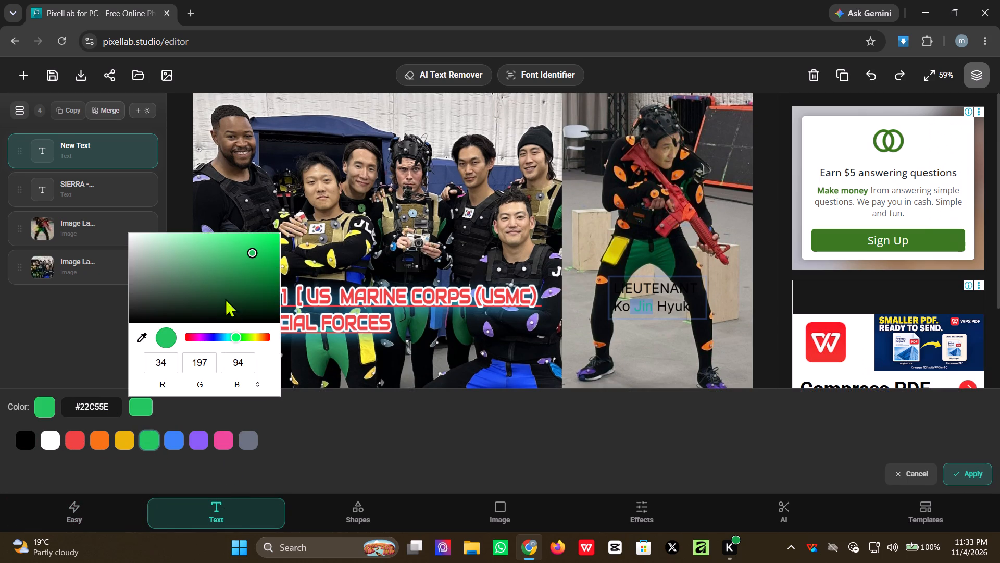
{"action": "left_click_drag", "start_coordinate": [237, 335], "coordinate": [246, 335]}
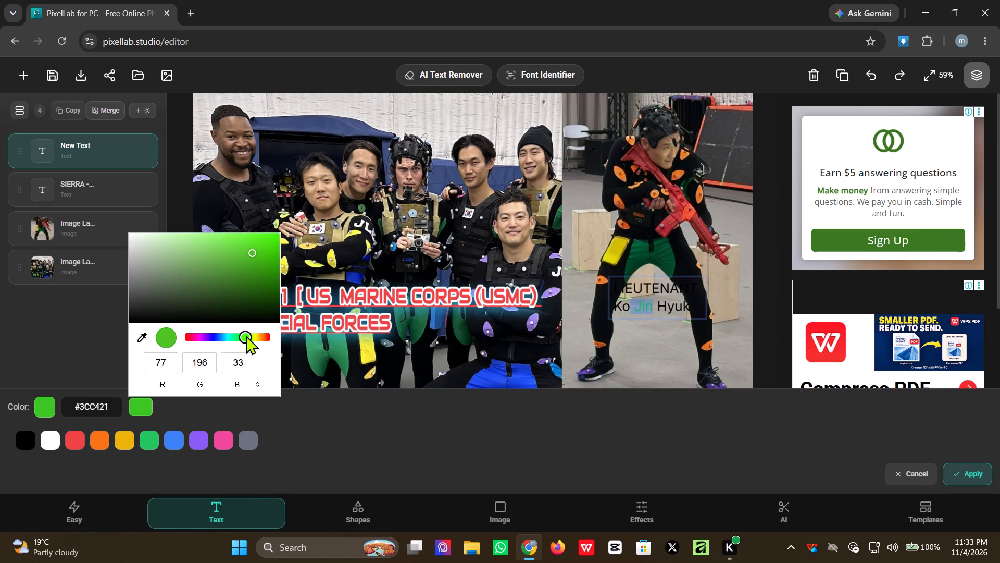
{"action": "left_click", "coordinate": [153, 441]}
{"action": "left_click", "coordinate": [142, 411]}
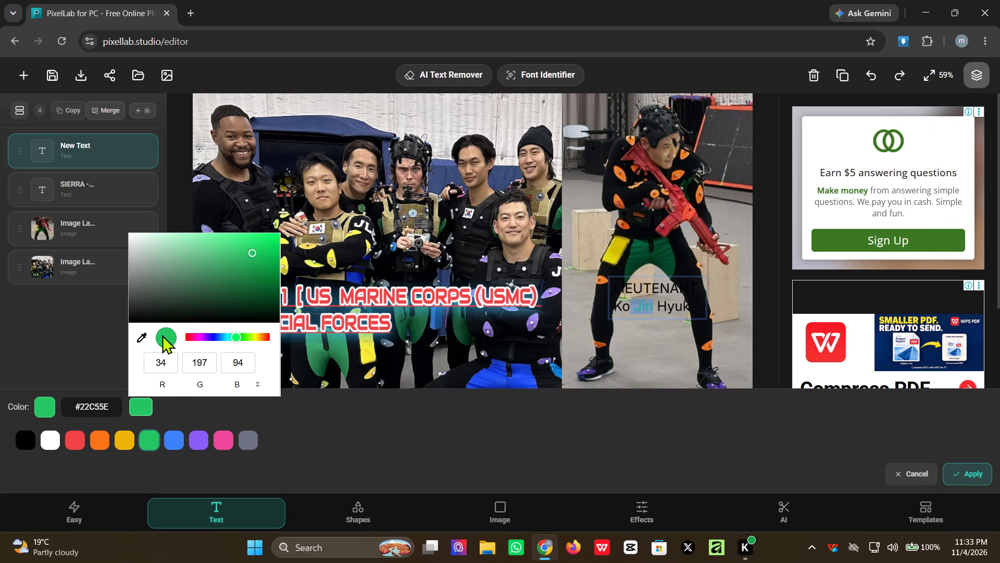
{"action": "left_click", "coordinate": [162, 335]}
{"action": "left_click", "coordinate": [234, 333]}
{"action": "left_click_drag", "start_coordinate": [253, 248], "coordinate": [253, 249]}
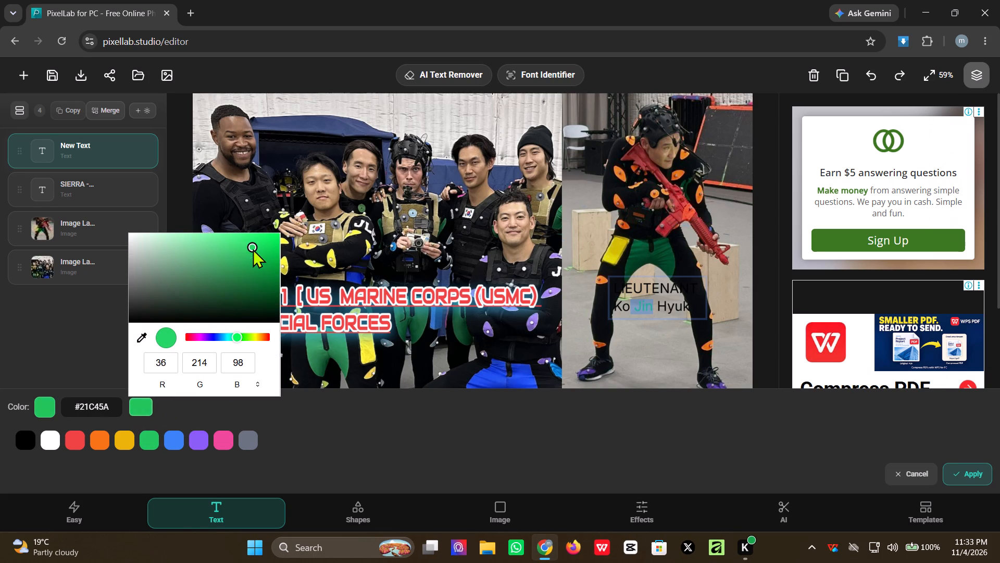
{"action": "left_click_drag", "start_coordinate": [253, 249], "coordinate": [285, 242]}
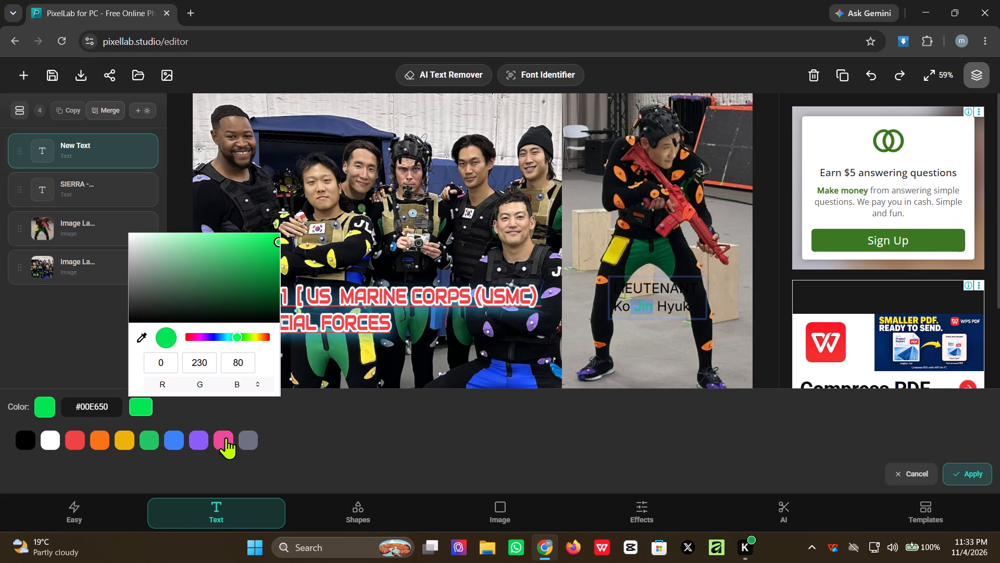
{"action": "left_click", "coordinate": [197, 514]}
{"action": "left_click_drag", "start_coordinate": [103, 502], "coordinate": [99, 509]}
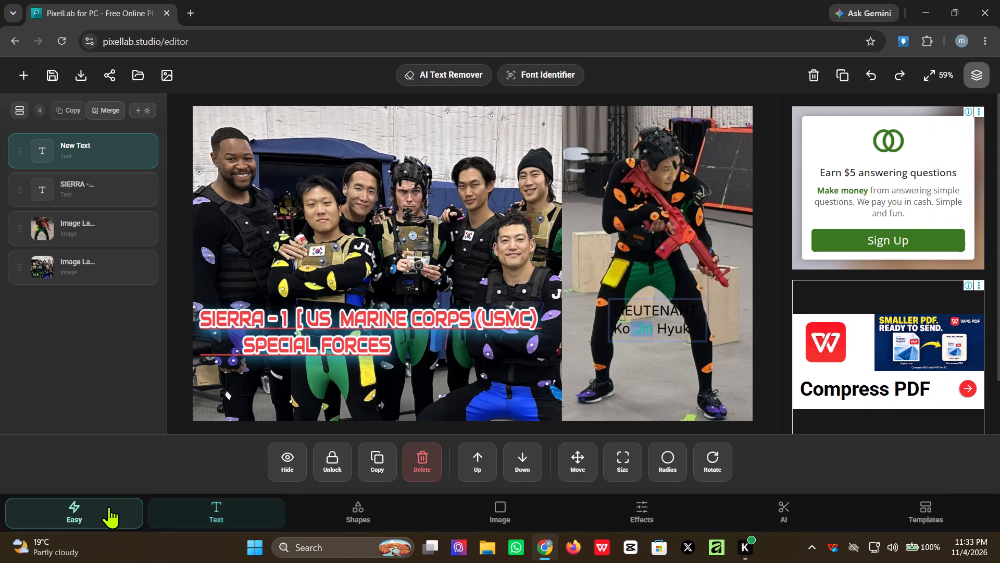
Recolour the entire two-line LIEUTENANT caption bright green #11FA00.
{"action": "left_click", "coordinate": [227, 505]}
{"action": "left_click", "coordinate": [664, 326]}
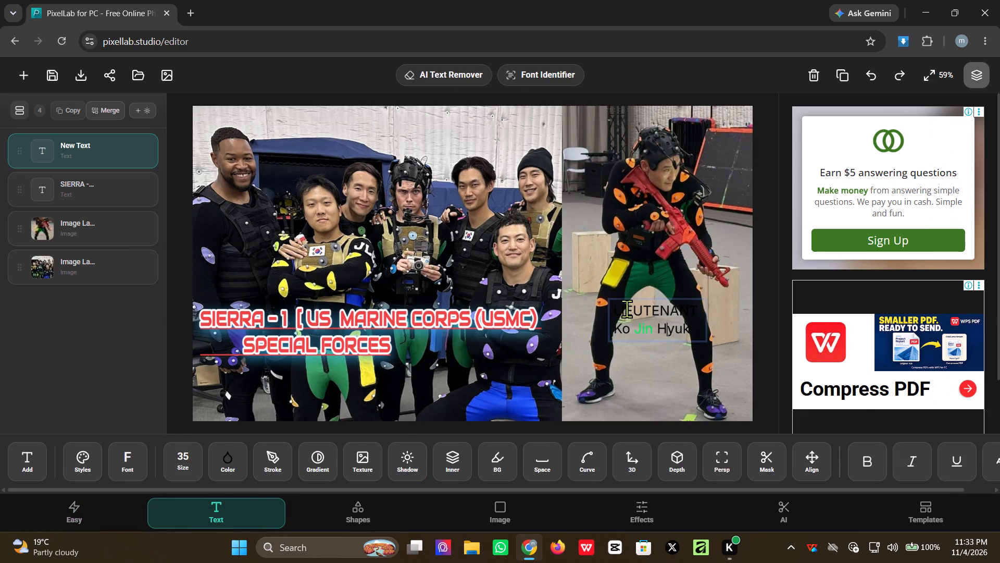
{"action": "left_click", "coordinate": [220, 460]}
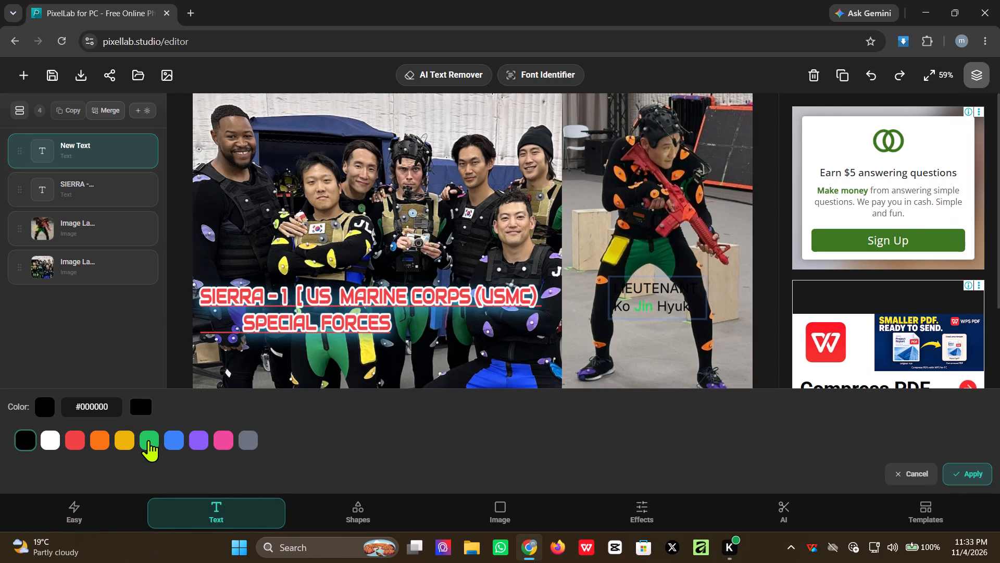
{"action": "left_click", "coordinate": [148, 440]}
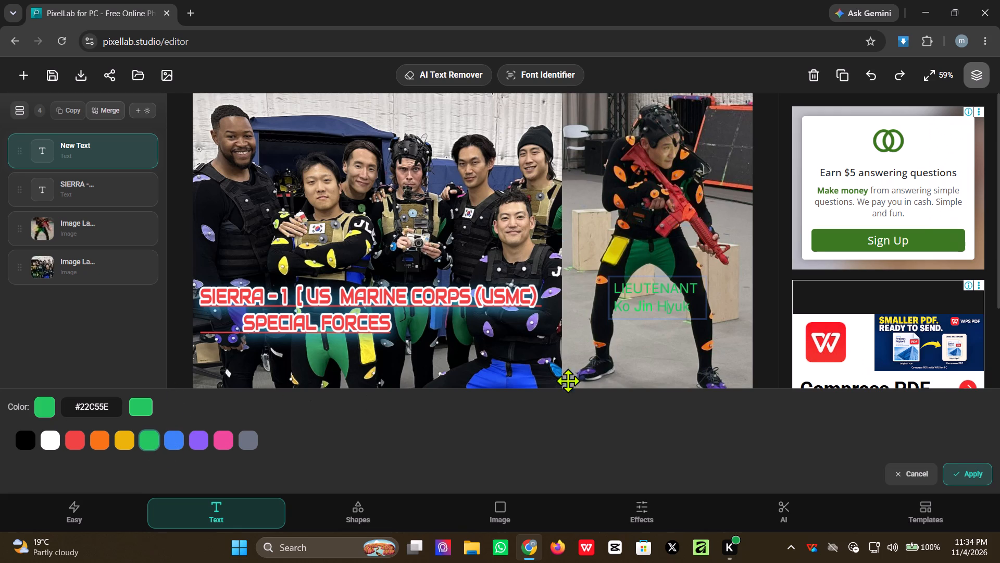
{"action": "left_click_drag", "start_coordinate": [616, 288], "coordinate": [642, 290]}
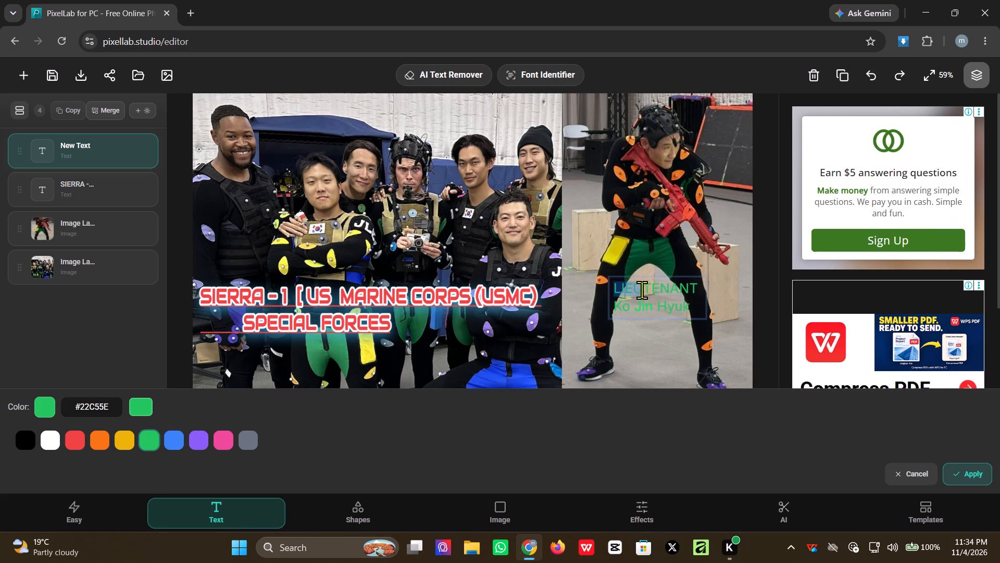
{"action": "left_click_drag", "start_coordinate": [642, 290], "coordinate": [694, 326]}
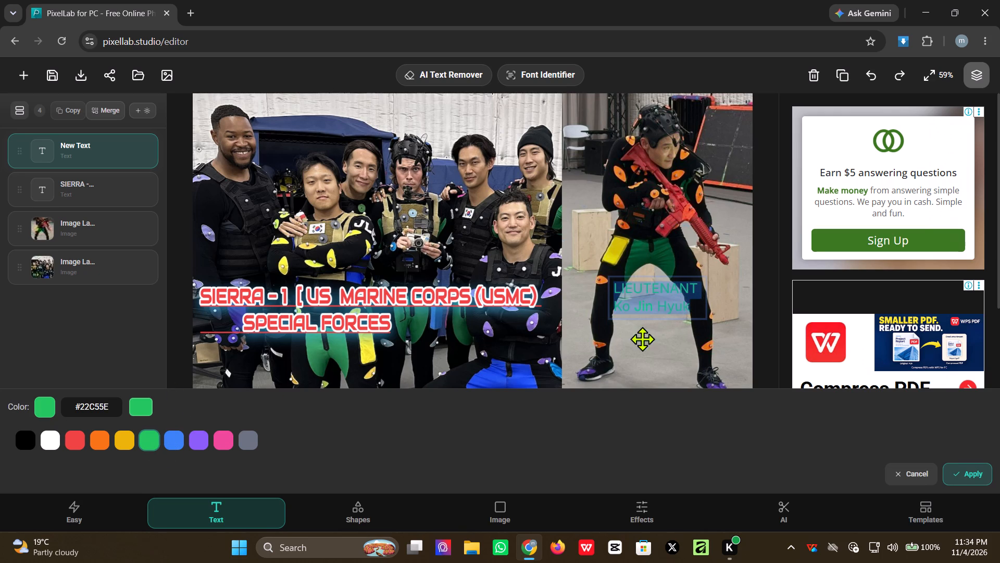
{"action": "left_click", "coordinate": [142, 410]}
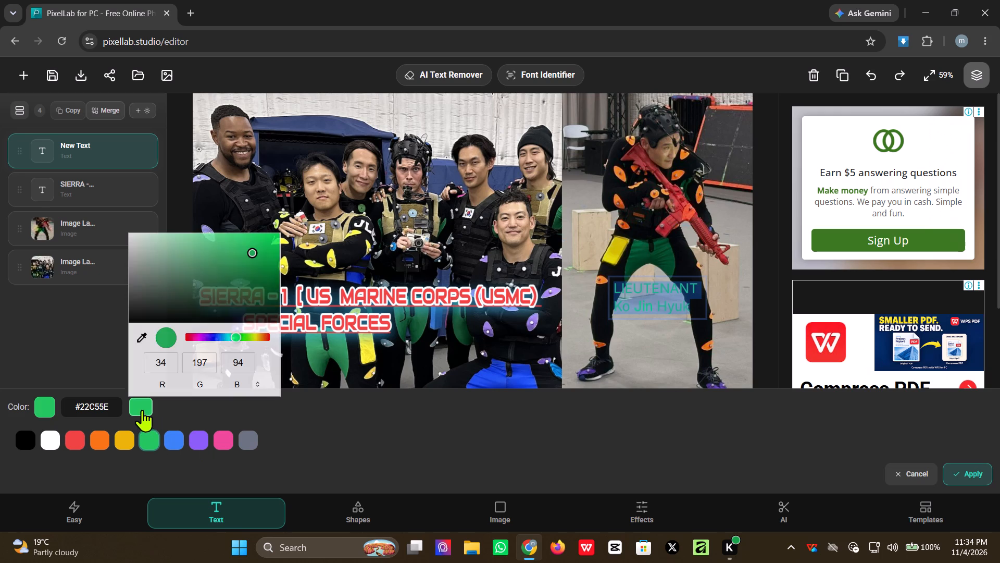
{"action": "left_click_drag", "start_coordinate": [238, 332], "coordinate": [241, 333]}
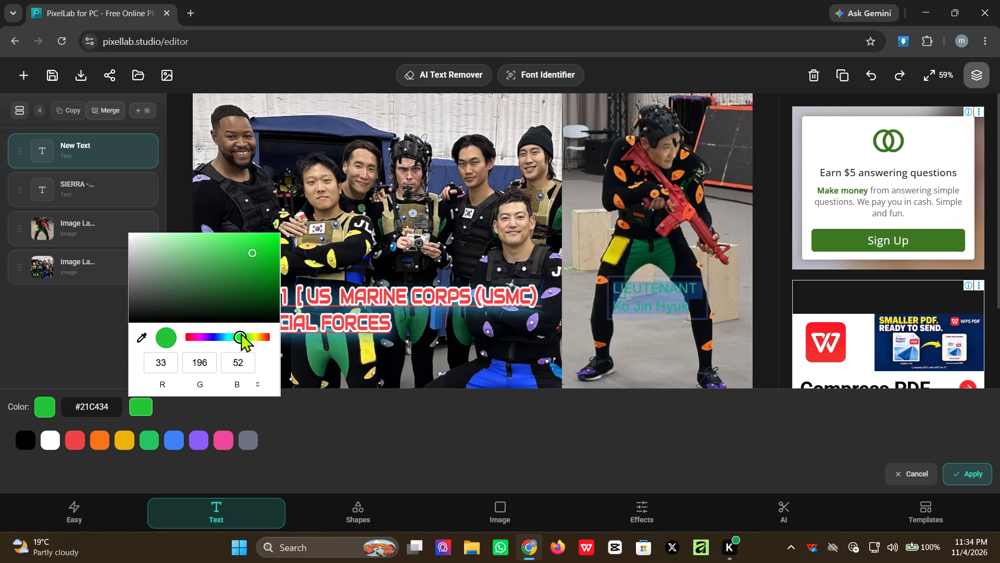
{"action": "left_click_drag", "start_coordinate": [241, 333], "coordinate": [243, 334]}
{"action": "left_click_drag", "start_coordinate": [252, 257], "coordinate": [262, 250]}
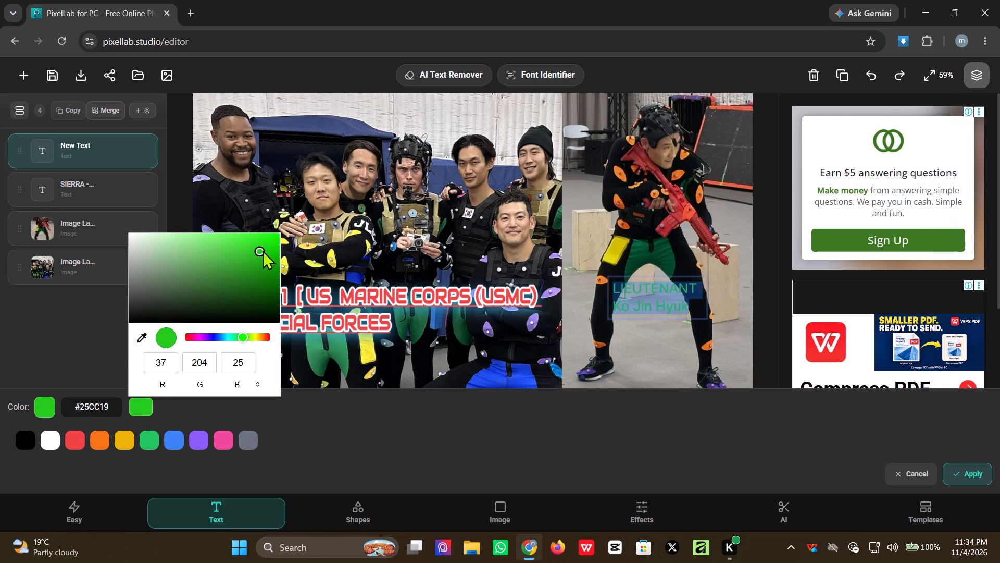
{"action": "left_click_drag", "start_coordinate": [262, 250], "coordinate": [284, 236]}
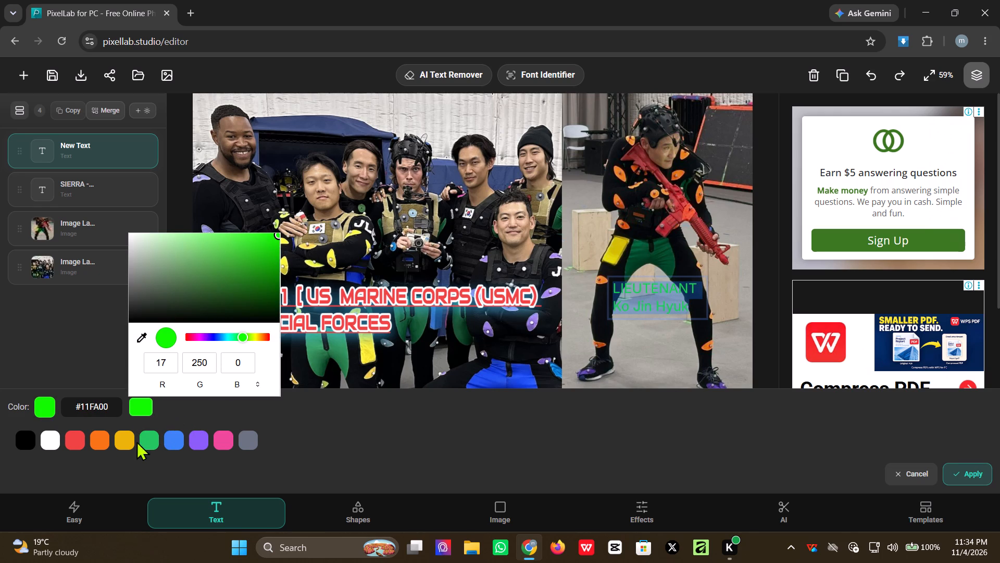
{"action": "left_click", "coordinate": [70, 501]}
{"action": "left_click", "coordinate": [201, 505]}
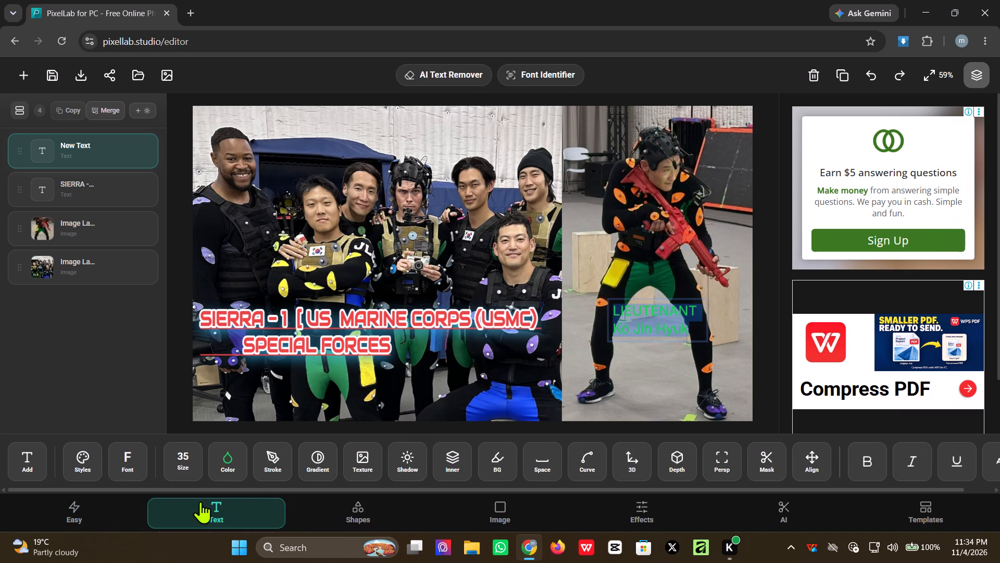
{"action": "left_click", "coordinate": [588, 380]}
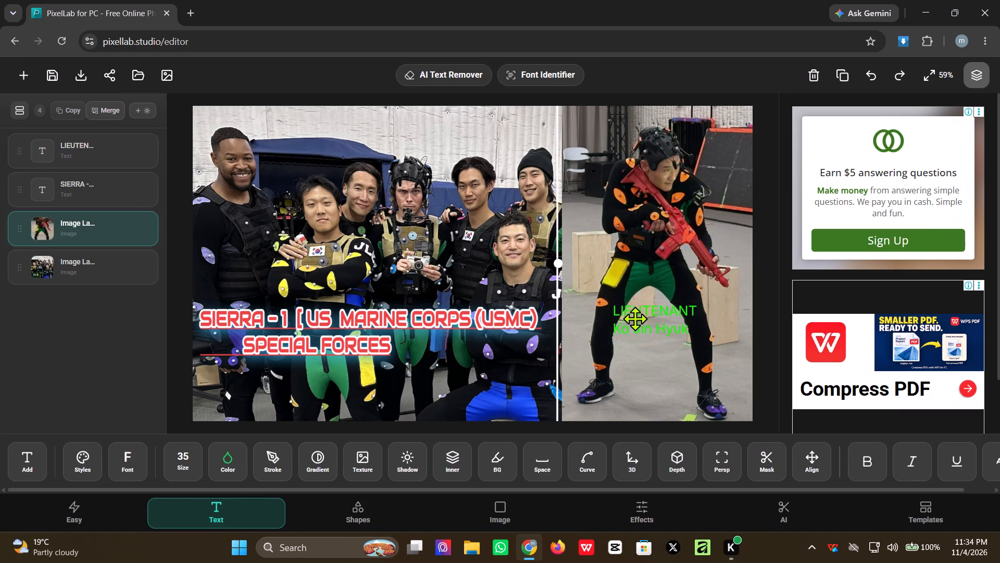
Change the LIEUTENANT caption's font to the display typeface Changa One.
{"action": "left_click", "coordinate": [635, 319]}
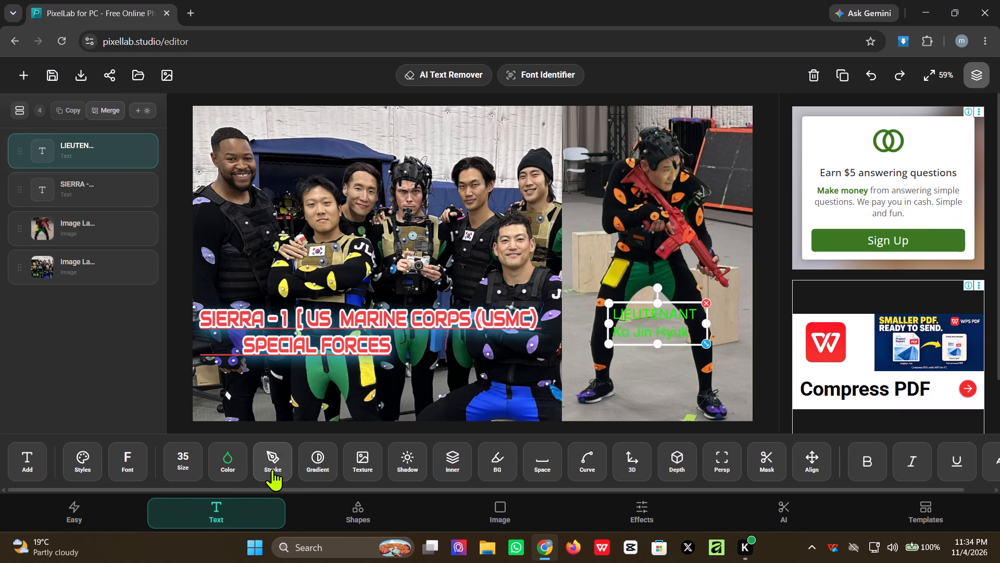
{"action": "left_click", "coordinate": [133, 467]}
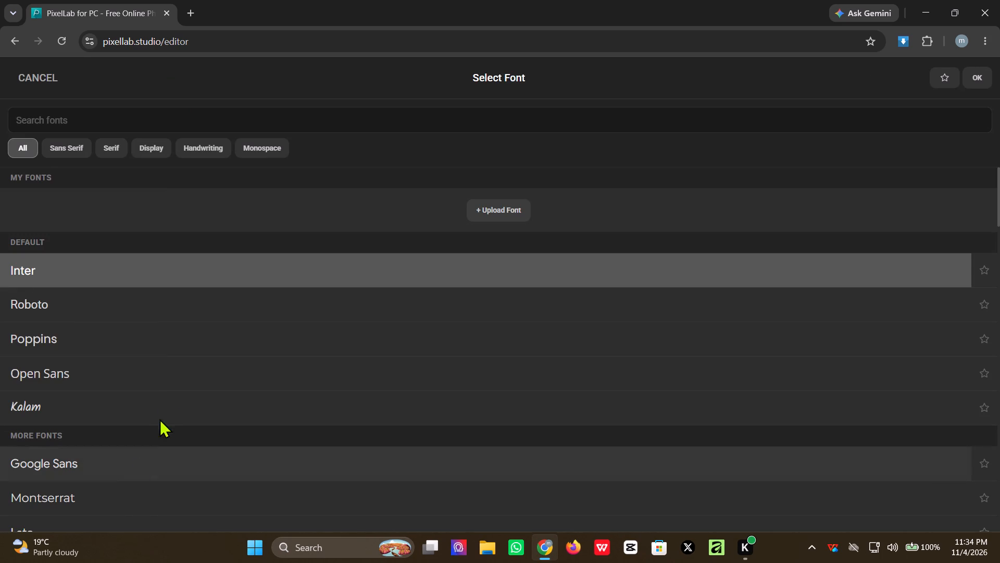
{"action": "left_click", "coordinate": [148, 142]}
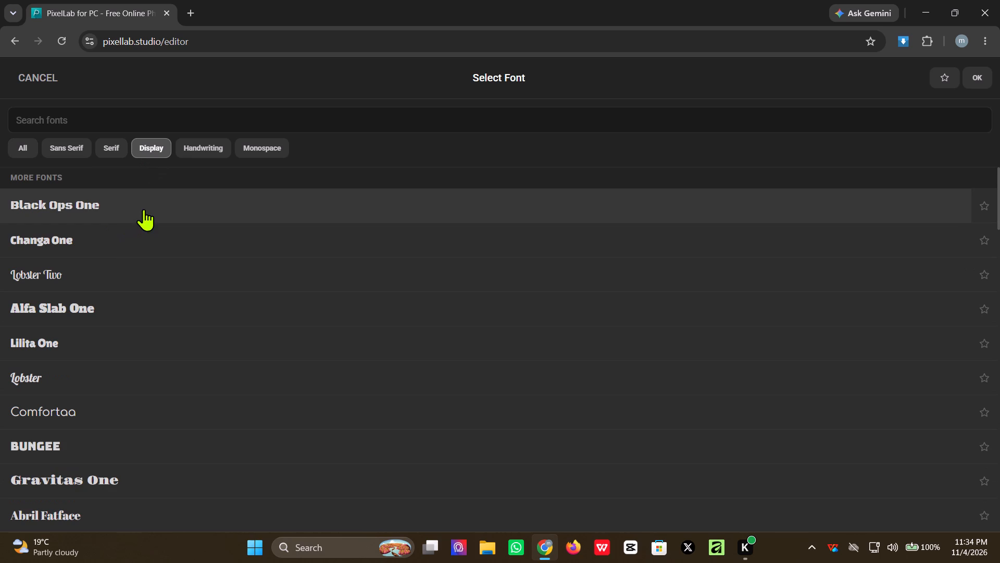
{"action": "left_click", "coordinate": [112, 241]}
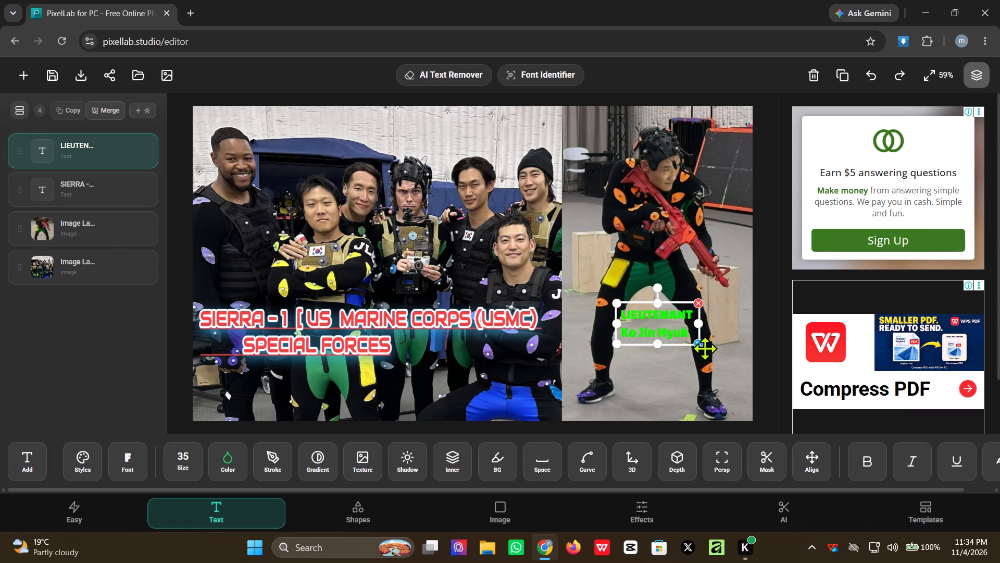
Enlarge the LIEUTENANT caption to nearly the width of the rifle-holder photo and place it across his lower legs.
{"action": "left_click_drag", "start_coordinate": [701, 345], "coordinate": [752, 395]}
{"action": "left_click_drag", "start_coordinate": [696, 352], "coordinate": [652, 361]}
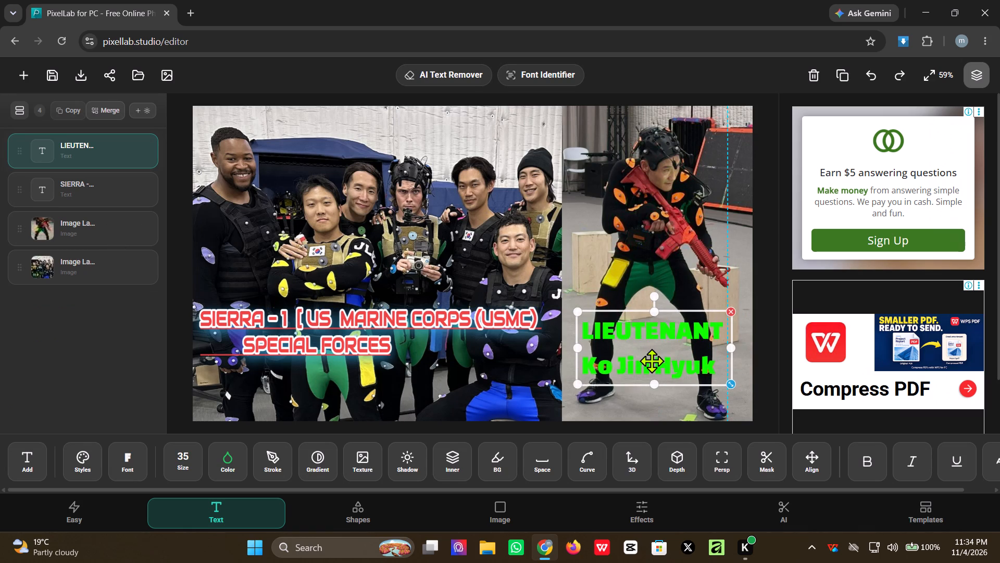
{"action": "left_click_drag", "start_coordinate": [652, 361], "coordinate": [652, 361]}
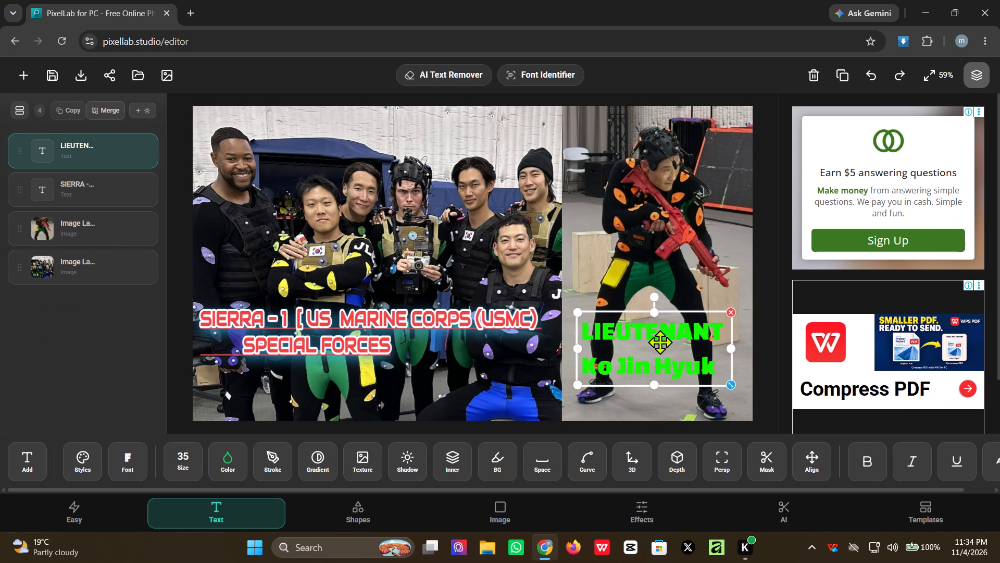
{"action": "left_click_drag", "start_coordinate": [657, 334], "coordinate": [658, 320]}
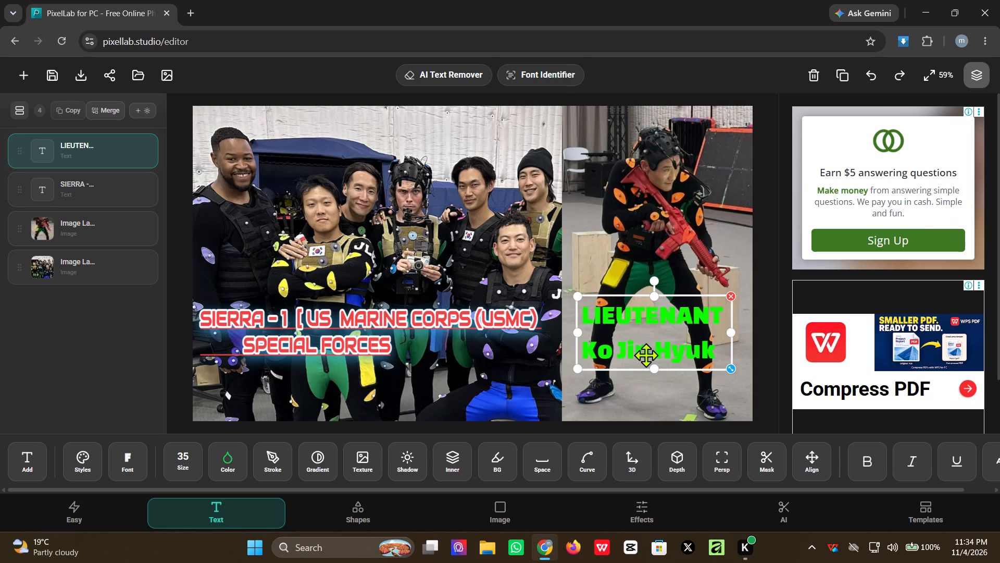
{"action": "left_click_drag", "start_coordinate": [646, 353], "coordinate": [645, 364]}
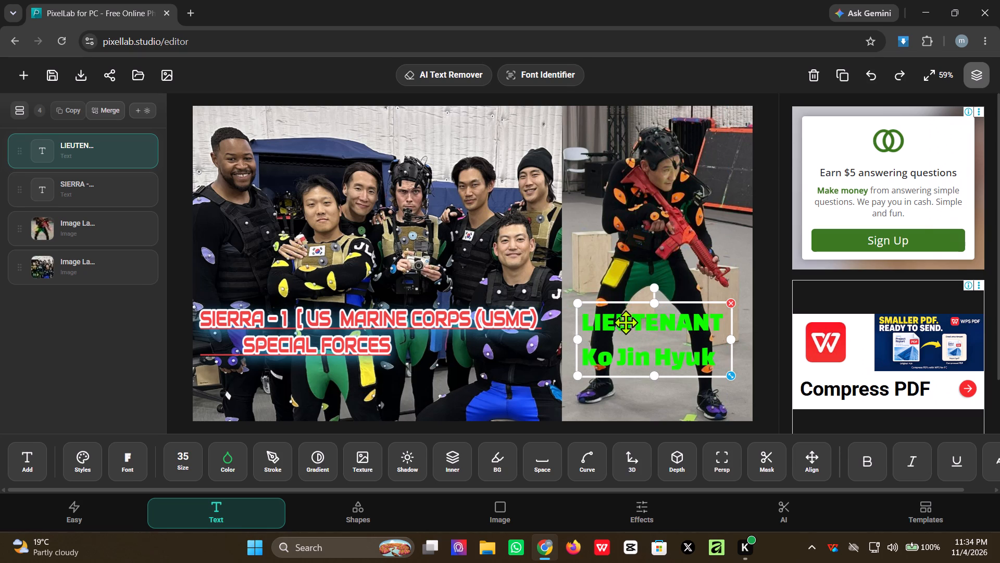
{"action": "left_click_drag", "start_coordinate": [641, 328], "coordinate": [631, 320]}
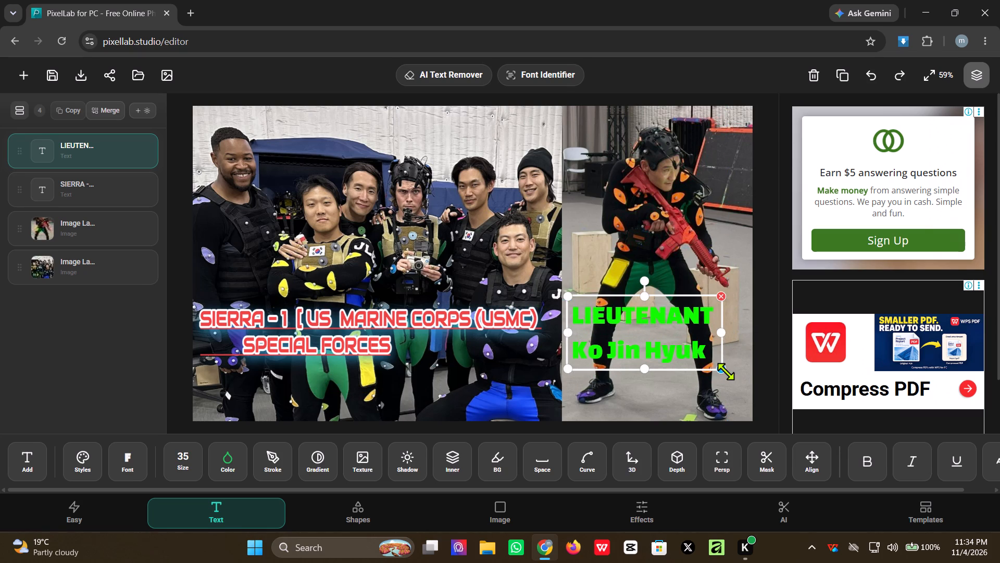
{"action": "left_click_drag", "start_coordinate": [726, 371], "coordinate": [735, 386]}
{"action": "left_click_drag", "start_coordinate": [648, 350], "coordinate": [653, 366]}
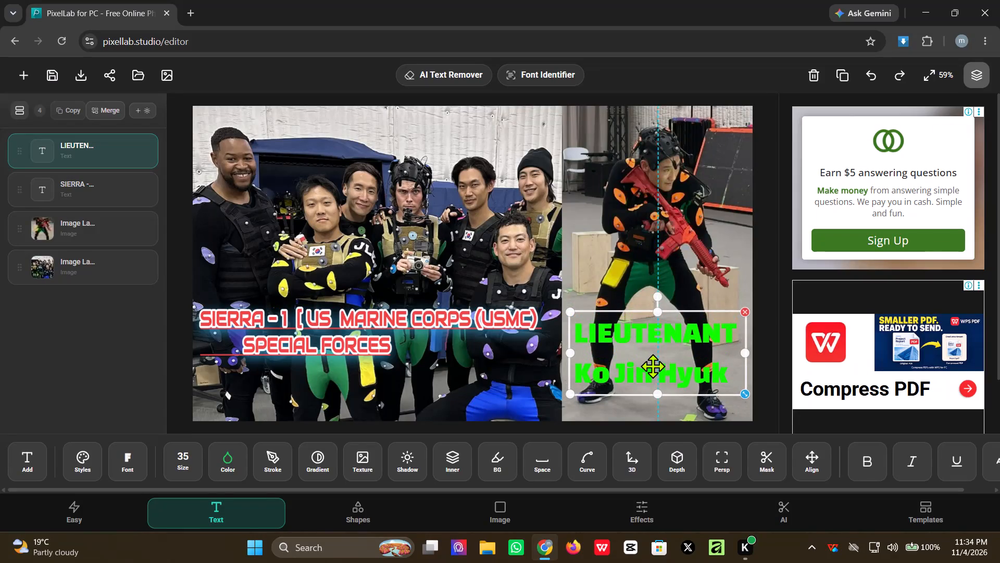
{"action": "left_click_drag", "start_coordinate": [653, 366], "coordinate": [653, 367]}
Move the red SIERRA - 1 text lower on the group photo, about level with the LIEUTENANT caption.
{"action": "left_click", "coordinate": [436, 328]}
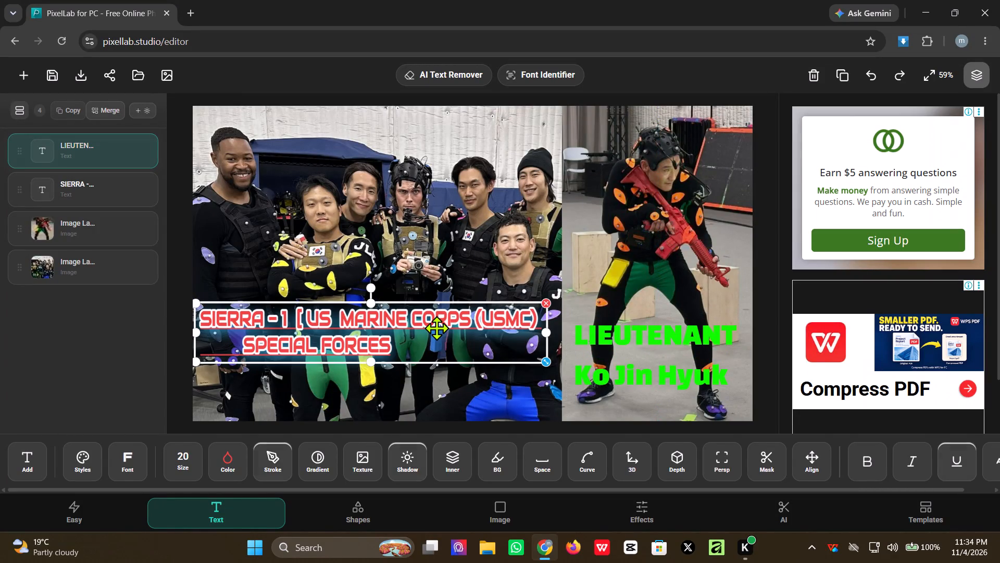
{"action": "left_click_drag", "start_coordinate": [417, 323], "coordinate": [424, 343]}
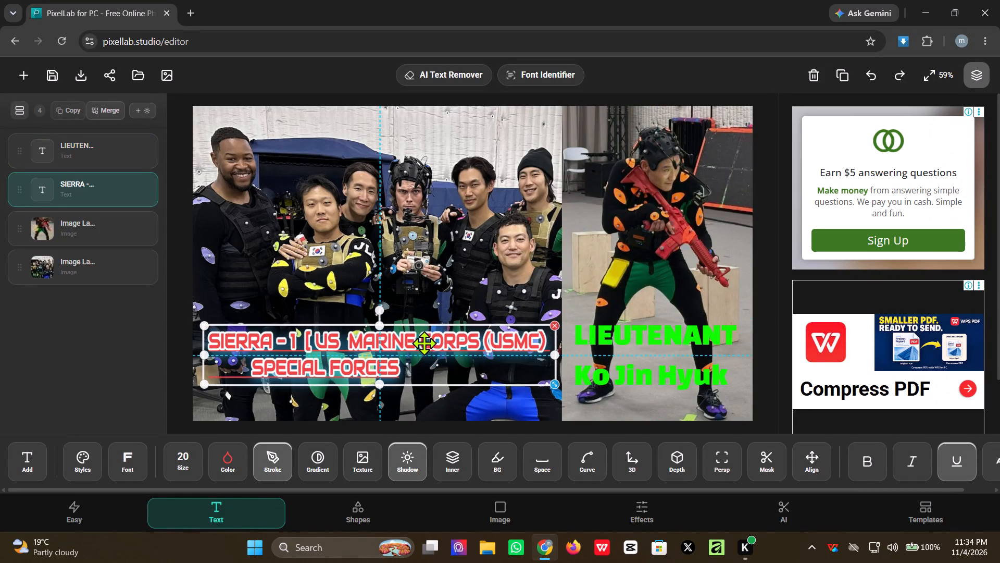
{"action": "left_click_drag", "start_coordinate": [424, 343], "coordinate": [420, 344]}
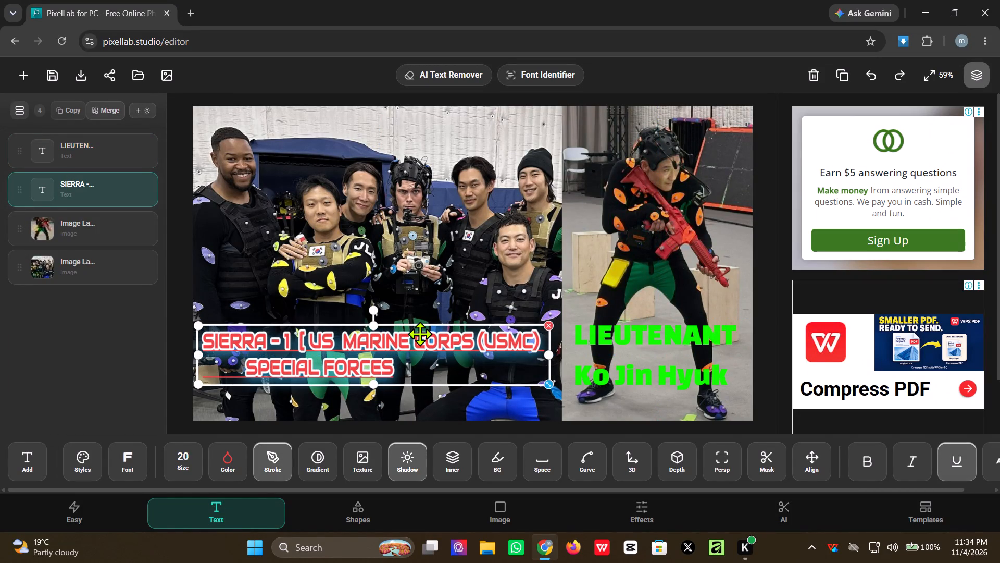
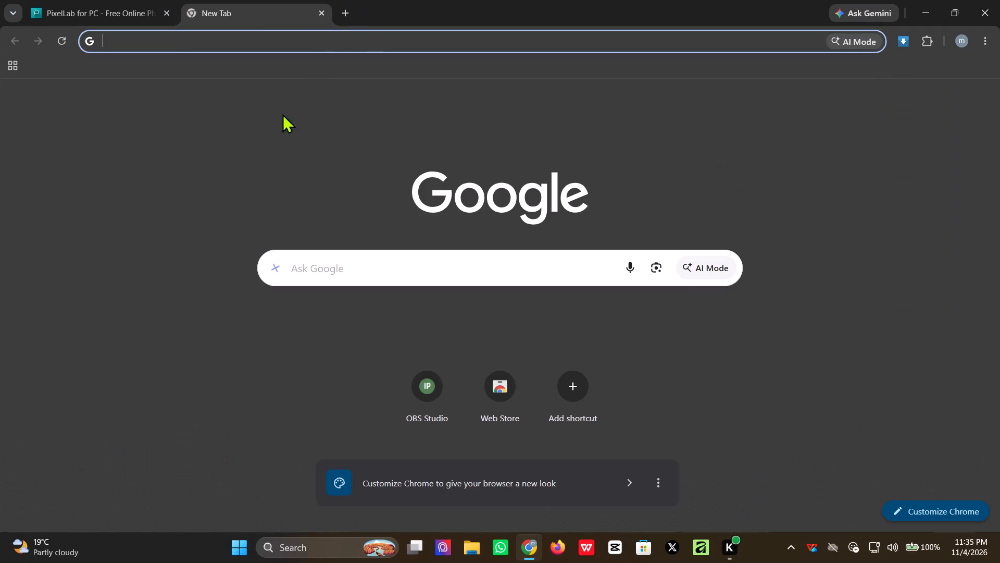
Search Google Images for "mw4 png logo".
{"action": "left_click", "coordinate": [361, 270]}
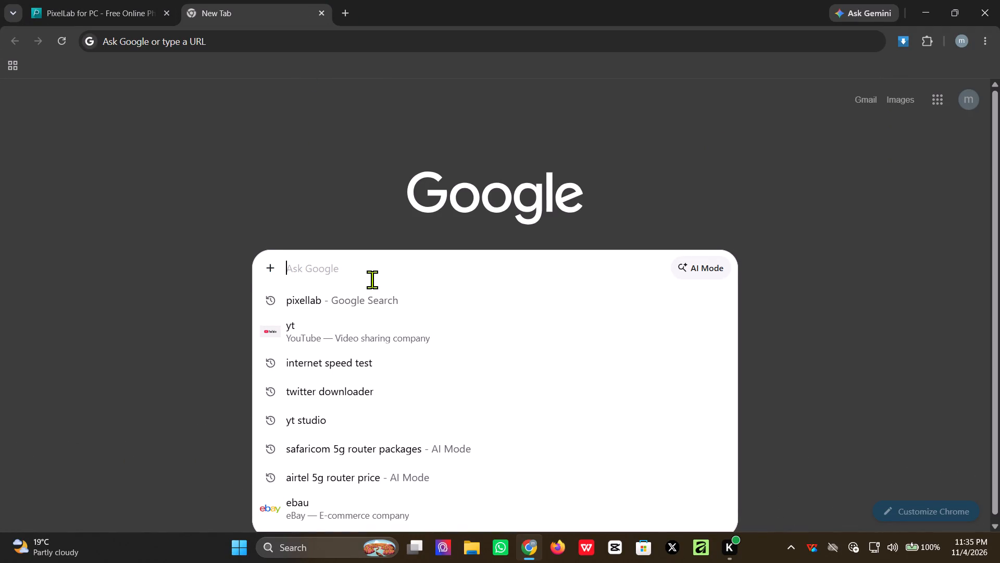
{"action": "key", "text": "m"}
{"action": "type", "text": "w4"}
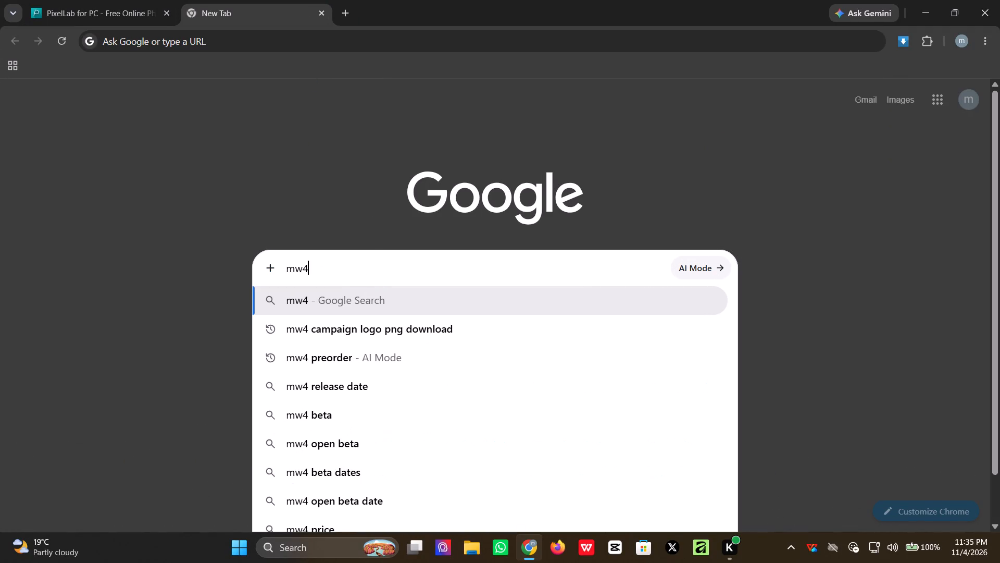
{"action": "key", "text": "space"}
{"action": "key", "text": "p"}
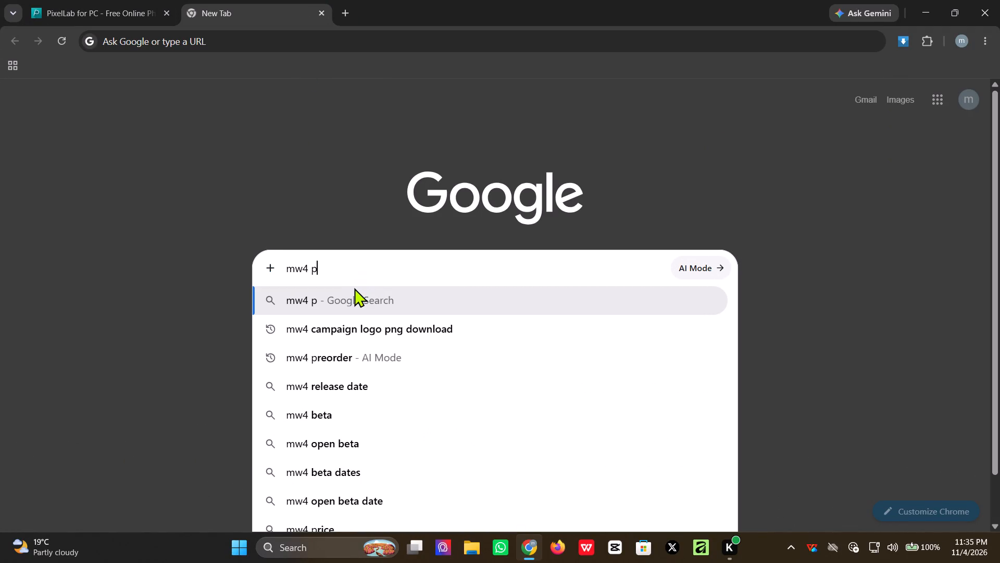
{"action": "type", "text": "ng"}
{"action": "left_click", "coordinate": [376, 329]}
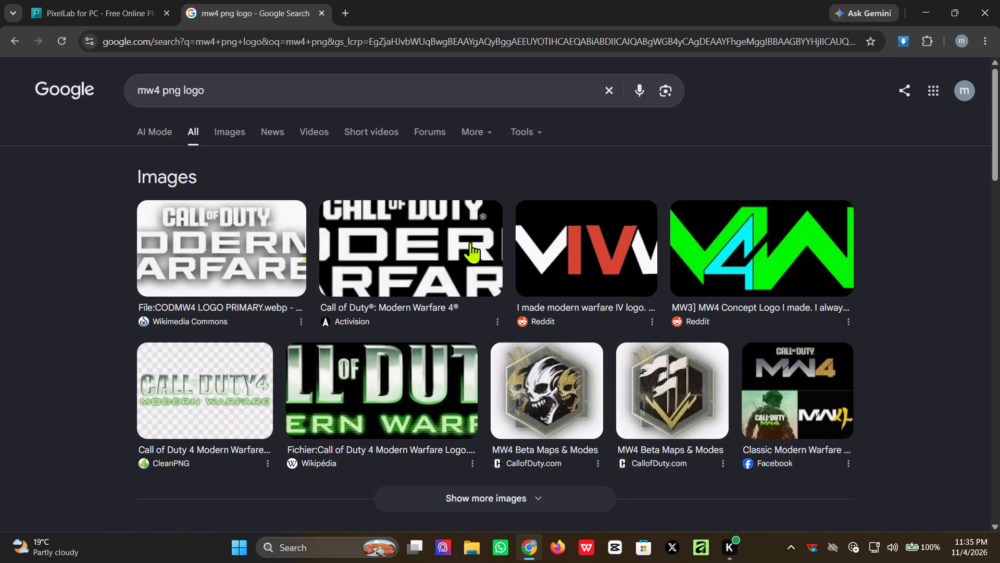
{"action": "left_click", "coordinate": [235, 136]}
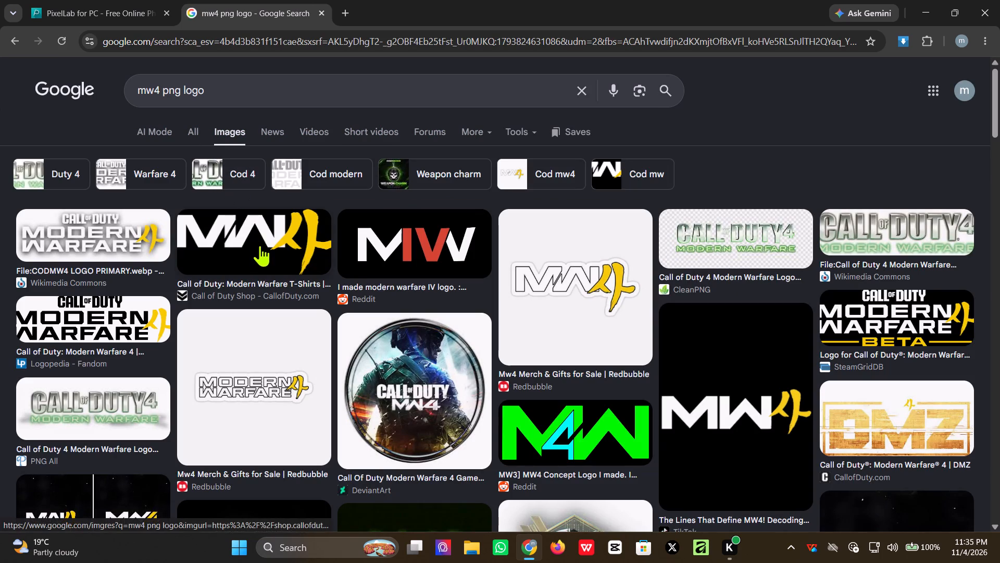
Preview the Wikimedia Commons and bySawR logo results and check the bySawR source page.
{"action": "left_click", "coordinate": [103, 231]}
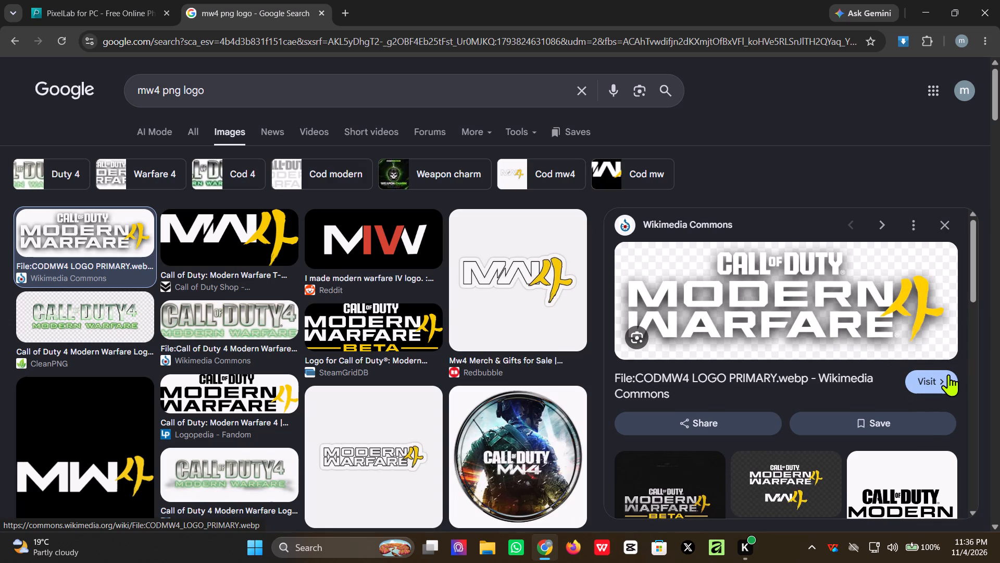
{"action": "left_click", "coordinate": [950, 376]}
{"action": "left_click", "coordinate": [760, 464]}
{"action": "left_click", "coordinate": [937, 412]}
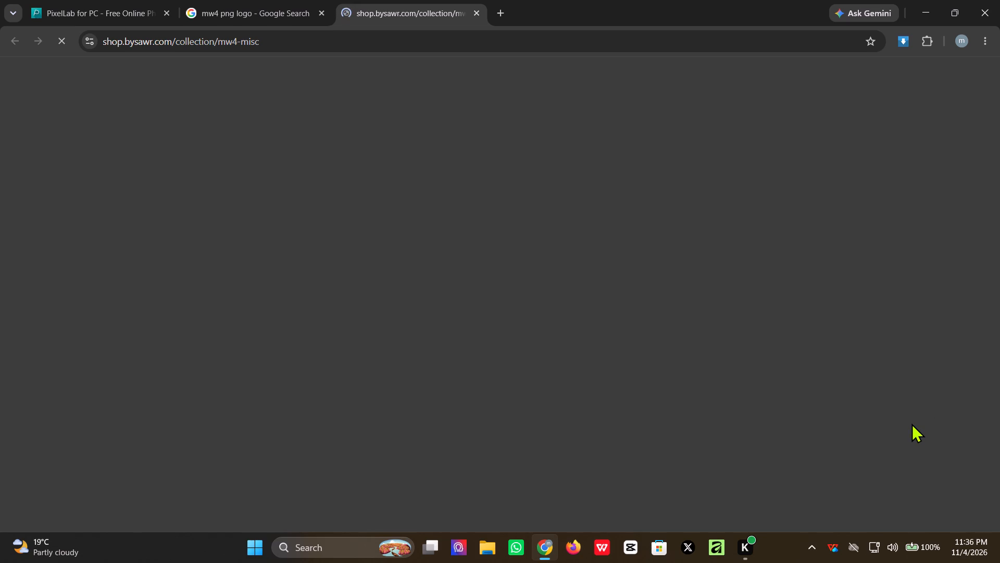
{"action": "left_click", "coordinate": [246, 19]}
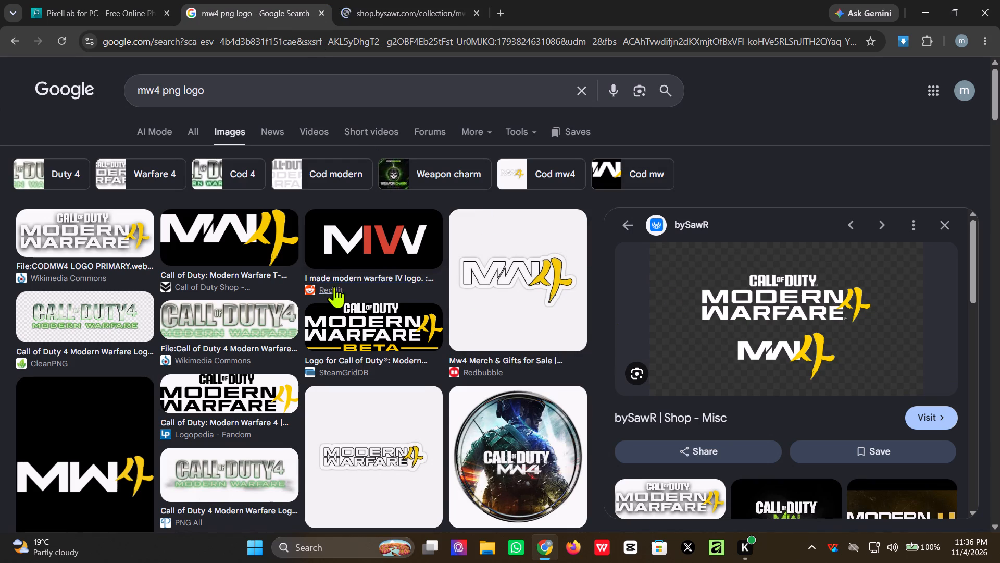
Open the Call of Duty Shop result for the MW4 logo and examine its T-shirts page for a usable logo image.
{"action": "left_click", "coordinate": [228, 232]}
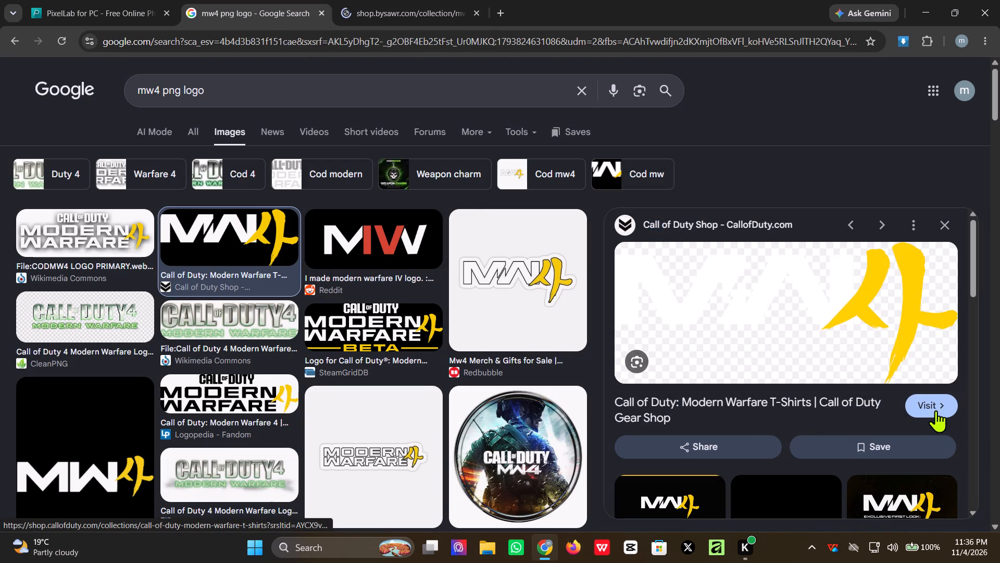
{"action": "left_click", "coordinate": [932, 409]}
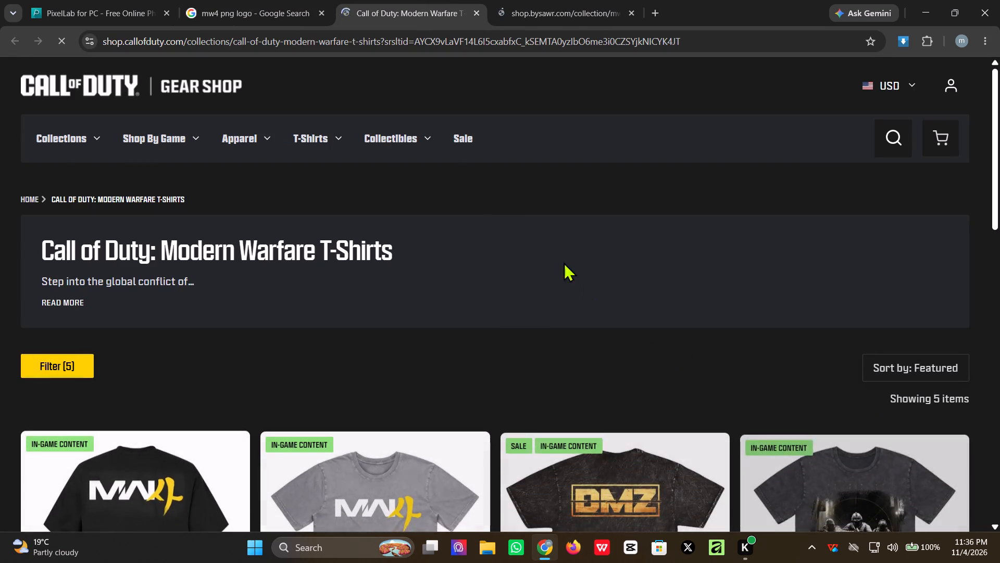
{"action": "scroll", "coordinate": [539, 245], "scroll_direction": "down", "scroll_amount": 4}
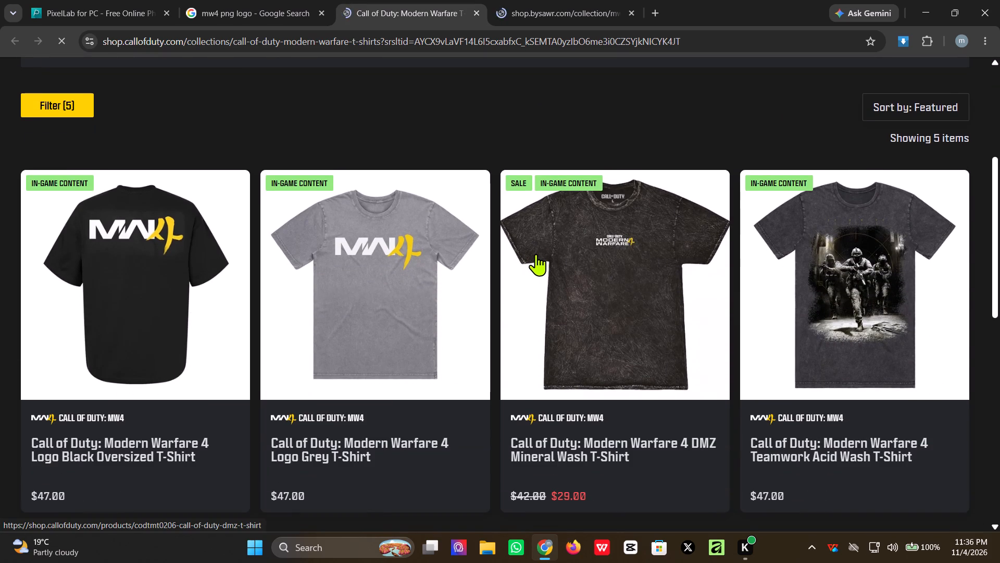
{"action": "scroll", "coordinate": [529, 272], "scroll_direction": "up", "scroll_amount": 1}
{"action": "scroll", "coordinate": [528, 273], "scroll_direction": "down", "scroll_amount": 8}
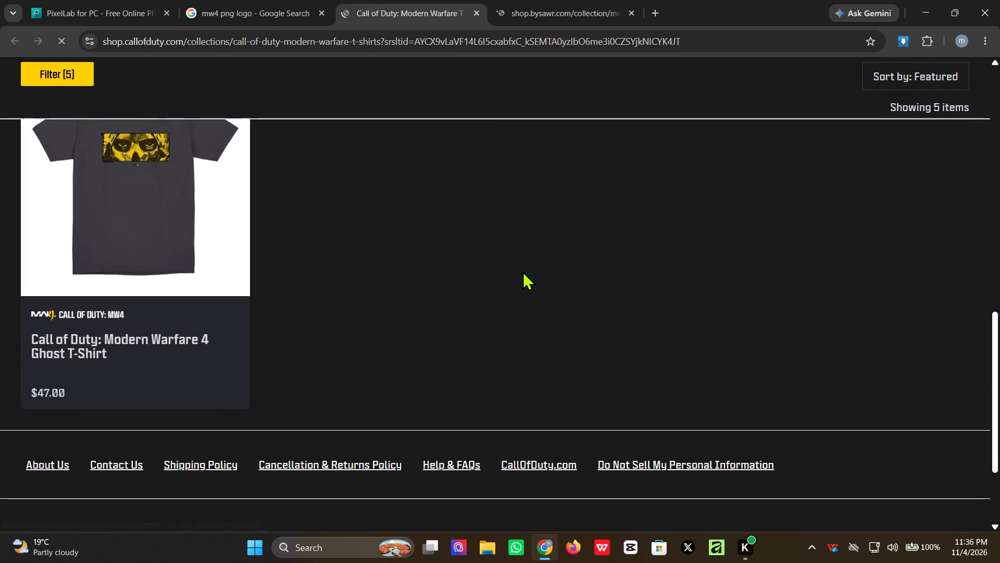
{"action": "scroll", "coordinate": [527, 272], "scroll_direction": "up", "scroll_amount": 4}
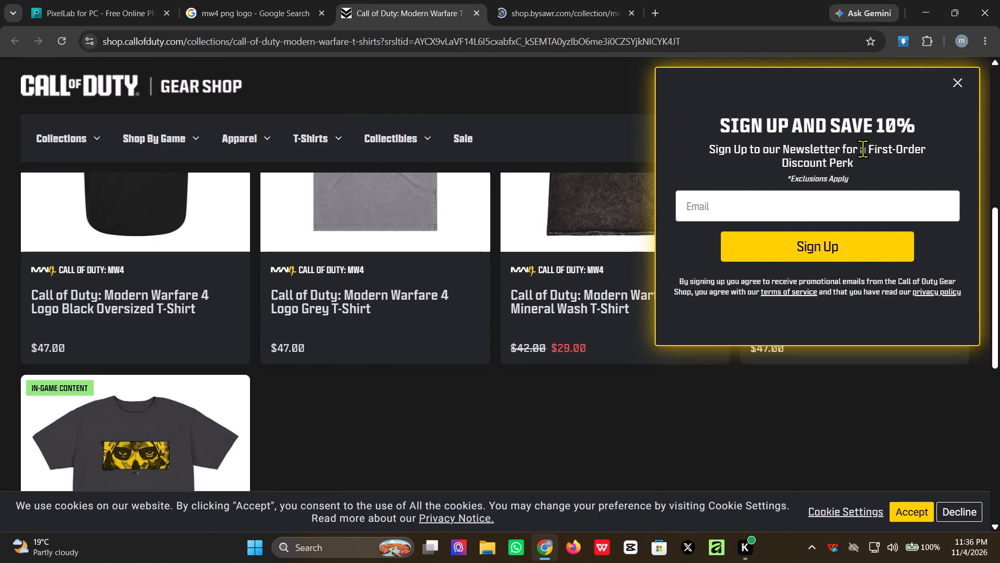
{"action": "left_click", "coordinate": [955, 75]}
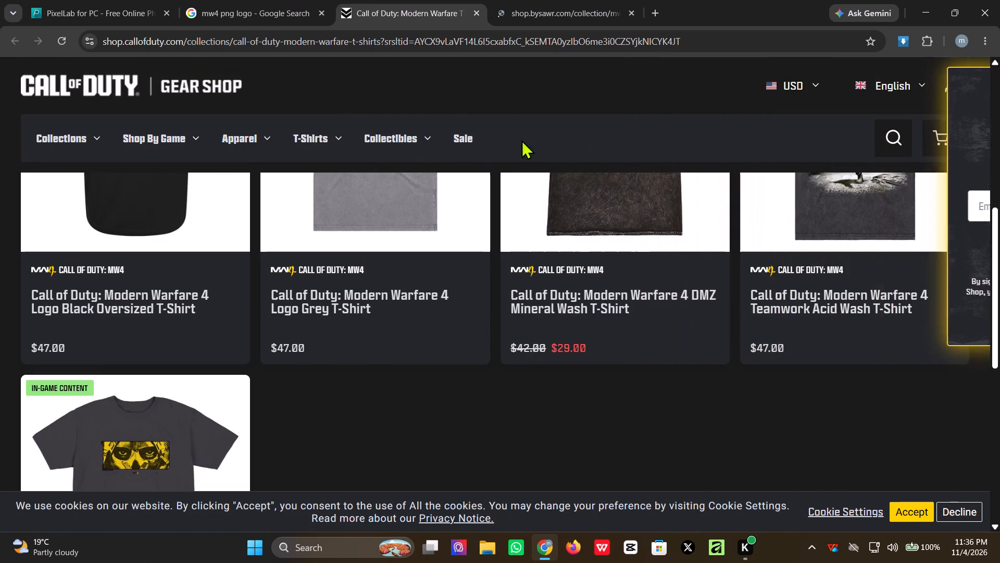
{"action": "scroll", "coordinate": [407, 149], "scroll_direction": "up", "scroll_amount": 15}
{"action": "scroll", "coordinate": [406, 155], "scroll_direction": "down", "scroll_amount": 2}
{"action": "scroll", "coordinate": [406, 155], "scroll_direction": "up", "scroll_amount": 3}
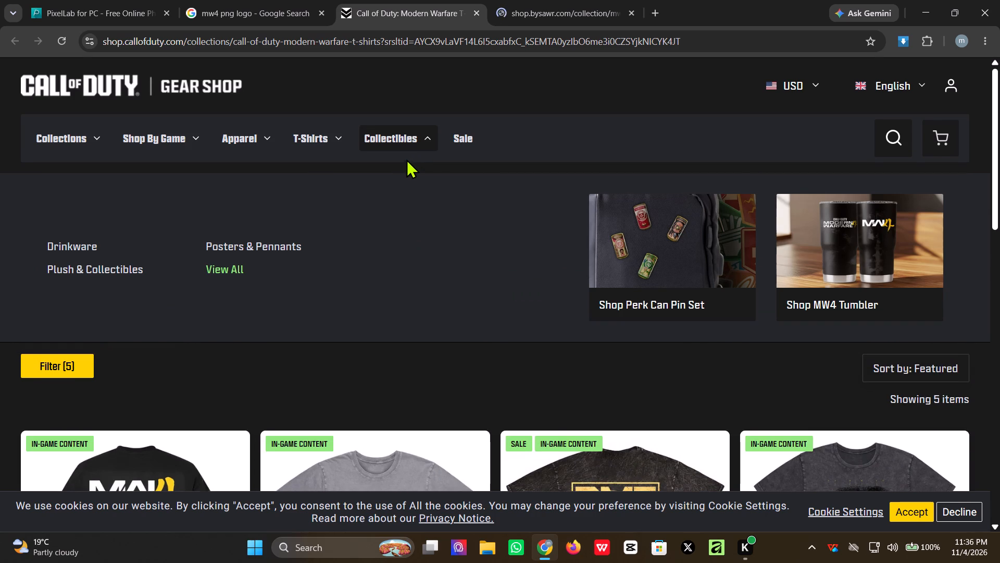
{"action": "scroll", "coordinate": [406, 159], "scroll_direction": "down", "scroll_amount": 1}
{"action": "scroll", "coordinate": [406, 159], "scroll_direction": "up", "scroll_amount": 3}
{"action": "left_click", "coordinate": [252, 10]}
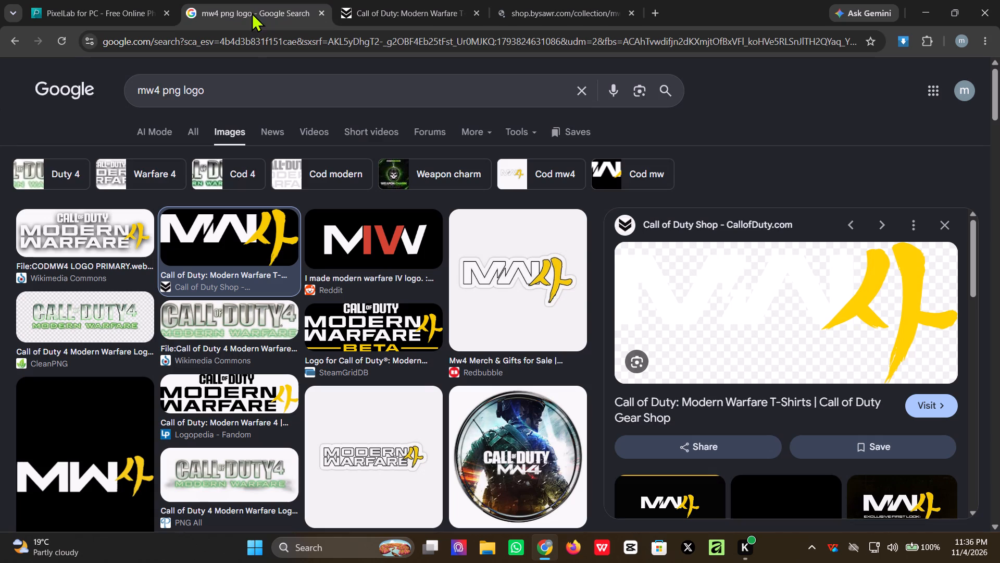
Save the Call of Duty Modern Warfare 4 primary logo from its Wikimedia Commons page to the Downloads folder as a WEBP picture.
{"action": "left_click", "coordinate": [97, 238]}
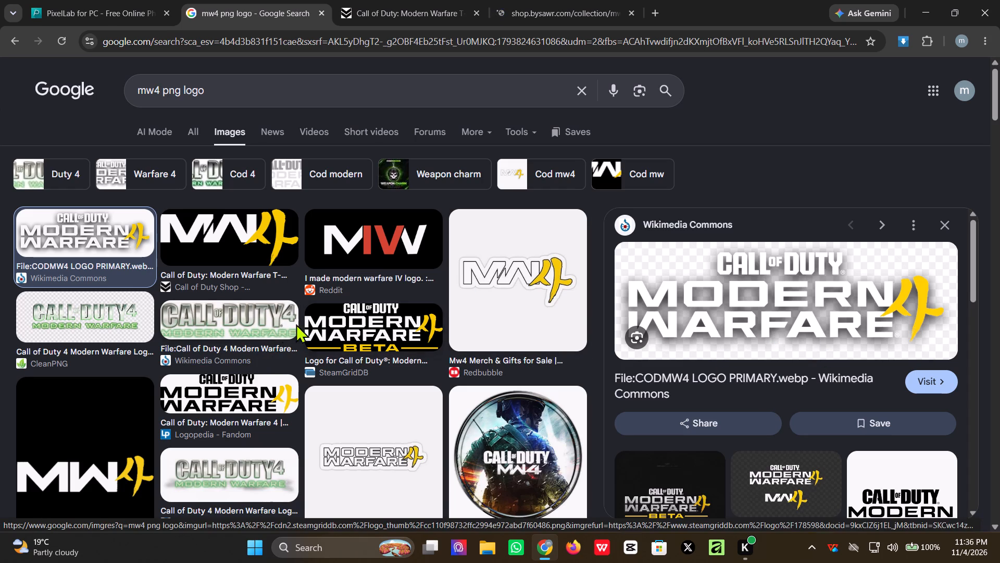
{"action": "left_click", "coordinate": [923, 375]}
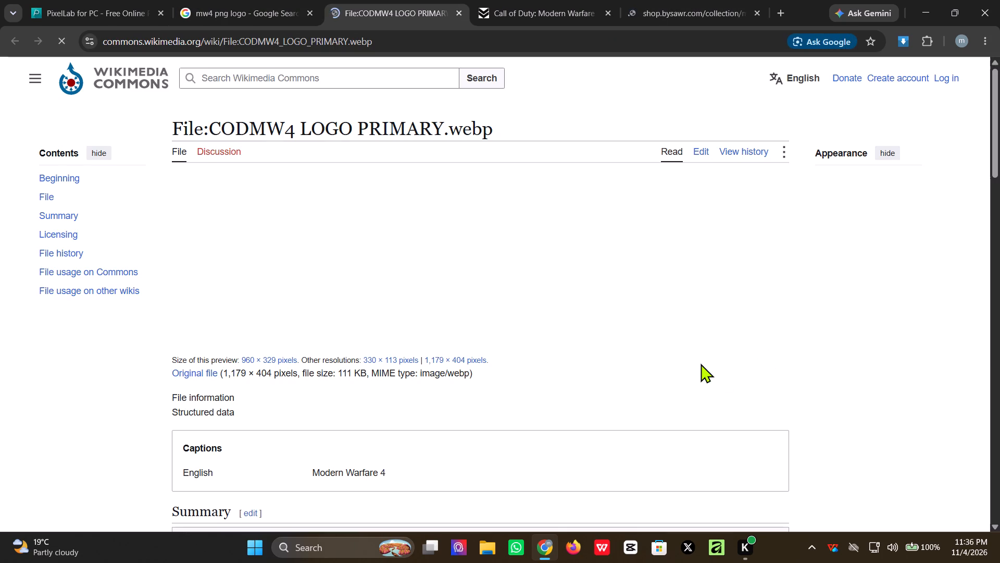
{"action": "right_click", "coordinate": [457, 241]}
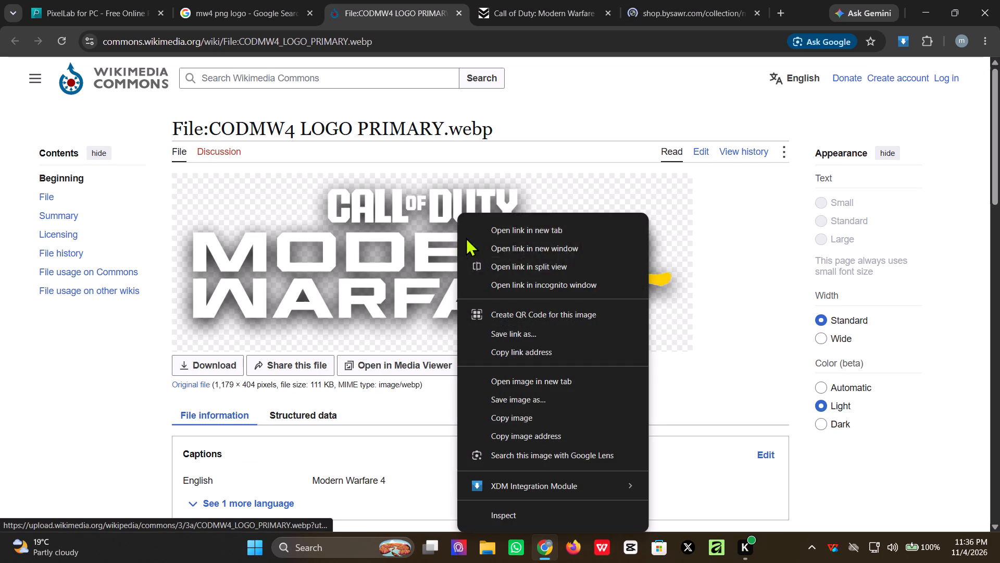
{"action": "left_click", "coordinate": [562, 398]}
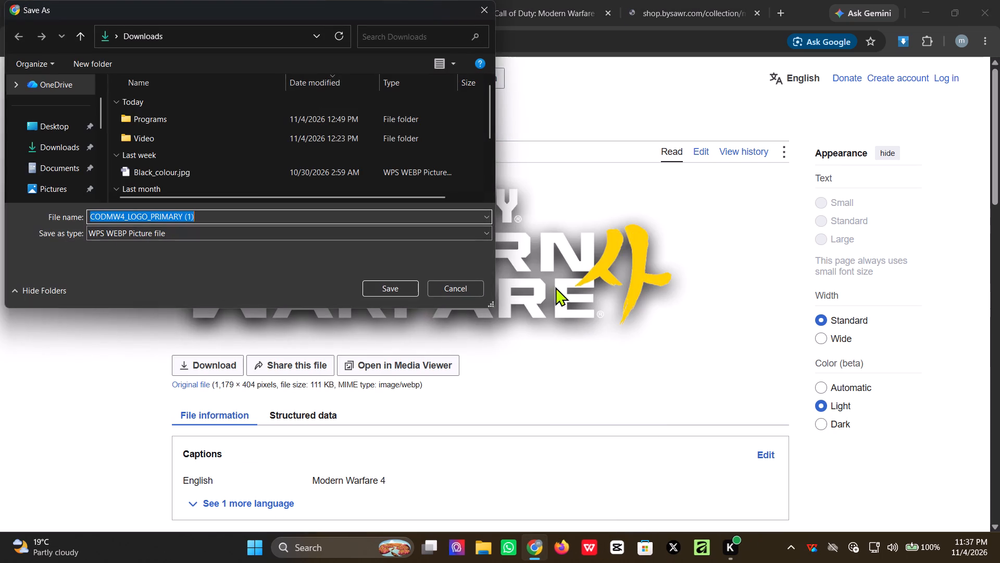
{"action": "left_click", "coordinate": [398, 286]}
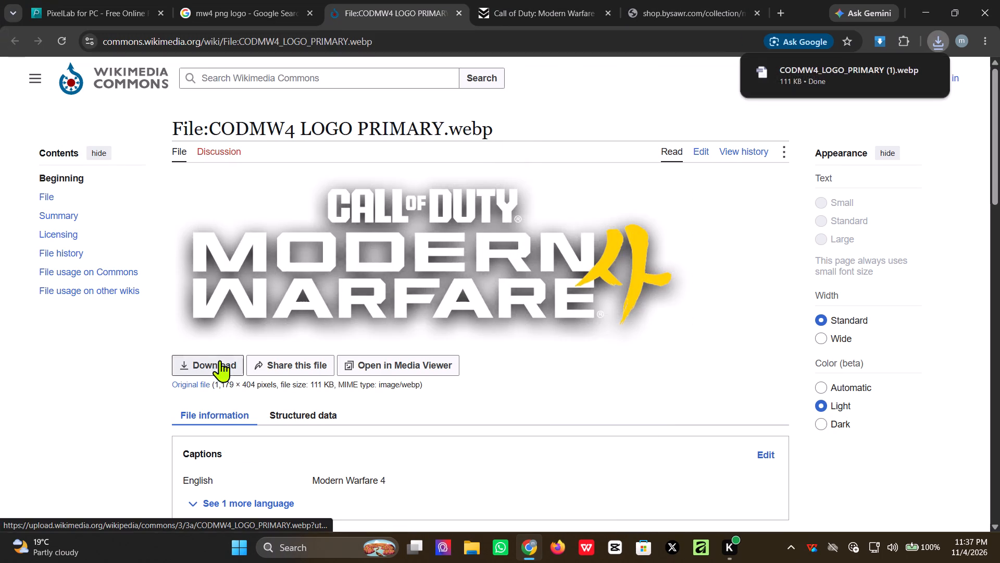
Request the full-resolution download of the logo from its Wikimedia Commons page.
{"action": "left_click", "coordinate": [220, 359]}
{"action": "left_click", "coordinate": [396, 346]}
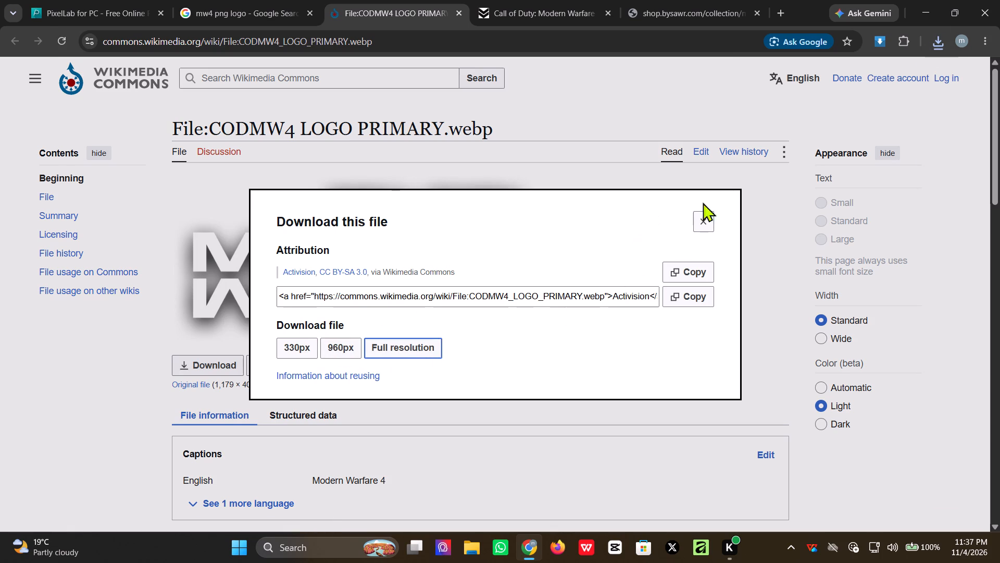
{"action": "left_click_drag", "start_coordinate": [704, 220], "coordinate": [706, 226]}
Examine the rest of the logo's Wikimedia Commons file page.
{"action": "scroll", "coordinate": [441, 206], "scroll_direction": "down", "scroll_amount": 1}
{"action": "scroll", "coordinate": [439, 206], "scroll_direction": "up", "scroll_amount": 2}
{"action": "scroll", "coordinate": [439, 206], "scroll_direction": "down", "scroll_amount": 5}
{"action": "scroll", "coordinate": [440, 197], "scroll_direction": "up", "scroll_amount": 1}
{"action": "scroll", "coordinate": [440, 197], "scroll_direction": "down", "scroll_amount": 1}
{"action": "scroll", "coordinate": [440, 197], "scroll_direction": "up", "scroll_amount": 1}
{"action": "scroll", "coordinate": [440, 197], "scroll_direction": "down", "scroll_amount": 4}
{"action": "scroll", "coordinate": [441, 199], "scroll_direction": "up", "scroll_amount": 1}
{"action": "scroll", "coordinate": [441, 199], "scroll_direction": "down", "scroll_amount": 3}
{"action": "scroll", "coordinate": [441, 196], "scroll_direction": "up", "scroll_amount": 1}
{"action": "scroll", "coordinate": [441, 196], "scroll_direction": "down", "scroll_amount": 2}
{"action": "scroll", "coordinate": [441, 197], "scroll_direction": "up", "scroll_amount": 1}
{"action": "scroll", "coordinate": [441, 197], "scroll_direction": "down", "scroll_amount": 9}
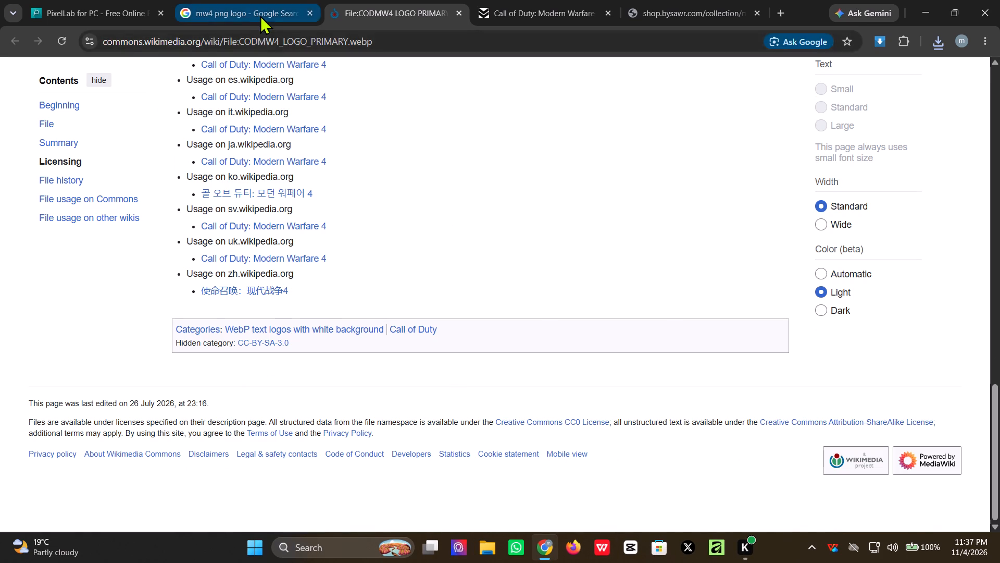
Browse the "mw4 png logo" image results and related images for alternative Modern Warfare 4 logos.
{"action": "left_click", "coordinate": [260, 15]}
{"action": "scroll", "coordinate": [406, 197], "scroll_direction": "up", "scroll_amount": 1}
{"action": "scroll", "coordinate": [406, 197], "scroll_direction": "down", "scroll_amount": 3}
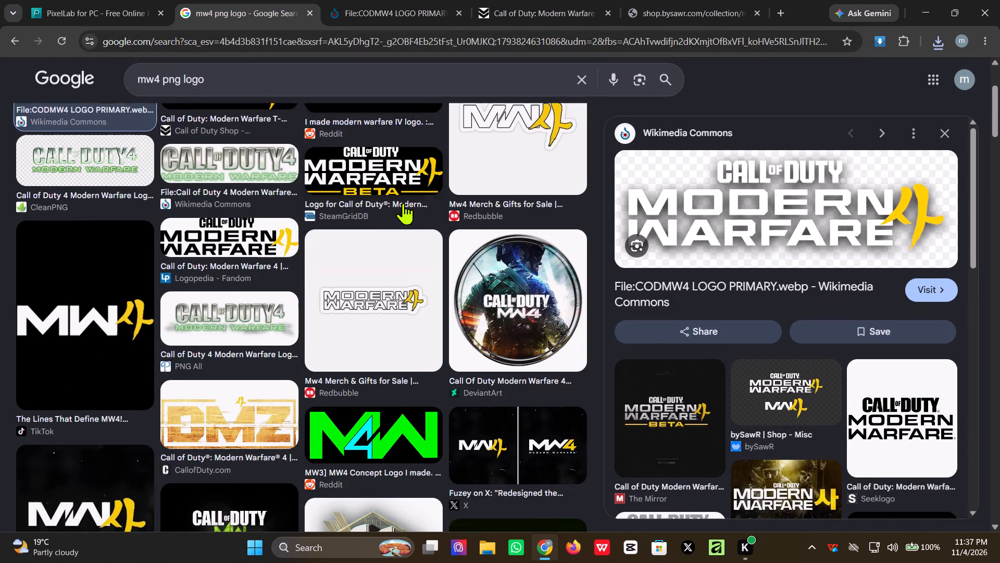
{"action": "scroll", "coordinate": [402, 213], "scroll_direction": "down", "scroll_amount": 2}
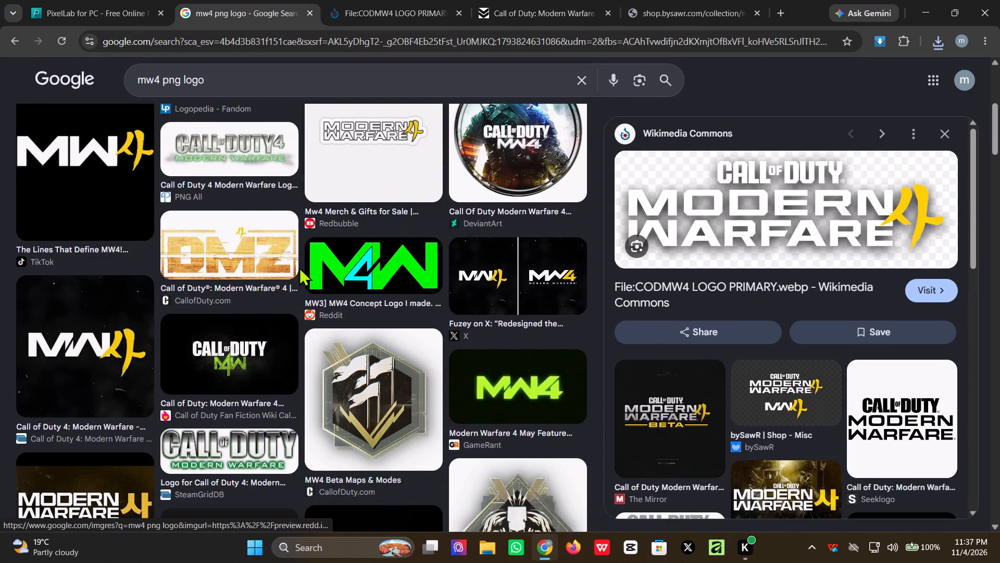
{"action": "scroll", "coordinate": [532, 243], "scroll_direction": "down", "scroll_amount": 4}
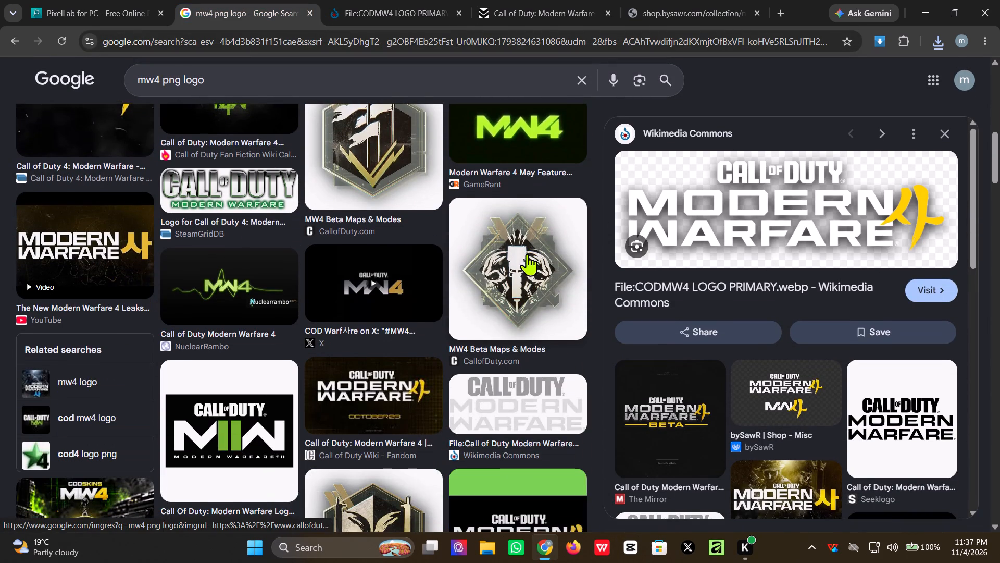
{"action": "scroll", "coordinate": [527, 256], "scroll_direction": "down", "scroll_amount": 2}
{"action": "scroll", "coordinate": [527, 256], "scroll_direction": "up", "scroll_amount": 2}
{"action": "scroll", "coordinate": [528, 261], "scroll_direction": "down", "scroll_amount": 7}
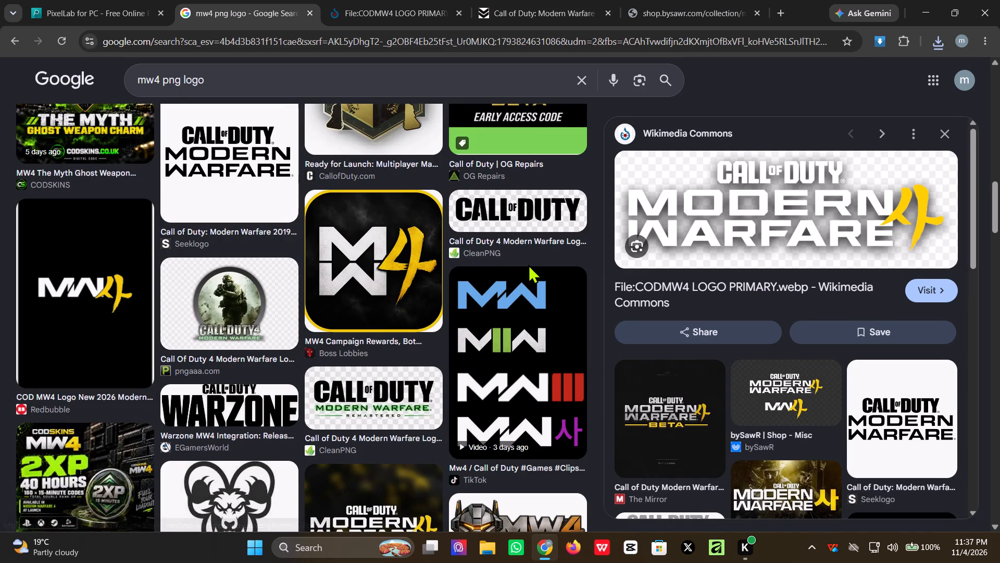
{"action": "scroll", "coordinate": [528, 265], "scroll_direction": "down", "scroll_amount": 2}
{"action": "scroll", "coordinate": [528, 268], "scroll_direction": "up", "scroll_amount": 1}
{"action": "scroll", "coordinate": [528, 268], "scroll_direction": "down", "scroll_amount": 3}
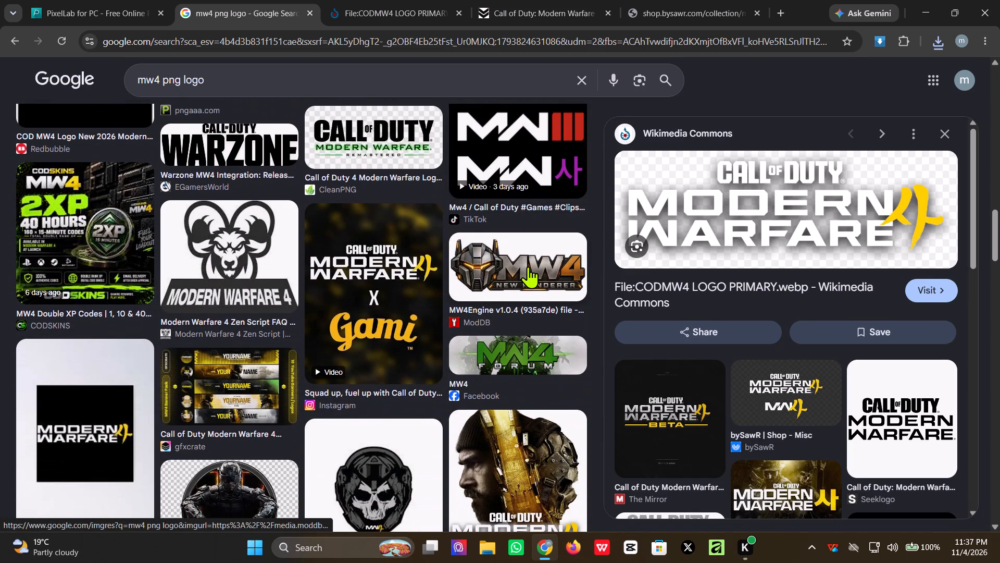
{"action": "scroll", "coordinate": [528, 266], "scroll_direction": "up", "scroll_amount": 7}
{"action": "scroll", "coordinate": [897, 333], "scroll_direction": "down", "scroll_amount": 2}
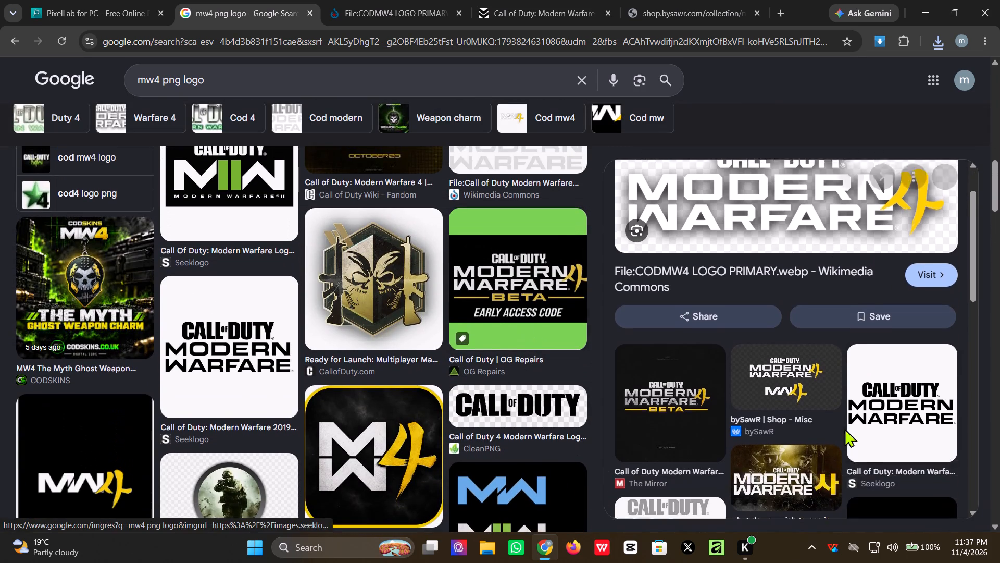
{"action": "scroll", "coordinate": [840, 426], "scroll_direction": "down", "scroll_amount": 3}
{"action": "scroll", "coordinate": [837, 429], "scroll_direction": "up", "scroll_amount": 1}
{"action": "scroll", "coordinate": [837, 429], "scroll_direction": "down", "scroll_amount": 1}
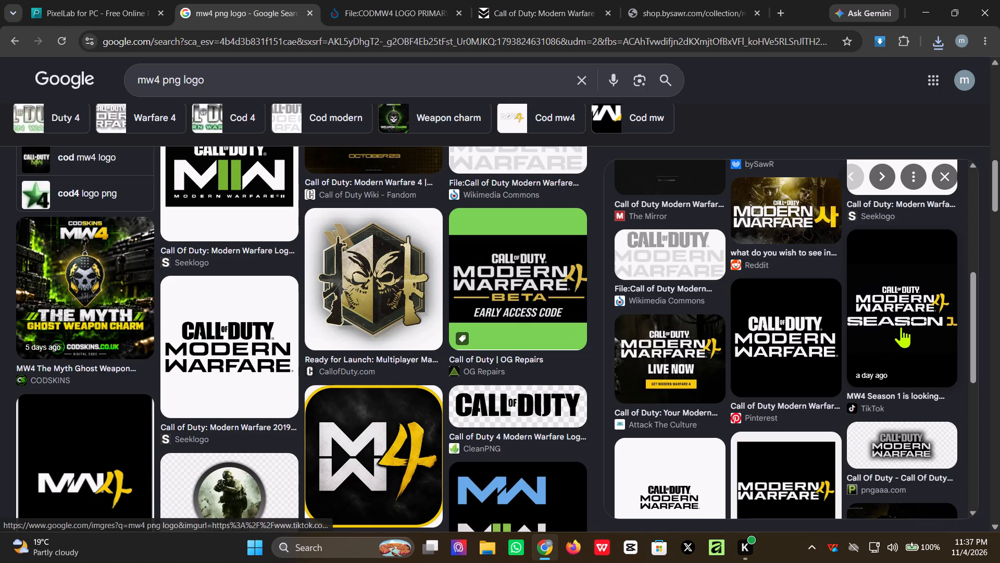
View the Modern Warfare 4 Season 1 logo result and check its source video on TikTok.
{"action": "left_click", "coordinate": [896, 313]}
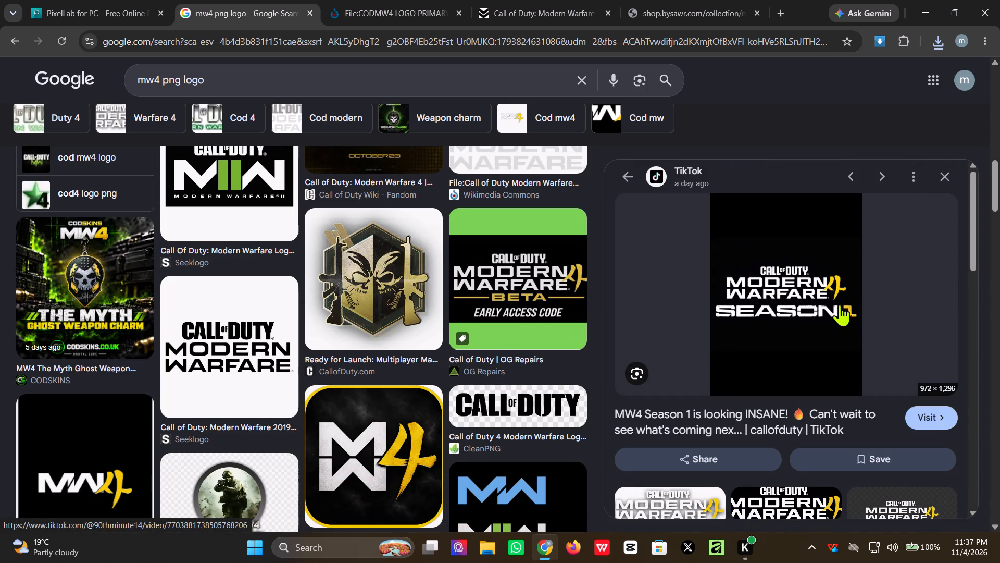
{"action": "left_click", "coordinate": [815, 245]}
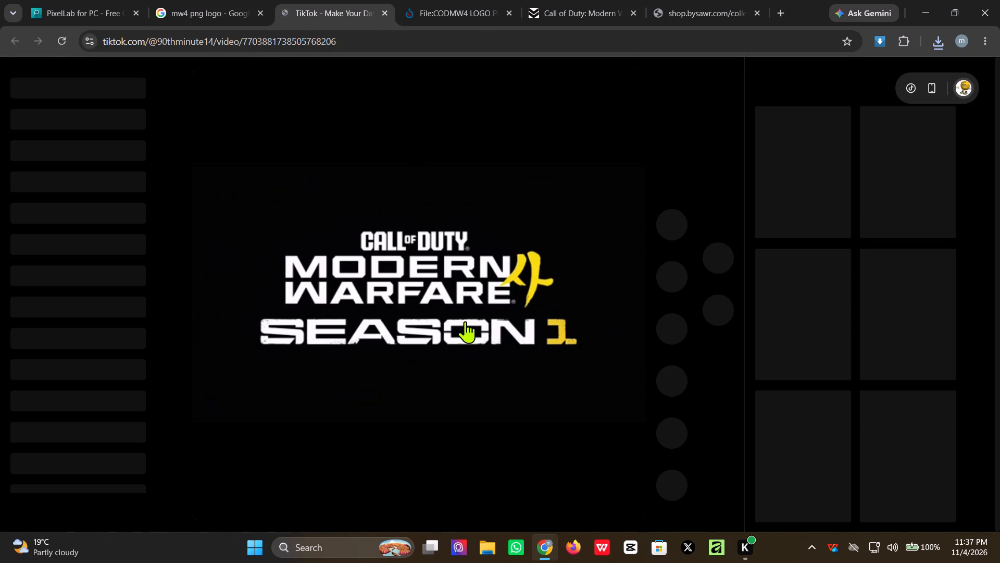
{"action": "right_click_drag", "start_coordinate": [395, 279], "coordinate": [388, 280]}
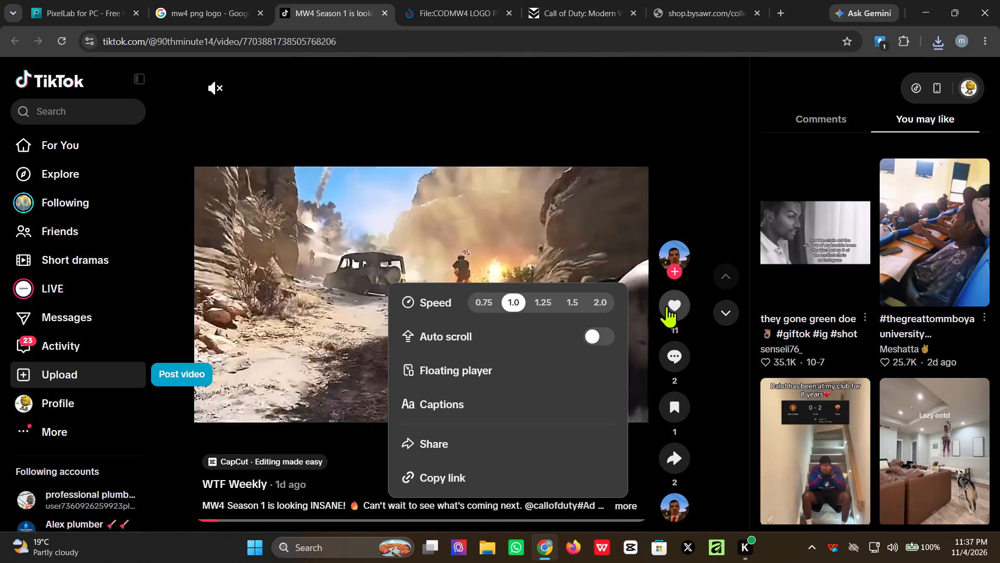
{"action": "left_click", "coordinate": [674, 308]}
{"action": "left_click", "coordinate": [229, 17]}
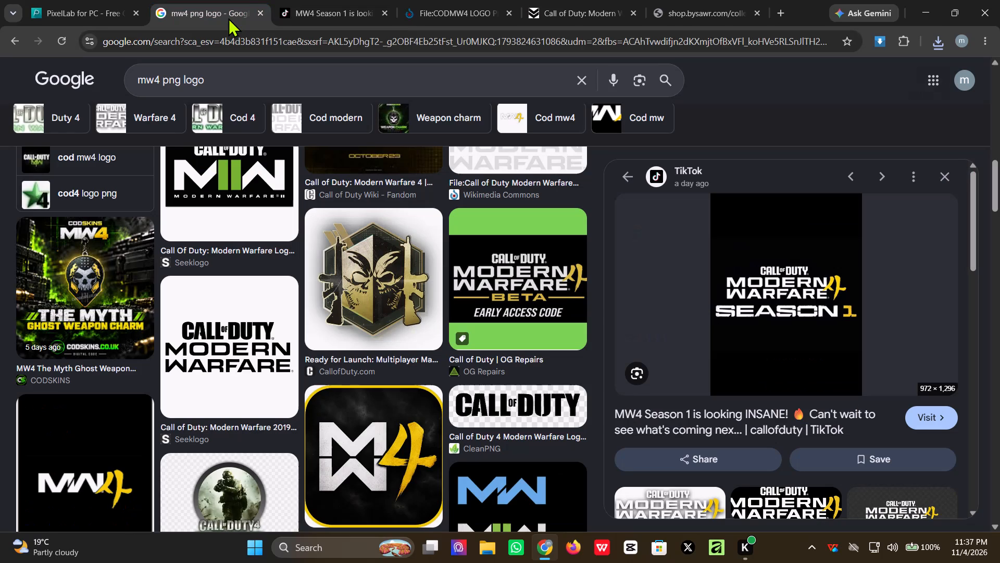
Save the Modern Warfare 4 Season 1 logo image from the TikTok result to the Downloads folder as a JPG.
{"action": "right_click", "coordinate": [740, 256]}
{"action": "right_click", "coordinate": [740, 256]}
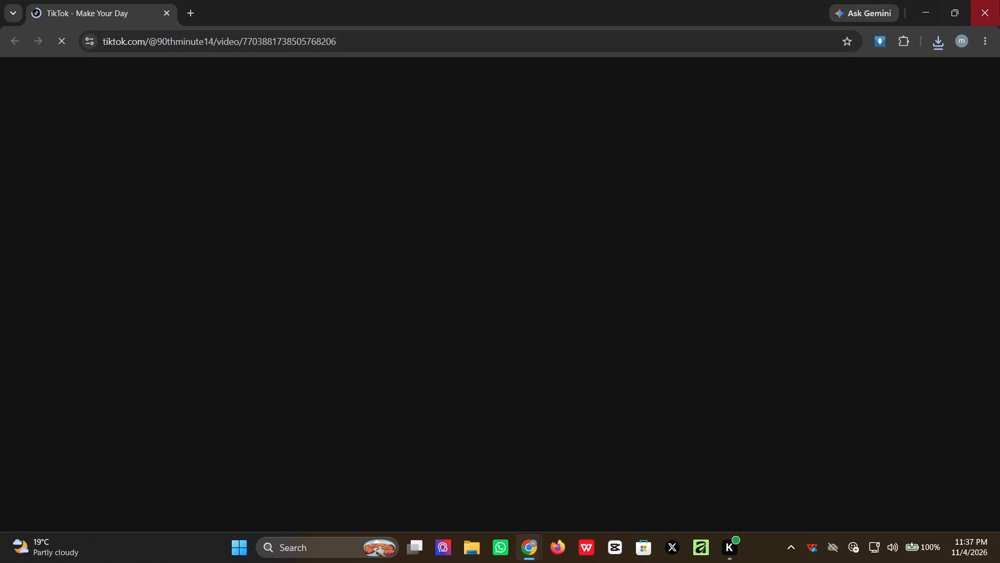
{"action": "left_click", "coordinate": [985, 14]}
{"action": "right_click", "coordinate": [755, 258]}
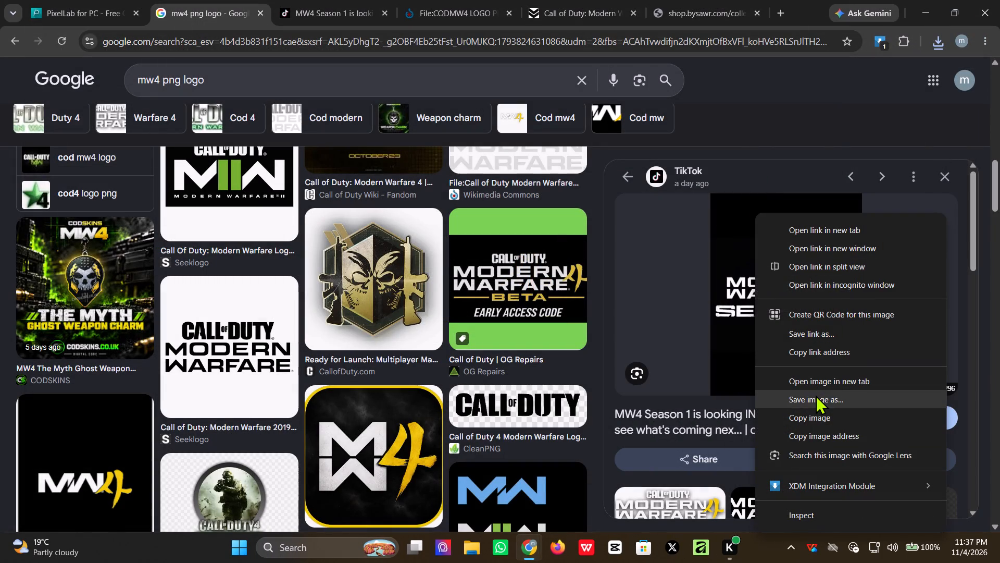
{"action": "left_click", "coordinate": [815, 396]}
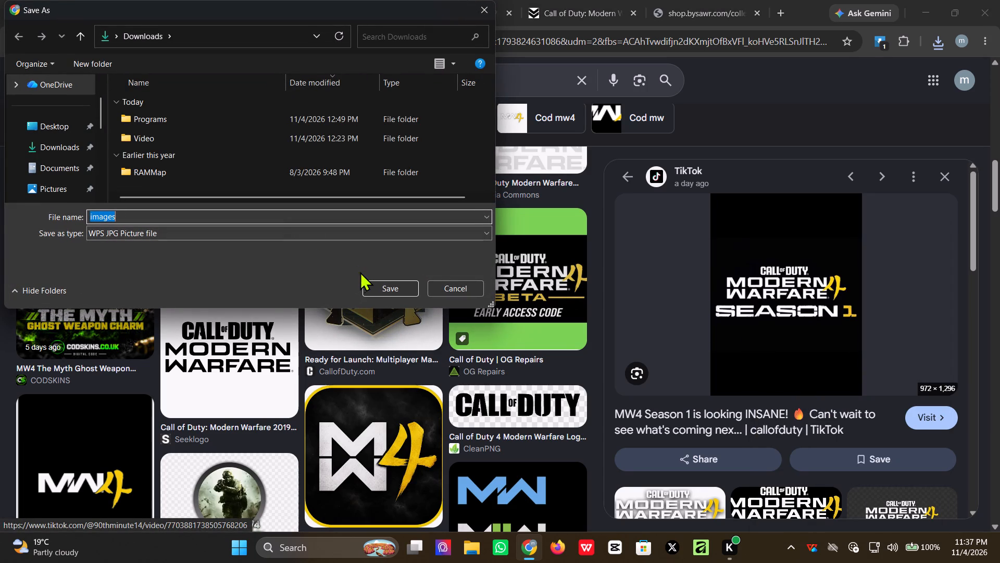
{"action": "left_click", "coordinate": [369, 283]}
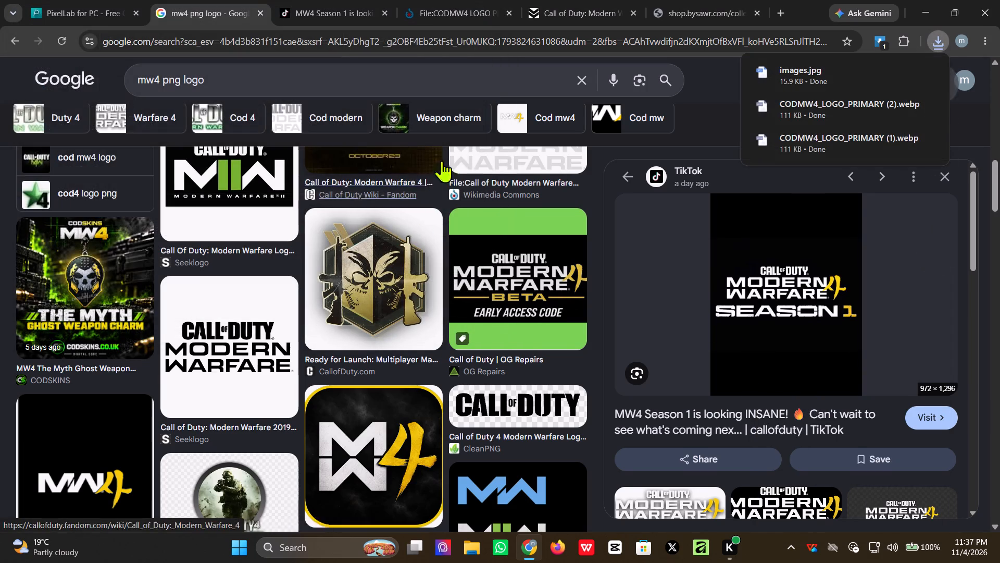
Open Redbubble's COD MW4 logo result with the black background and save its image to the Downloads folder as WEBP.
{"action": "scroll", "coordinate": [444, 158], "scroll_direction": "down", "scroll_amount": 1}
{"action": "scroll", "coordinate": [443, 161], "scroll_direction": "up", "scroll_amount": 1}
{"action": "scroll", "coordinate": [443, 164], "scroll_direction": "down", "scroll_amount": 2}
{"action": "scroll", "coordinate": [442, 168], "scroll_direction": "up", "scroll_amount": 1}
{"action": "scroll", "coordinate": [442, 169], "scroll_direction": "down", "scroll_amount": 1}
{"action": "left_click", "coordinate": [77, 342]}
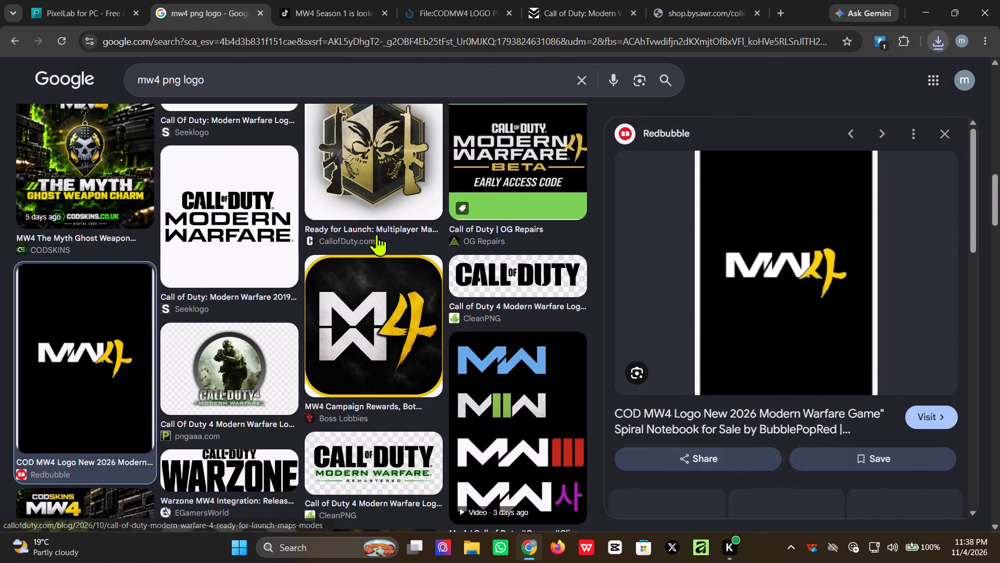
{"action": "right_click", "coordinate": [770, 235]}
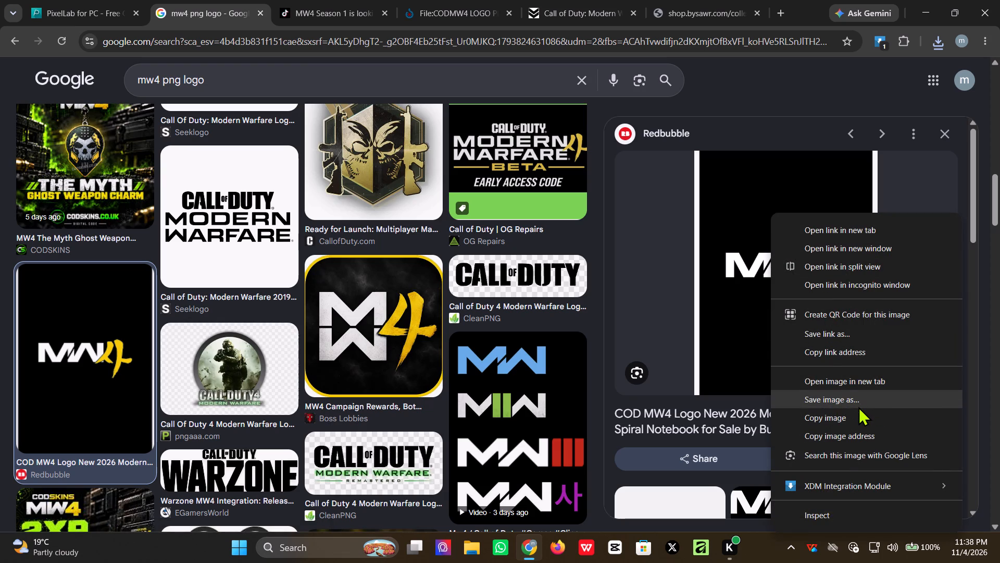
{"action": "left_click", "coordinate": [846, 401]}
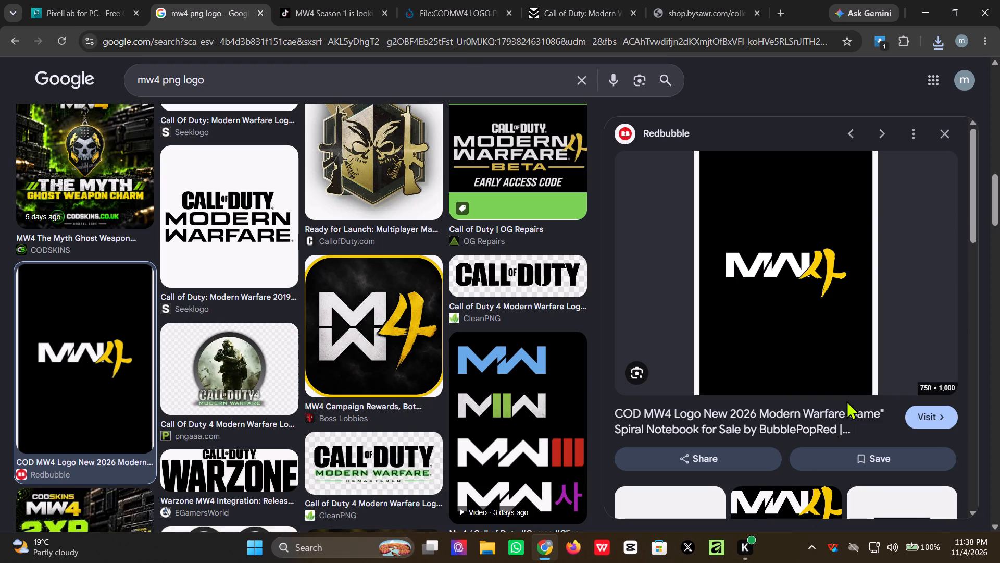
{"action": "left_click", "coordinate": [380, 292]}
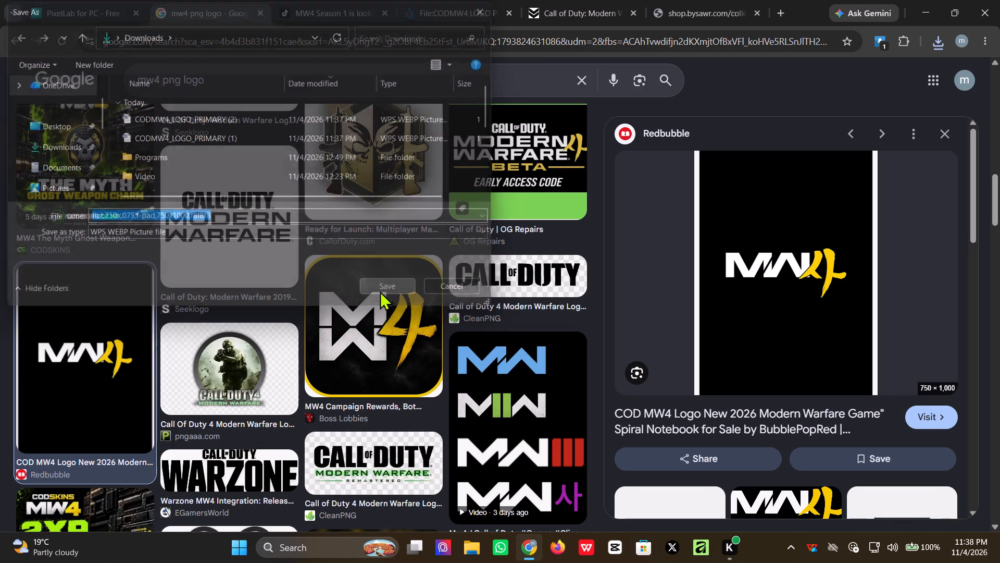
Close the logo search, TikTok, Wikimedia Commons and both shop pages to return to the PixelLab editor.
{"action": "scroll", "coordinate": [653, 236], "scroll_direction": "down", "scroll_amount": 5}
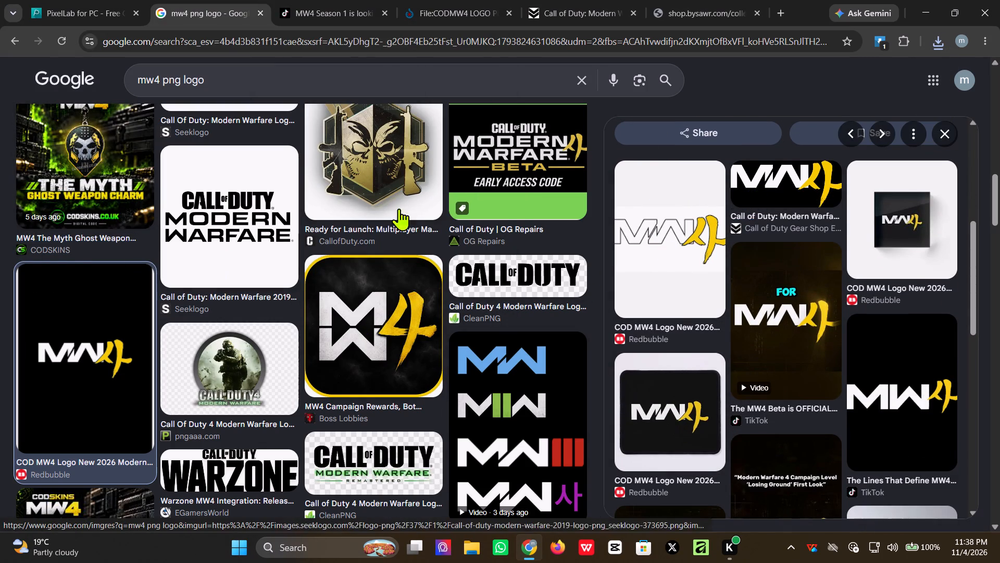
{"action": "scroll", "coordinate": [635, 219], "scroll_direction": "up", "scroll_amount": 1}
{"action": "scroll", "coordinate": [636, 220], "scroll_direction": "down", "scroll_amount": 2}
{"action": "scroll", "coordinate": [636, 223], "scroll_direction": "up", "scroll_amount": 1}
{"action": "scroll", "coordinate": [636, 225], "scroll_direction": "down", "scroll_amount": 2}
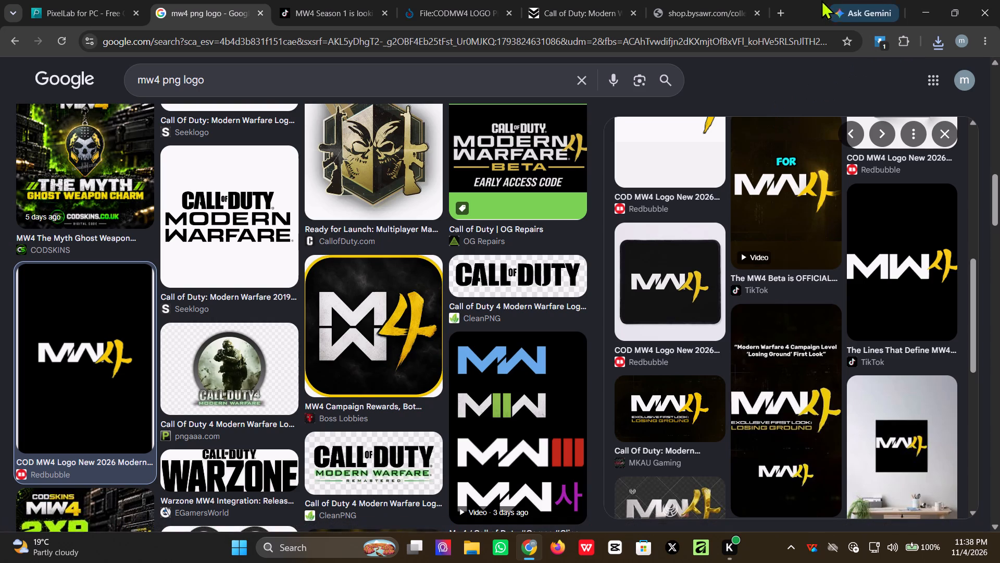
{"action": "left_click", "coordinate": [253, 5]}
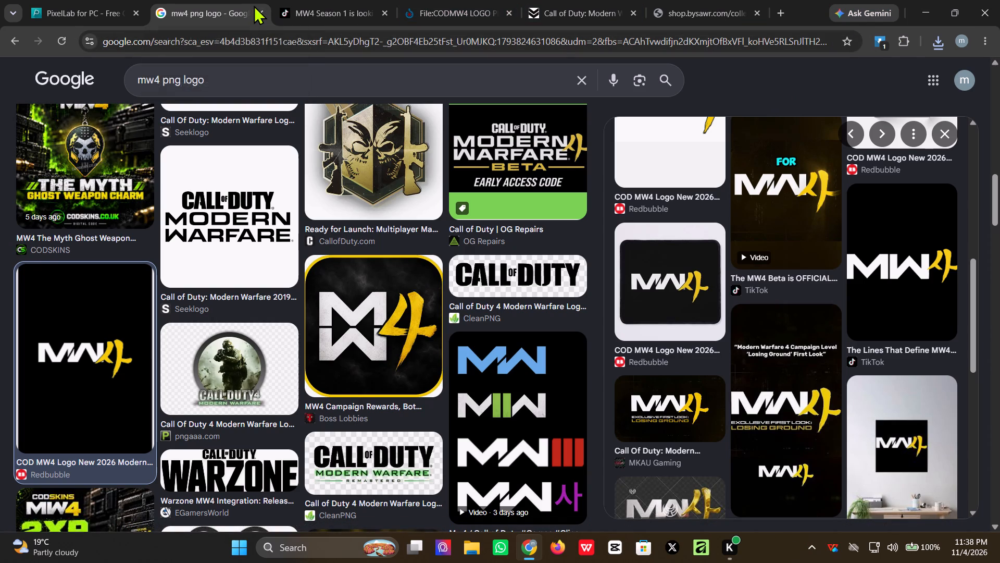
{"action": "left_click", "coordinate": [257, 8]}
{"action": "left_click", "coordinate": [264, 12]}
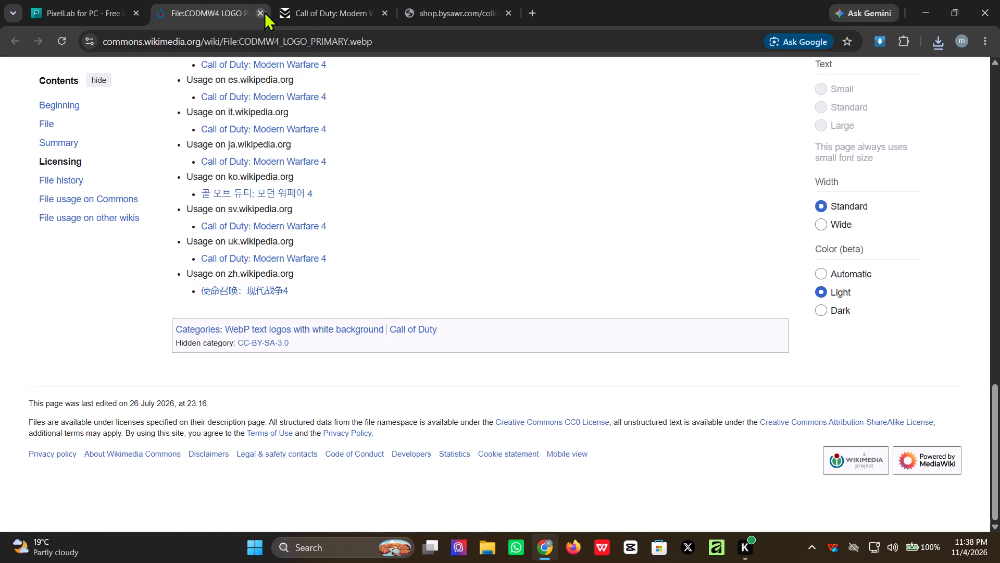
{"action": "left_click", "coordinate": [263, 14]}
{"action": "left_click", "coordinate": [253, 10]}
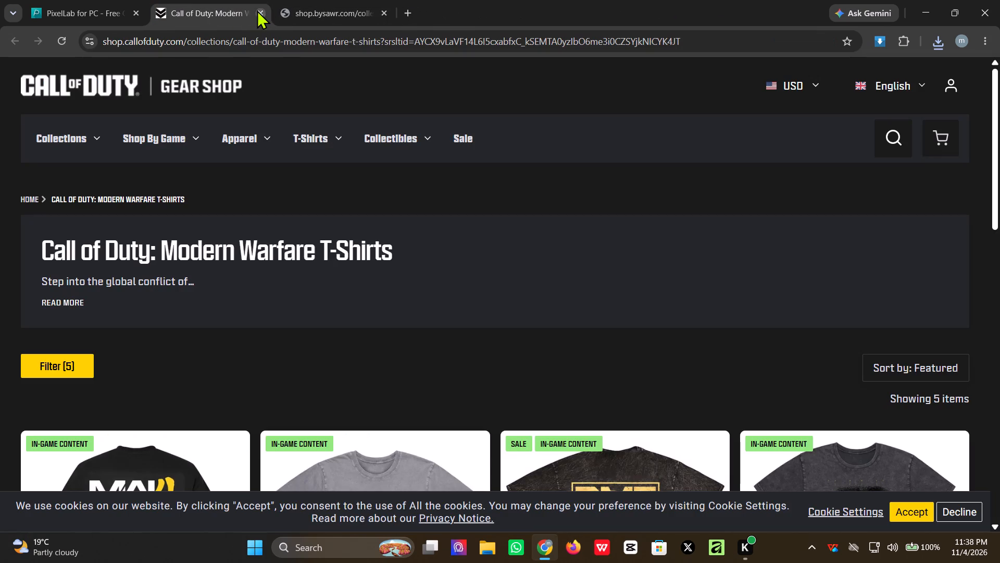
{"action": "left_click", "coordinate": [257, 10]}
{"action": "left_click", "coordinate": [258, 12]}
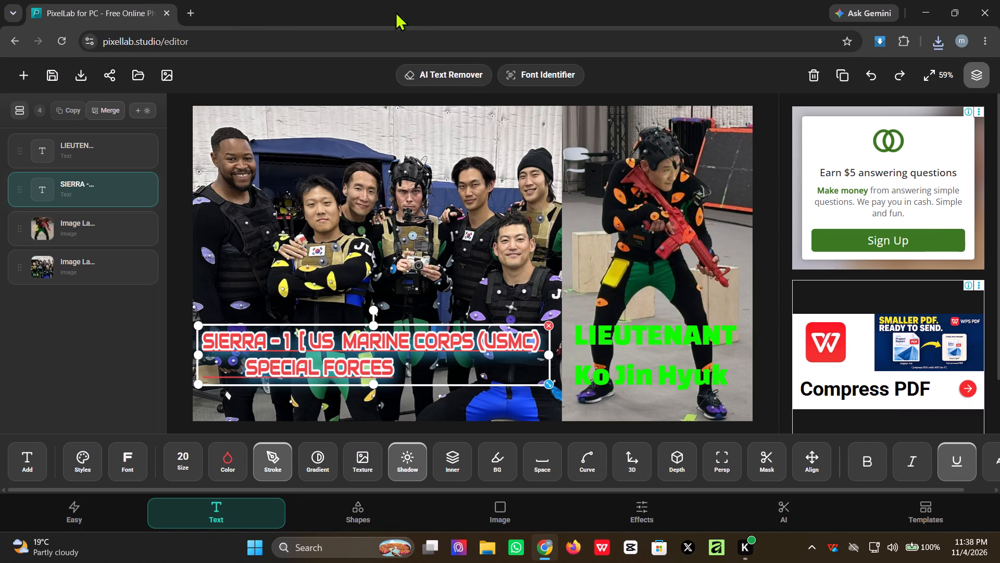
Give the green LIEUTENANT caption a black (#000000) stroke with a width of 5.
{"action": "left_click", "coordinate": [630, 341]}
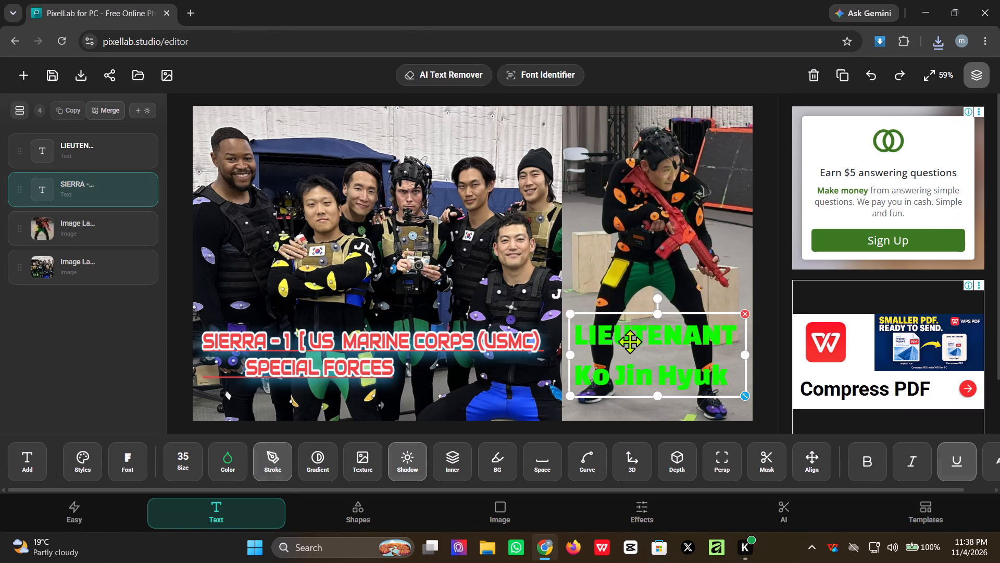
{"action": "left_click", "coordinate": [266, 459]}
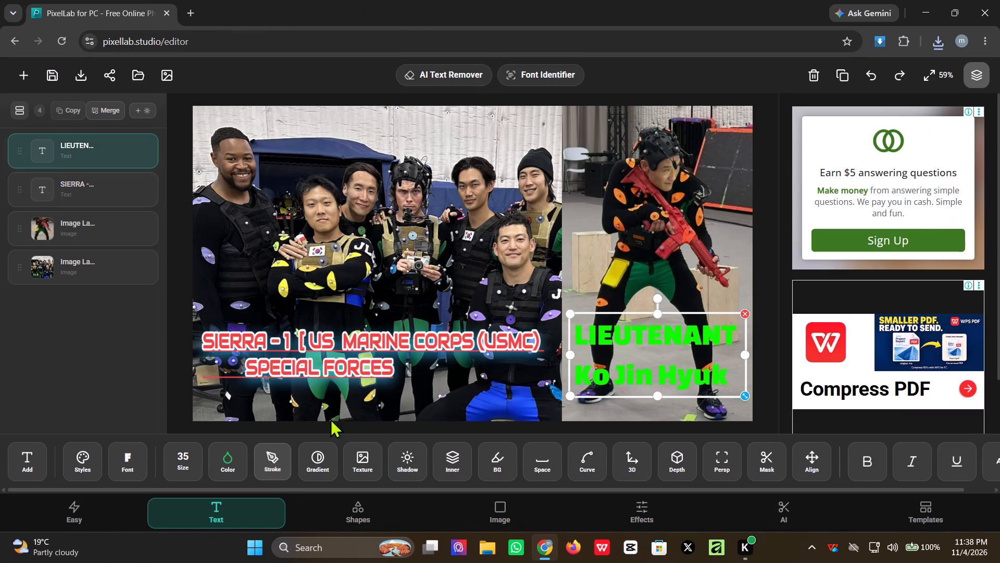
{"action": "left_click", "coordinate": [18, 440]}
{"action": "left_click_drag", "start_coordinate": [168, 390], "coordinate": [199, 393]}
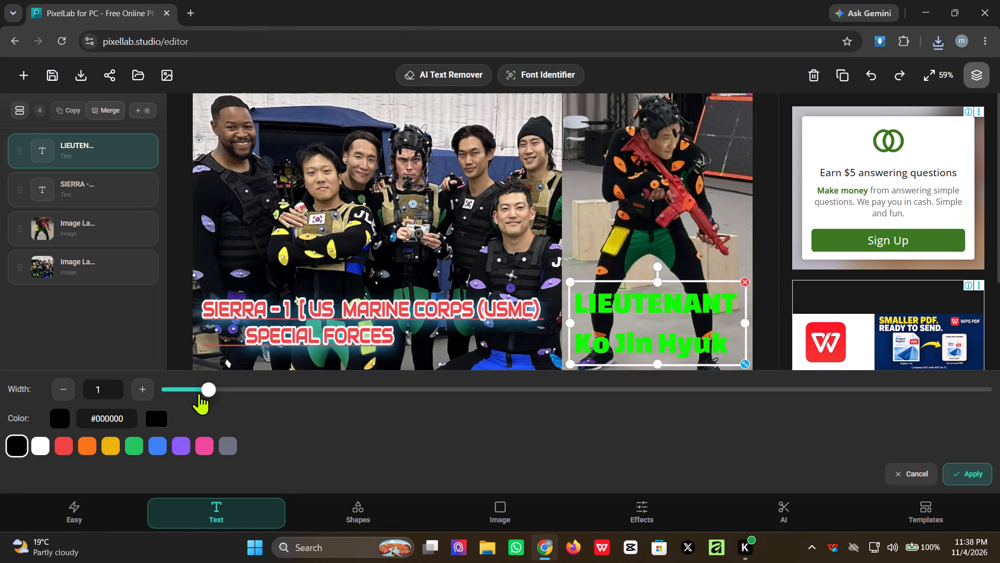
{"action": "left_click_drag", "start_coordinate": [199, 393], "coordinate": [334, 399]}
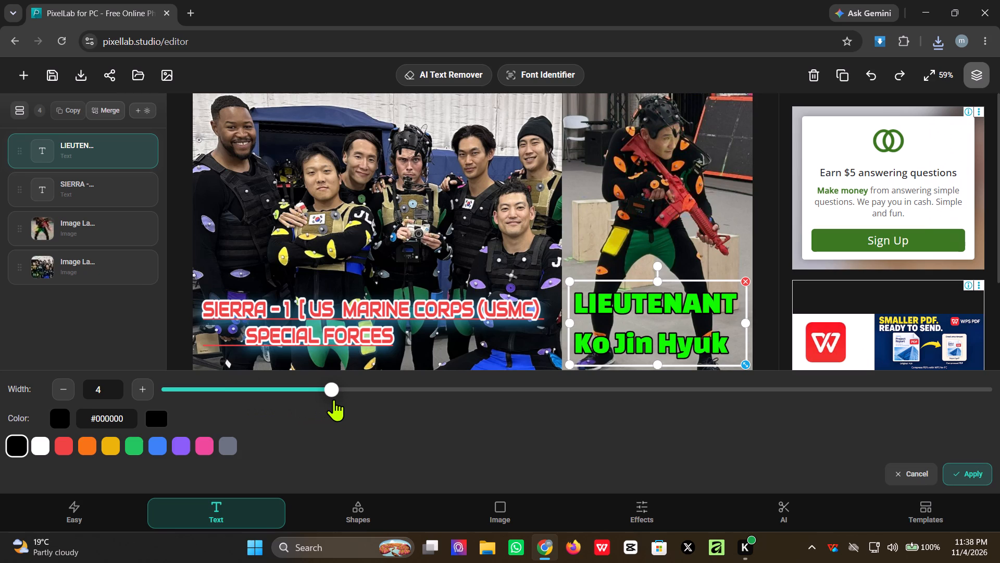
{"action": "left_click_drag", "start_coordinate": [334, 399], "coordinate": [357, 402]}
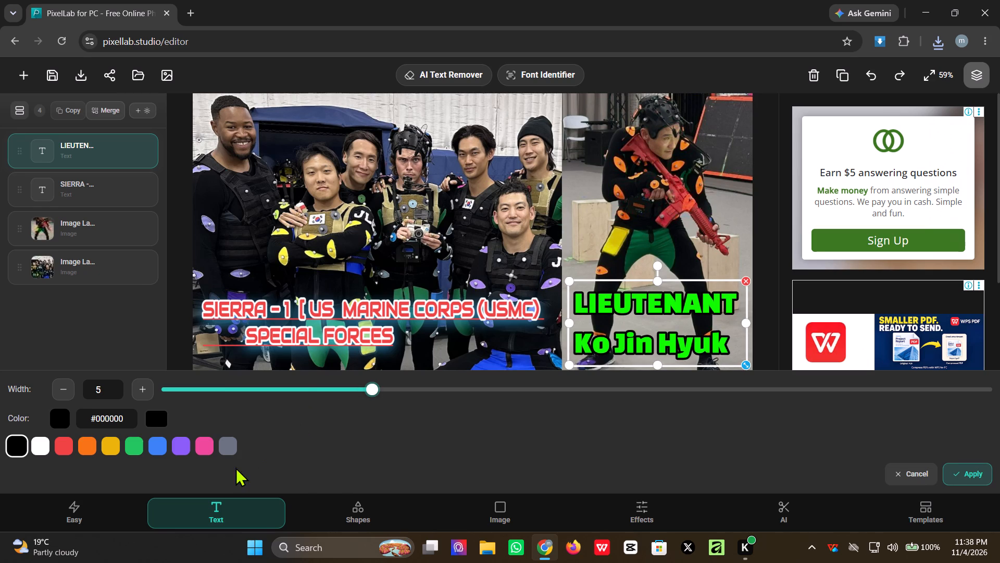
{"action": "left_click", "coordinate": [67, 515]}
{"action": "left_click", "coordinate": [199, 504]}
Change the SIERRA - 1 caption's stroke to black (#000000) with a width of 4.
{"action": "left_click", "coordinate": [305, 368]}
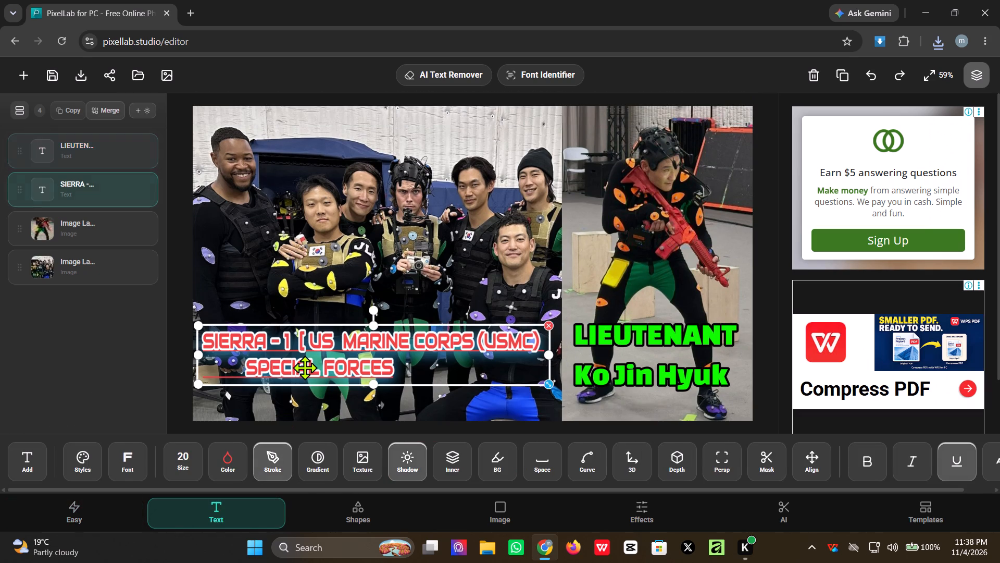
{"action": "left_click", "coordinate": [271, 465]}
{"action": "left_click", "coordinate": [11, 440]}
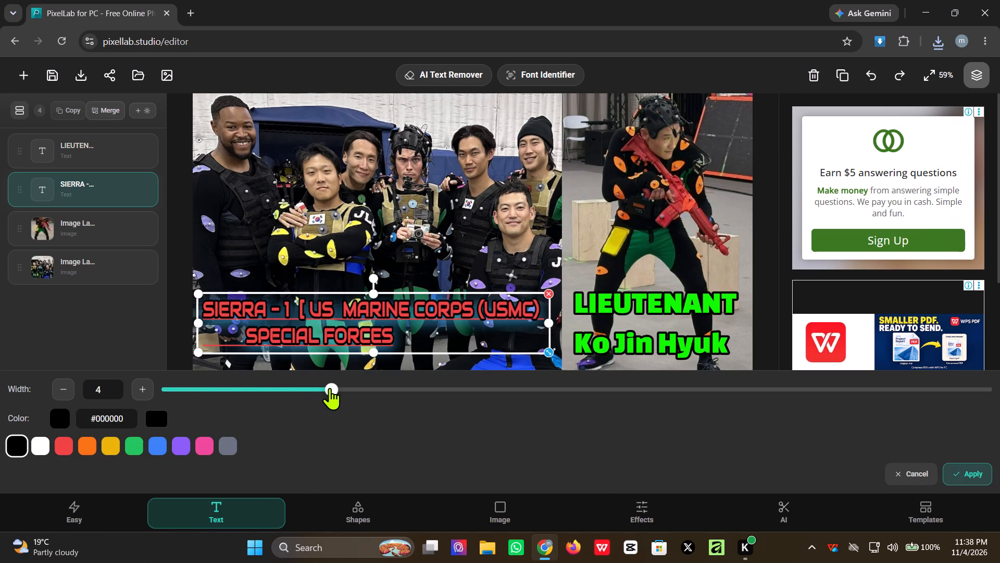
{"action": "left_click_drag", "start_coordinate": [334, 389], "coordinate": [340, 388]}
{"action": "left_click", "coordinate": [86, 510]}
{"action": "left_click", "coordinate": [218, 501]}
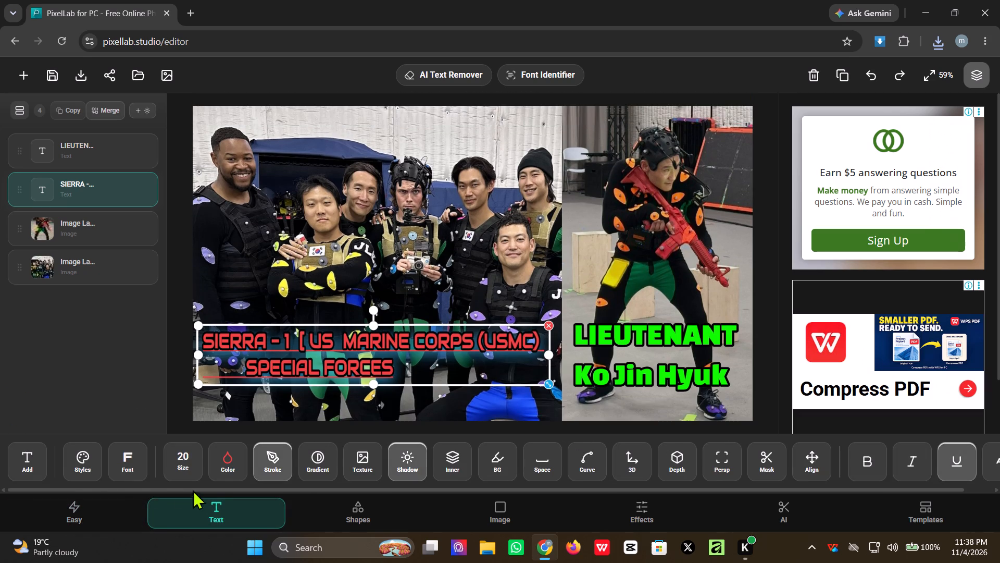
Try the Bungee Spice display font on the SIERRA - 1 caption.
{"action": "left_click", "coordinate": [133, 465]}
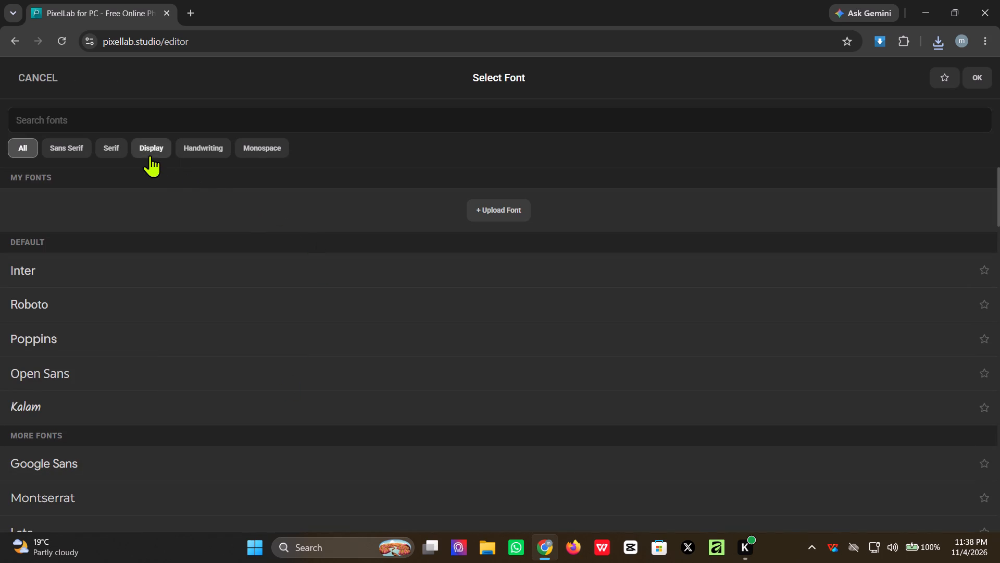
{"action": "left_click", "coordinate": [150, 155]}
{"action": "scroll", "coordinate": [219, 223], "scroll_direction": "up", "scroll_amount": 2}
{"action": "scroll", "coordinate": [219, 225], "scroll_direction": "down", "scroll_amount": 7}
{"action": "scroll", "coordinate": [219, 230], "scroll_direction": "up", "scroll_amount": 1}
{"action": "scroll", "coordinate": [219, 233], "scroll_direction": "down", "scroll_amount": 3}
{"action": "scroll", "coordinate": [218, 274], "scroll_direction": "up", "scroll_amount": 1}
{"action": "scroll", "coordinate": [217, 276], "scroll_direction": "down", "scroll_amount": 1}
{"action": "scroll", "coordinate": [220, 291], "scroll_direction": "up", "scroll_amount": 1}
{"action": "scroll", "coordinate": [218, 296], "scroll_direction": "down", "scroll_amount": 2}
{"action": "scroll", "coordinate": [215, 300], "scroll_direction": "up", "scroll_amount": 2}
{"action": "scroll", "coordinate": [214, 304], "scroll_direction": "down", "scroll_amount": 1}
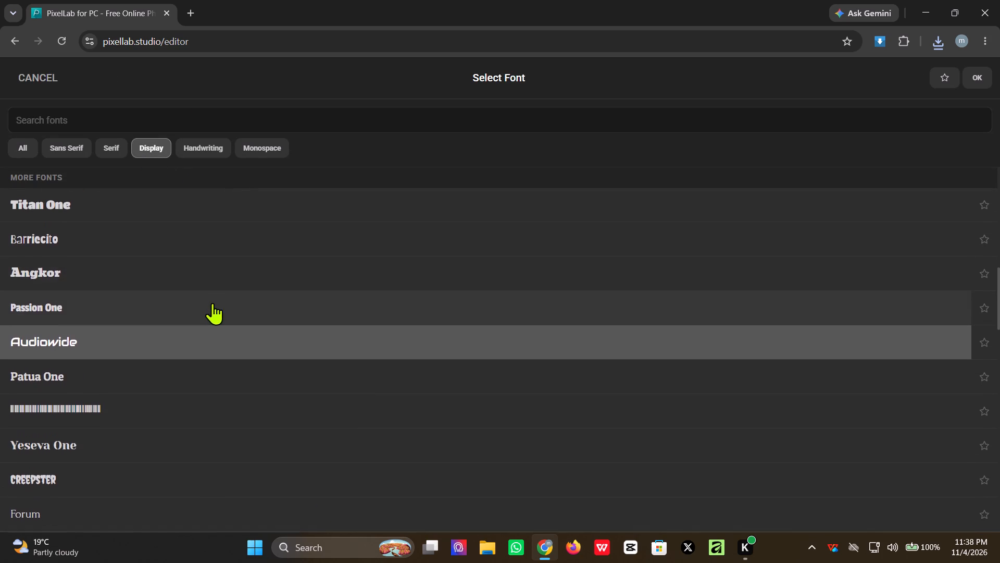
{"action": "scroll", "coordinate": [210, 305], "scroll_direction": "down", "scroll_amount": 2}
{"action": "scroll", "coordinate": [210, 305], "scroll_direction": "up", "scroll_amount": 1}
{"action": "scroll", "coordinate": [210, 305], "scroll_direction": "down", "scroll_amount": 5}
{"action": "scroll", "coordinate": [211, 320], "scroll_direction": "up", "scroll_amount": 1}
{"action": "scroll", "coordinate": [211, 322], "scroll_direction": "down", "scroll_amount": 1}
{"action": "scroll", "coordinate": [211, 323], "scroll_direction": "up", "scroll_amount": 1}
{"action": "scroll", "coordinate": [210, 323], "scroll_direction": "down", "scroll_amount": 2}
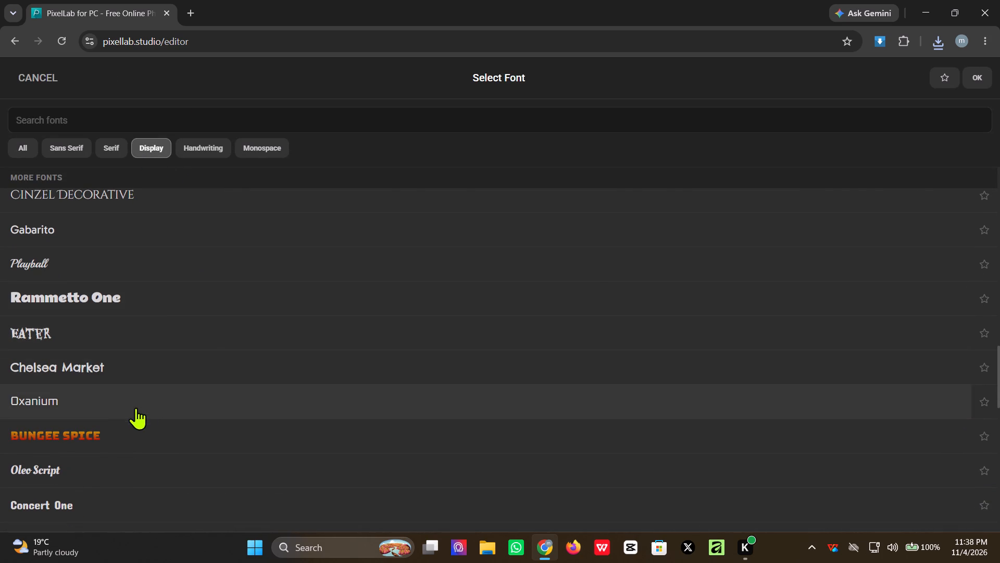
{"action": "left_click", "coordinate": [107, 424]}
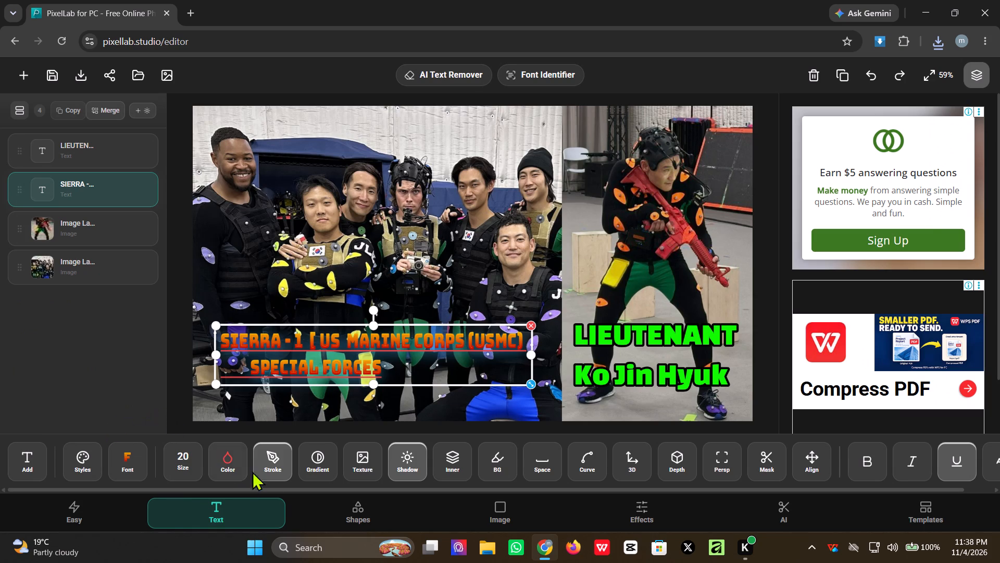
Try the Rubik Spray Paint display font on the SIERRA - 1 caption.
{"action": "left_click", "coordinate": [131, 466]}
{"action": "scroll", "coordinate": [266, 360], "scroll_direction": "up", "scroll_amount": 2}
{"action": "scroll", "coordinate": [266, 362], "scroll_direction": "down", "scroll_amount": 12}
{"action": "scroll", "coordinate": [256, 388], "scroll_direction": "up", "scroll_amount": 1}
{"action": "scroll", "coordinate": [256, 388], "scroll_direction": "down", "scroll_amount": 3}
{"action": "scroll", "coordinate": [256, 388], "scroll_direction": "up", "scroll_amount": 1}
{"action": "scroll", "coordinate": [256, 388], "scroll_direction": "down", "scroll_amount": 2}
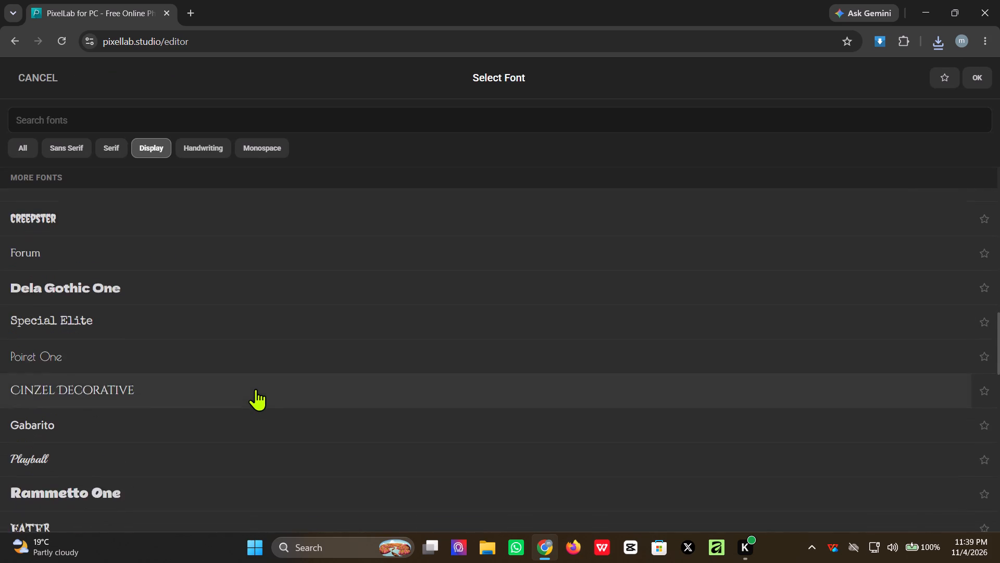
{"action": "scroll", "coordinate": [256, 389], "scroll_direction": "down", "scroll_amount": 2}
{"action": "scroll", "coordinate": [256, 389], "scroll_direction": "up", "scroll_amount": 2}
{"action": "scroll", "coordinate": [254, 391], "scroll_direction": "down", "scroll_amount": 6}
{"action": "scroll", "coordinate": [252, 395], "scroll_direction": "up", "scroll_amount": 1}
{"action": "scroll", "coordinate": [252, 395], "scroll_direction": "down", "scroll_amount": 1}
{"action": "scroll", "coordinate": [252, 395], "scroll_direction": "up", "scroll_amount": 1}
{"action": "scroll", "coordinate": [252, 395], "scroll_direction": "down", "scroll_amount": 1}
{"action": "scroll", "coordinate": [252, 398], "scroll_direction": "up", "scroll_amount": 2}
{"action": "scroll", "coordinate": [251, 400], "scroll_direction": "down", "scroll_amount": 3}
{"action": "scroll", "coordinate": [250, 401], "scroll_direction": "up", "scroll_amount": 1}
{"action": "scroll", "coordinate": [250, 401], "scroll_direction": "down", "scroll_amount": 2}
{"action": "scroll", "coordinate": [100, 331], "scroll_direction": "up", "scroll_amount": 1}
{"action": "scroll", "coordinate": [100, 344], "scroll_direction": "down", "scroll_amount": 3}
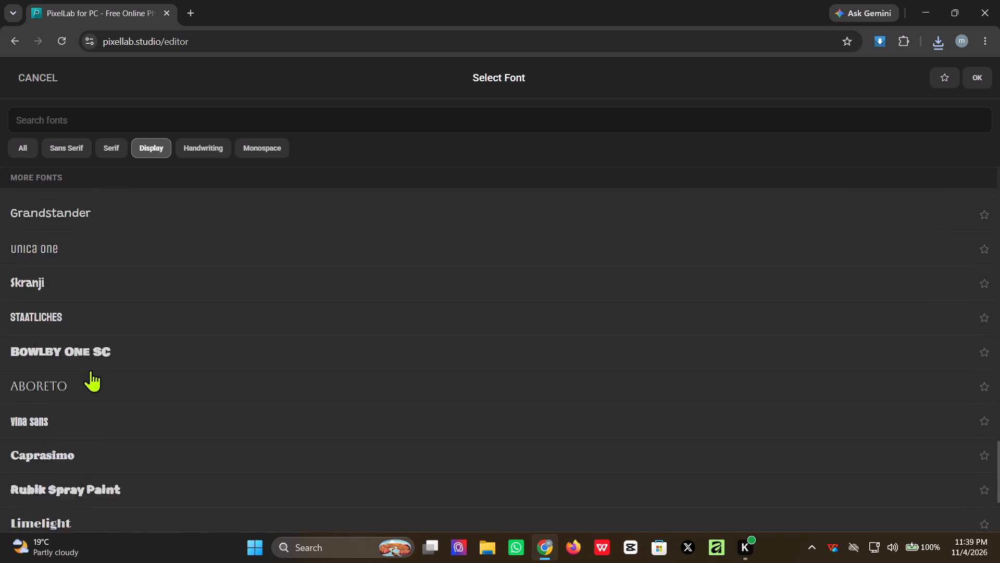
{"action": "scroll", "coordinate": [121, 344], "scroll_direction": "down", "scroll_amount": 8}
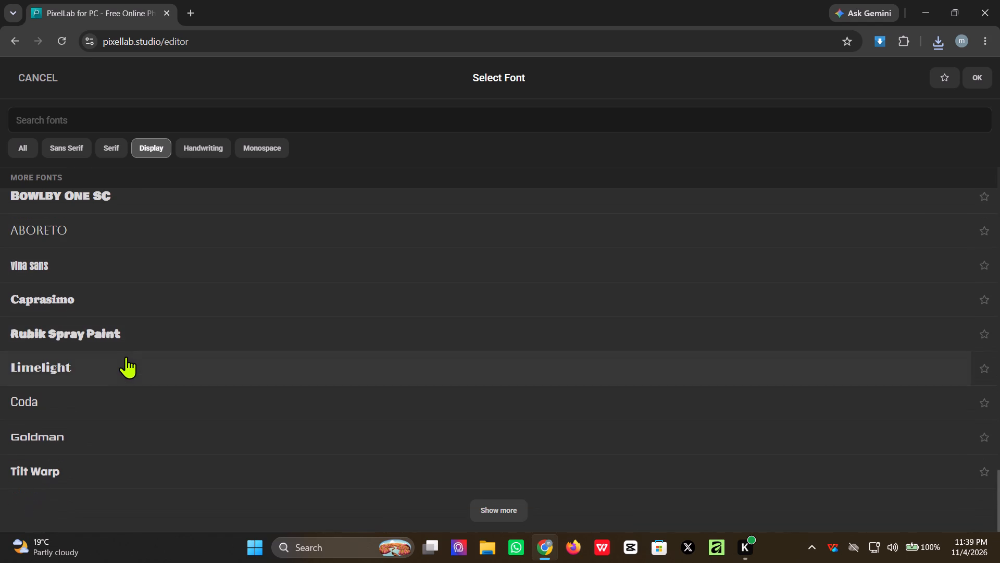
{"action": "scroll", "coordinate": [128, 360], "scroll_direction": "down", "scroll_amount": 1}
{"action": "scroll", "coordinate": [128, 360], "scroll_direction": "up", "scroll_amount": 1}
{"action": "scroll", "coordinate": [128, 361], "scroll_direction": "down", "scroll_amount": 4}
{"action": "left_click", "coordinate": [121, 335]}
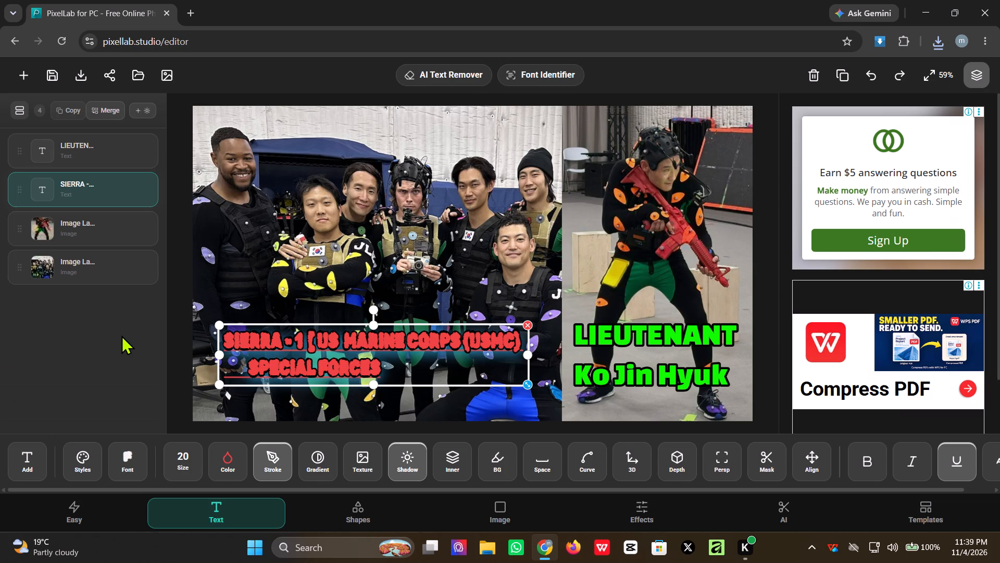
Set the SIERRA - 1 caption's font to Black Ops One.
{"action": "left_click", "coordinate": [134, 466]}
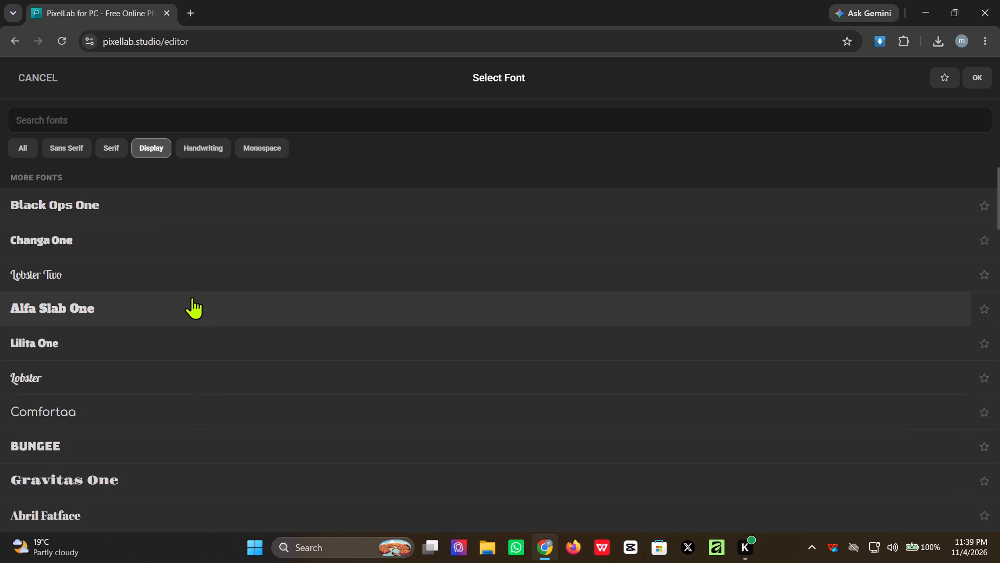
{"action": "left_click", "coordinate": [176, 212]}
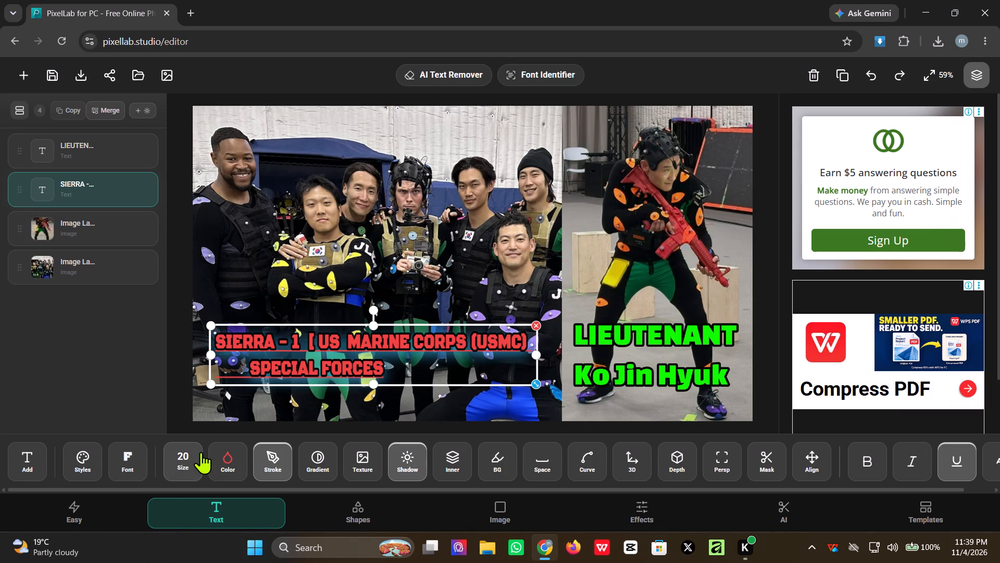
Enlarge the SIERRA - 1 caption to span the group photo's width and place it near the photo's lower edge.
{"action": "left_click_drag", "start_coordinate": [413, 359], "coordinate": [393, 352]}
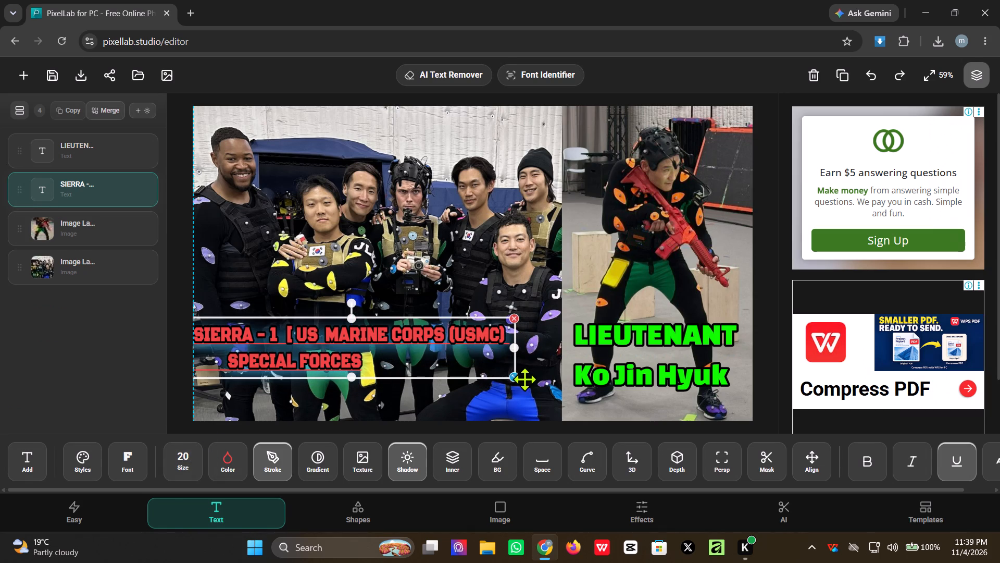
{"action": "left_click_drag", "start_coordinate": [515, 377], "coordinate": [536, 404]}
{"action": "left_click_drag", "start_coordinate": [428, 356], "coordinate": [431, 371]}
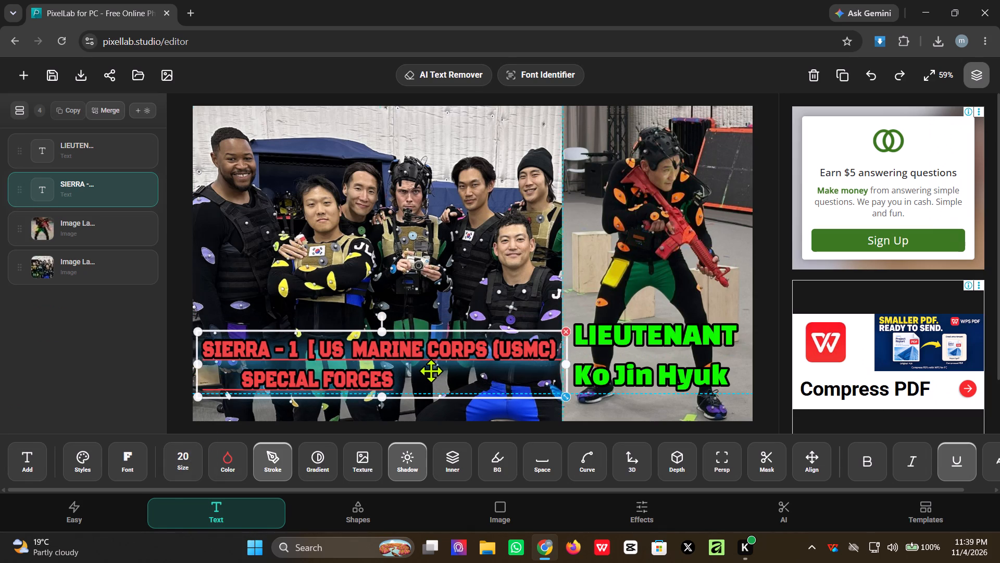
Raise the SIERRA - 1 caption to about waist height across the group photo, keeping it within the photo's width.
{"action": "left_click_drag", "start_coordinate": [431, 371], "coordinate": [434, 375]}
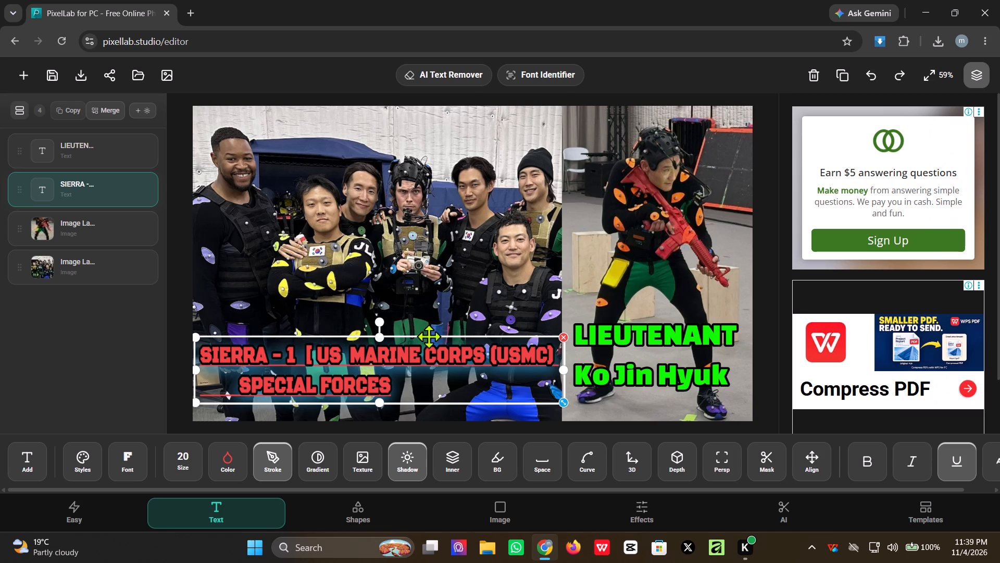
{"action": "left_click_drag", "start_coordinate": [413, 362], "coordinate": [413, 349]}
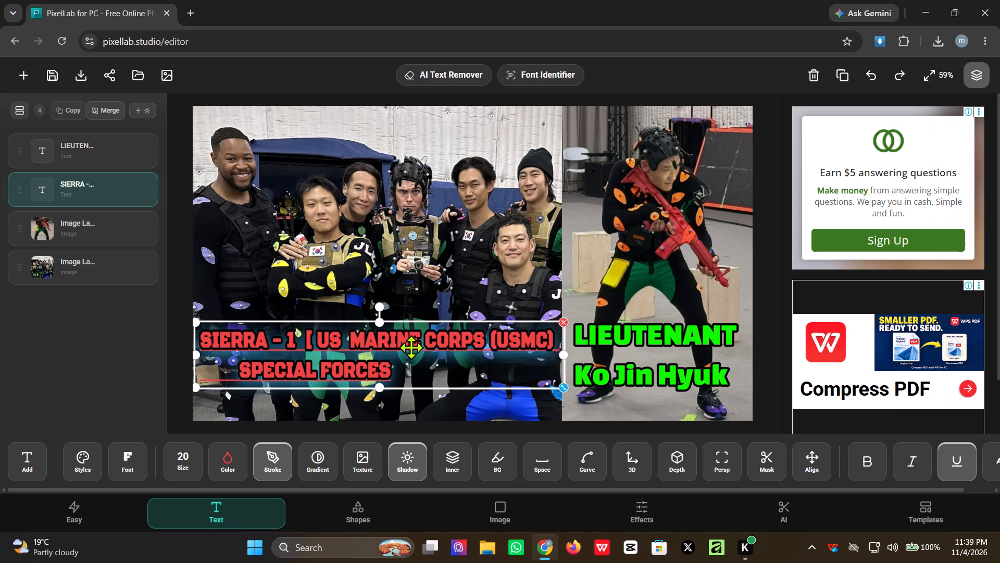
{"action": "left_click", "coordinate": [113, 322]}
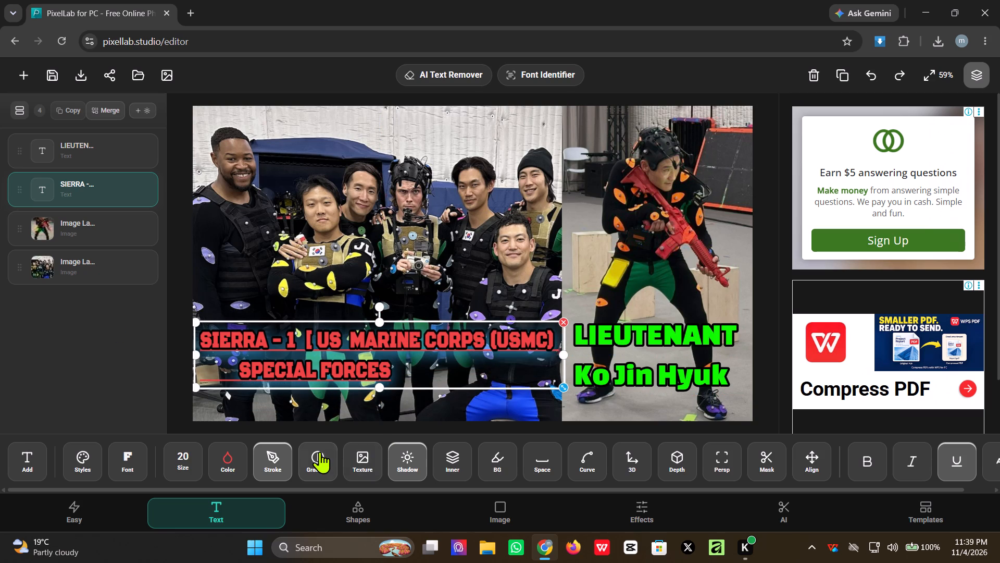
{"action": "left_click", "coordinate": [320, 451]}
{"action": "left_click", "coordinate": [84, 520]}
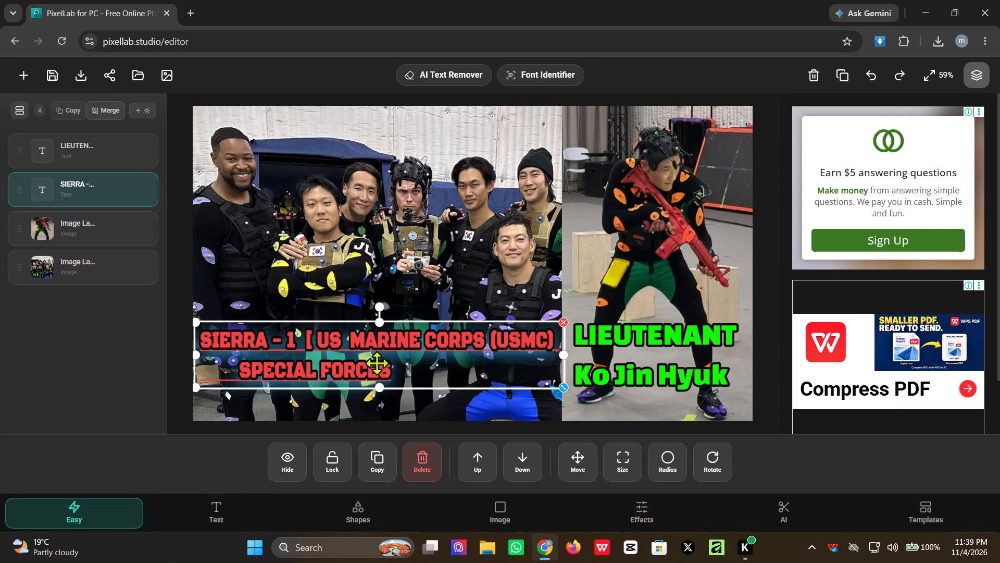
{"action": "left_click_drag", "start_coordinate": [374, 344], "coordinate": [374, 307]}
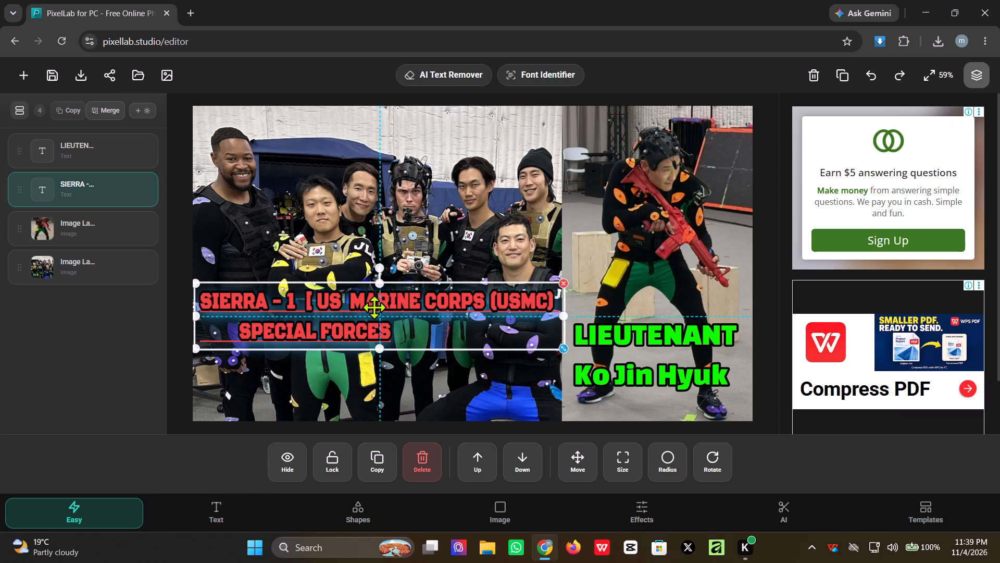
{"action": "left_click_drag", "start_coordinate": [374, 307], "coordinate": [374, 301]}
Move the LIEUTENANT caption slightly down and right, toward the lower right corner of the soldier photo.
{"action": "left_click_drag", "start_coordinate": [634, 336], "coordinate": [639, 342]}
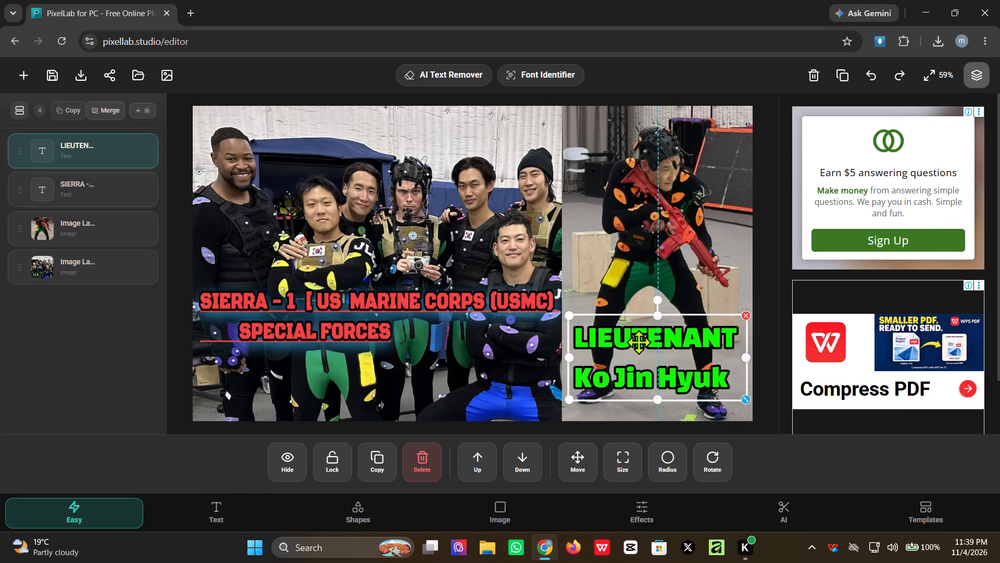
{"action": "left_click_drag", "start_coordinate": [639, 342], "coordinate": [648, 349]}
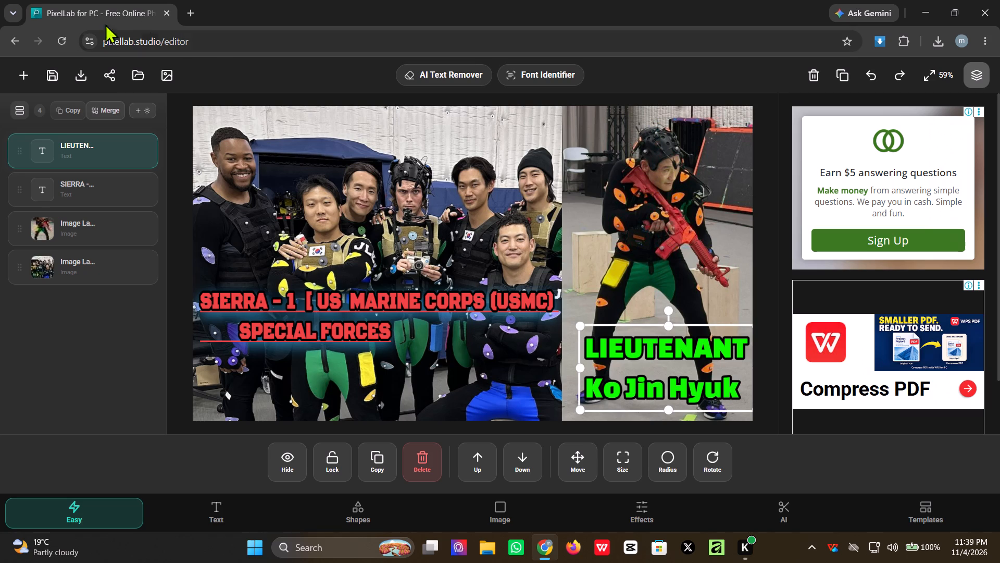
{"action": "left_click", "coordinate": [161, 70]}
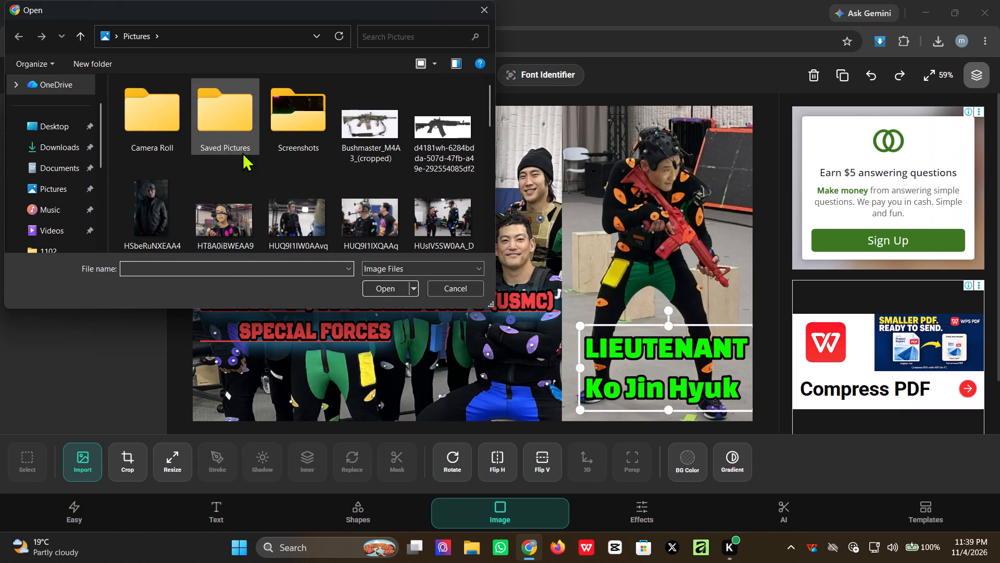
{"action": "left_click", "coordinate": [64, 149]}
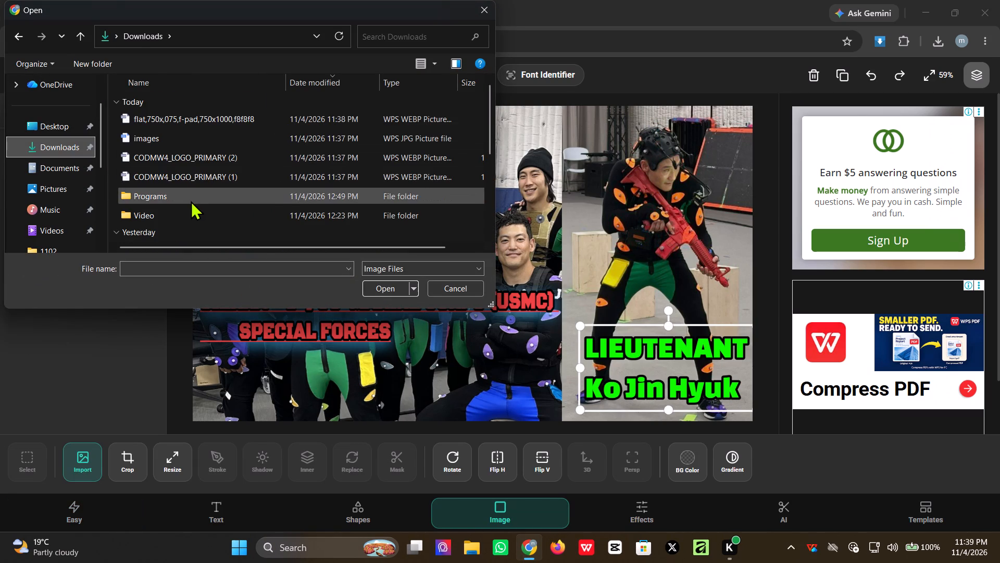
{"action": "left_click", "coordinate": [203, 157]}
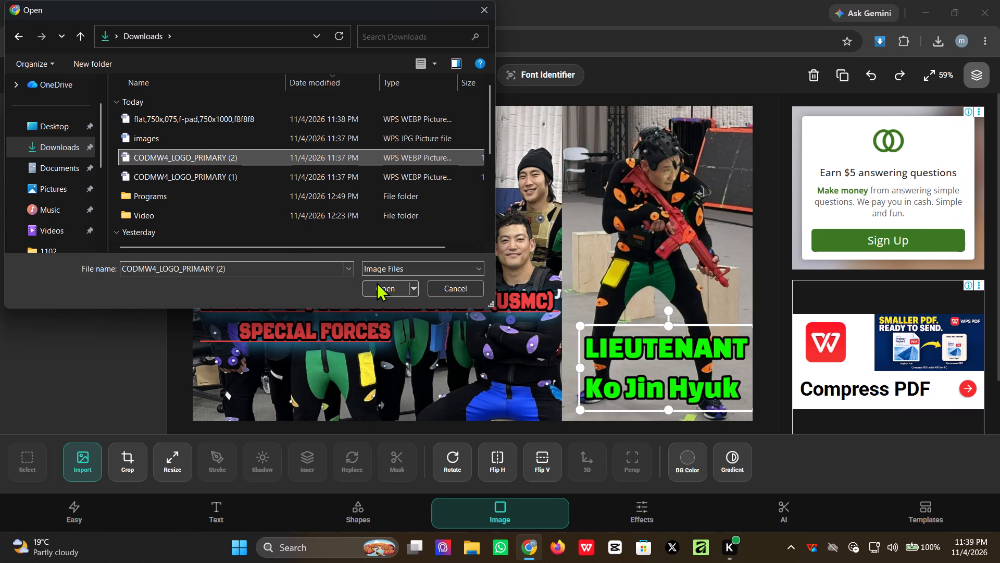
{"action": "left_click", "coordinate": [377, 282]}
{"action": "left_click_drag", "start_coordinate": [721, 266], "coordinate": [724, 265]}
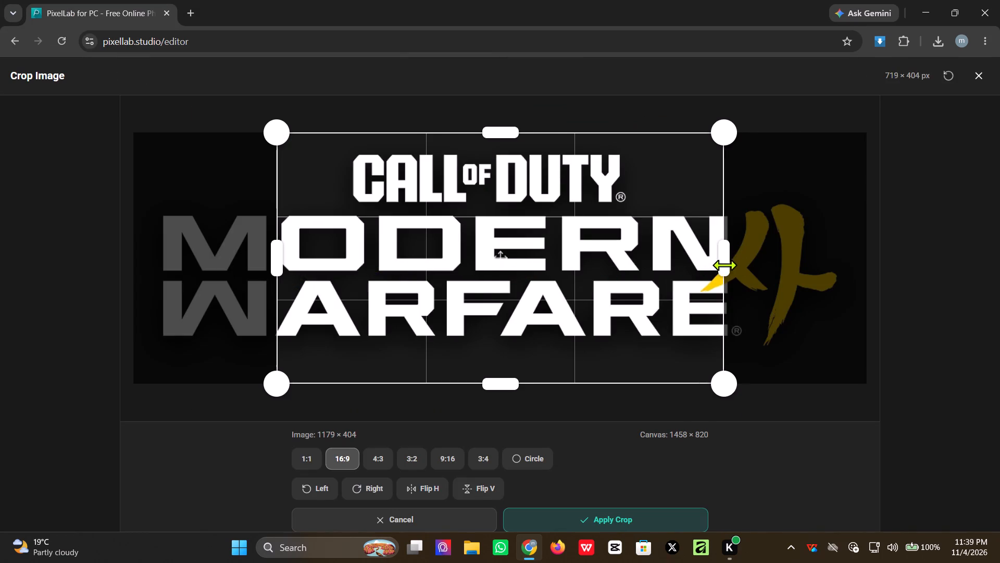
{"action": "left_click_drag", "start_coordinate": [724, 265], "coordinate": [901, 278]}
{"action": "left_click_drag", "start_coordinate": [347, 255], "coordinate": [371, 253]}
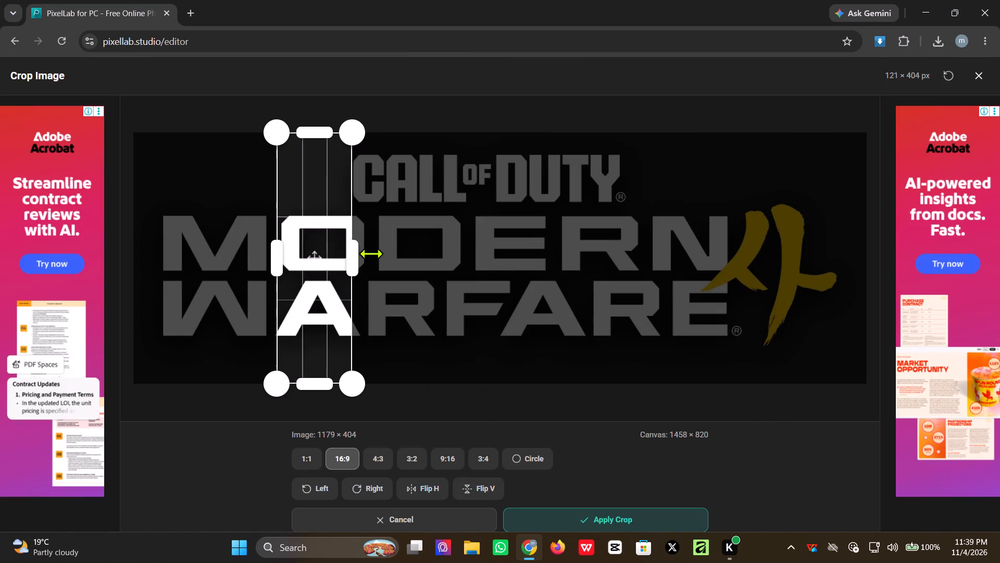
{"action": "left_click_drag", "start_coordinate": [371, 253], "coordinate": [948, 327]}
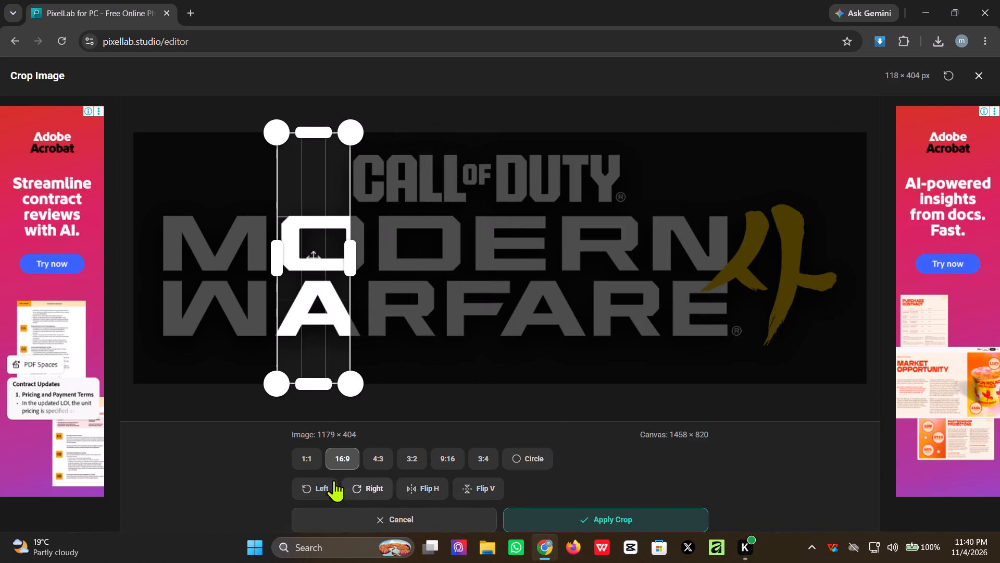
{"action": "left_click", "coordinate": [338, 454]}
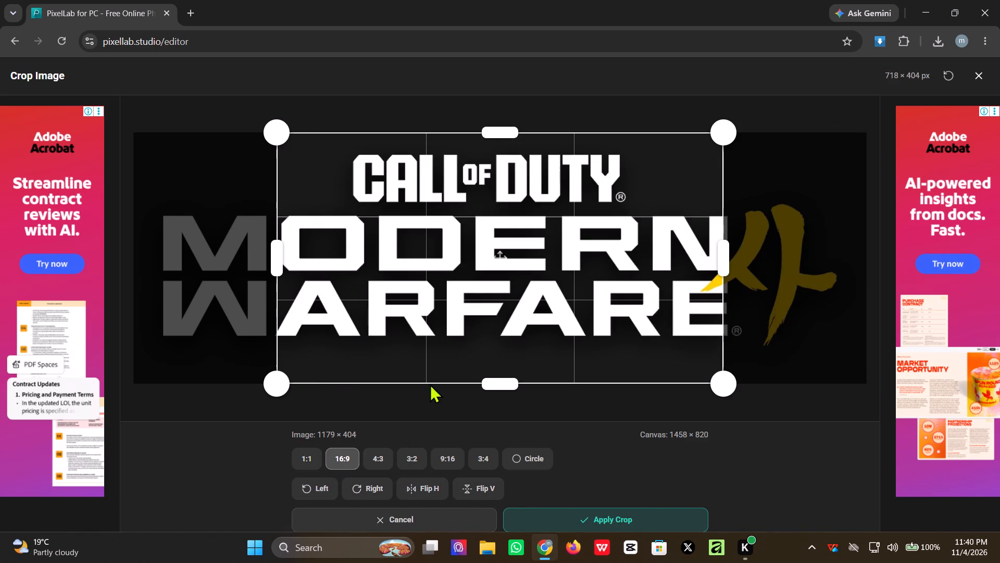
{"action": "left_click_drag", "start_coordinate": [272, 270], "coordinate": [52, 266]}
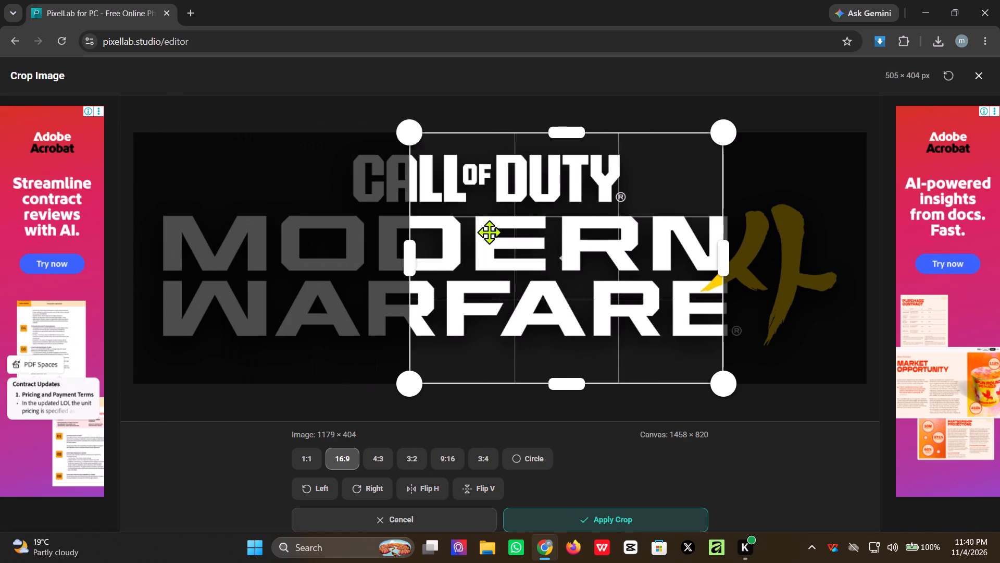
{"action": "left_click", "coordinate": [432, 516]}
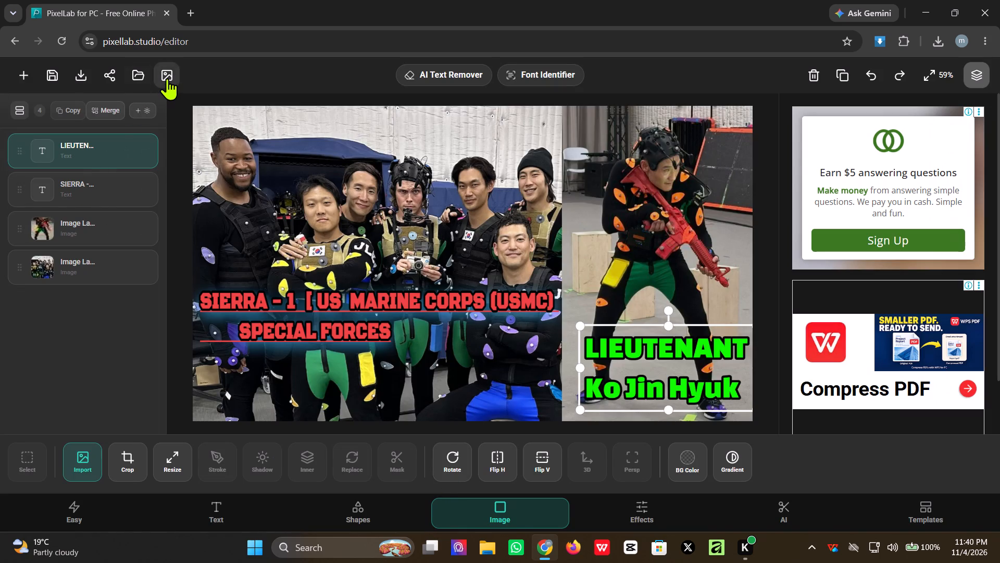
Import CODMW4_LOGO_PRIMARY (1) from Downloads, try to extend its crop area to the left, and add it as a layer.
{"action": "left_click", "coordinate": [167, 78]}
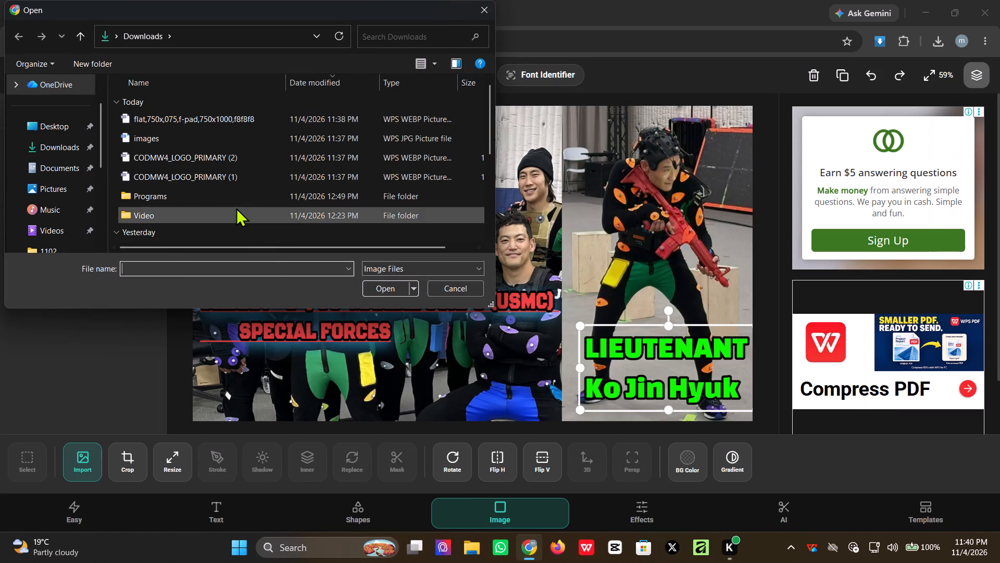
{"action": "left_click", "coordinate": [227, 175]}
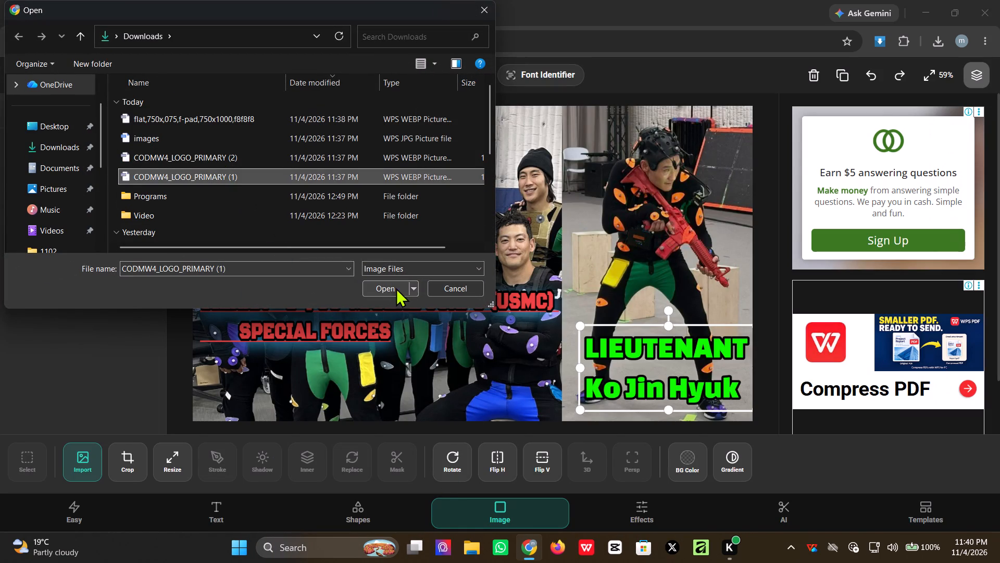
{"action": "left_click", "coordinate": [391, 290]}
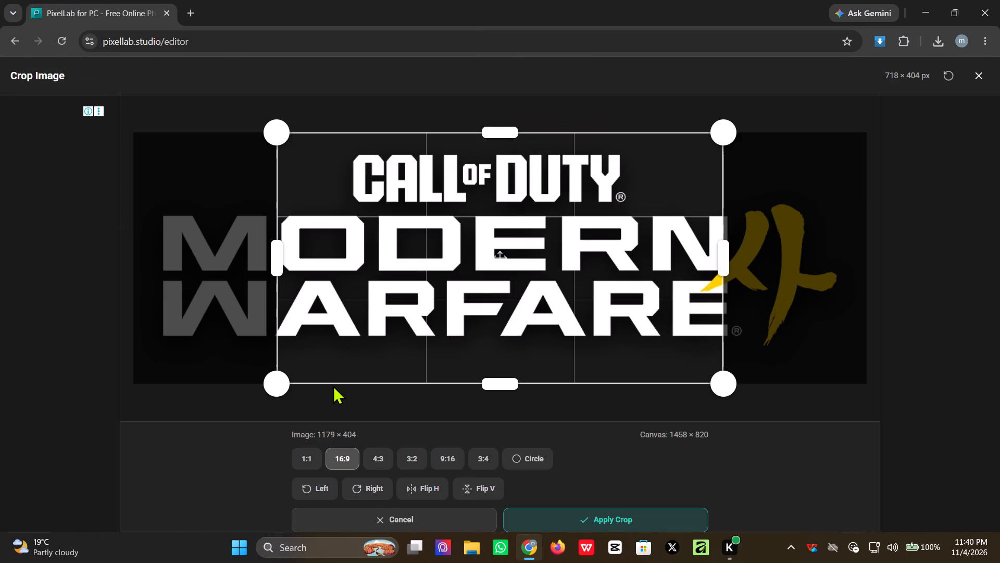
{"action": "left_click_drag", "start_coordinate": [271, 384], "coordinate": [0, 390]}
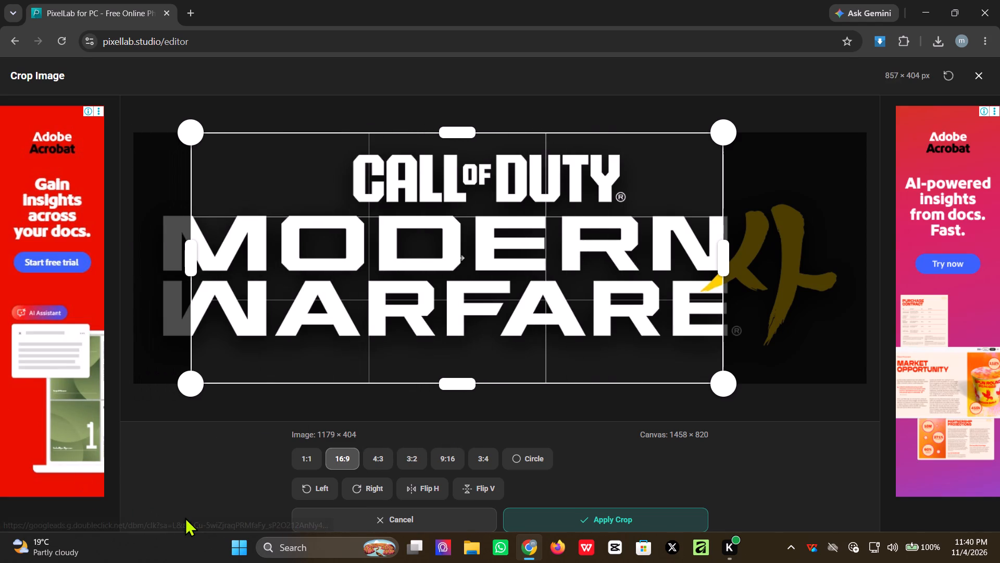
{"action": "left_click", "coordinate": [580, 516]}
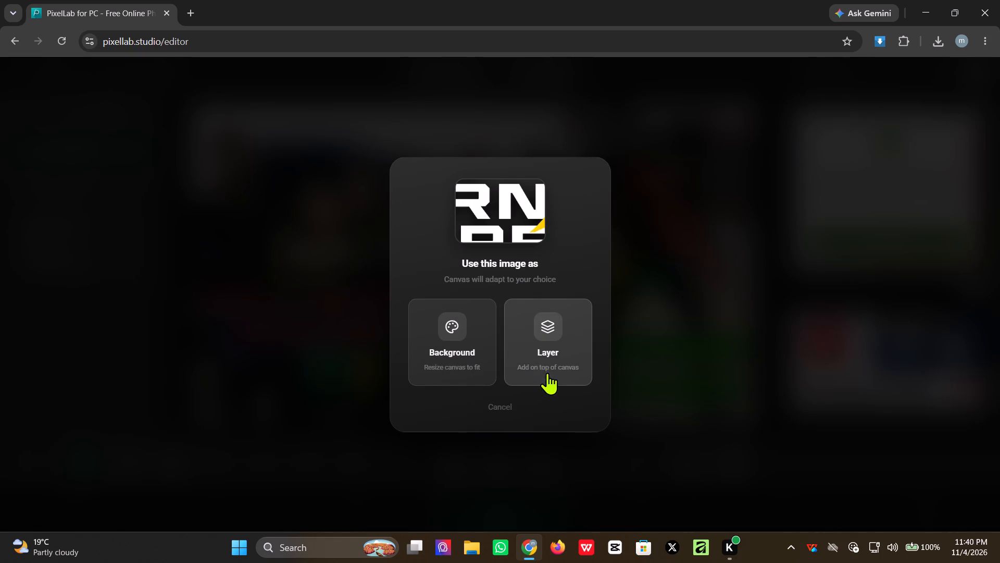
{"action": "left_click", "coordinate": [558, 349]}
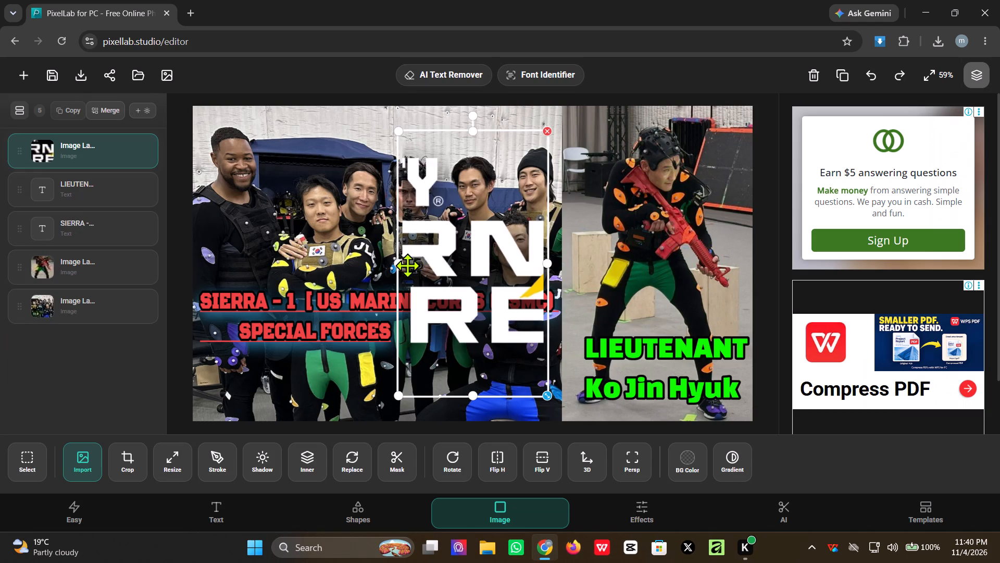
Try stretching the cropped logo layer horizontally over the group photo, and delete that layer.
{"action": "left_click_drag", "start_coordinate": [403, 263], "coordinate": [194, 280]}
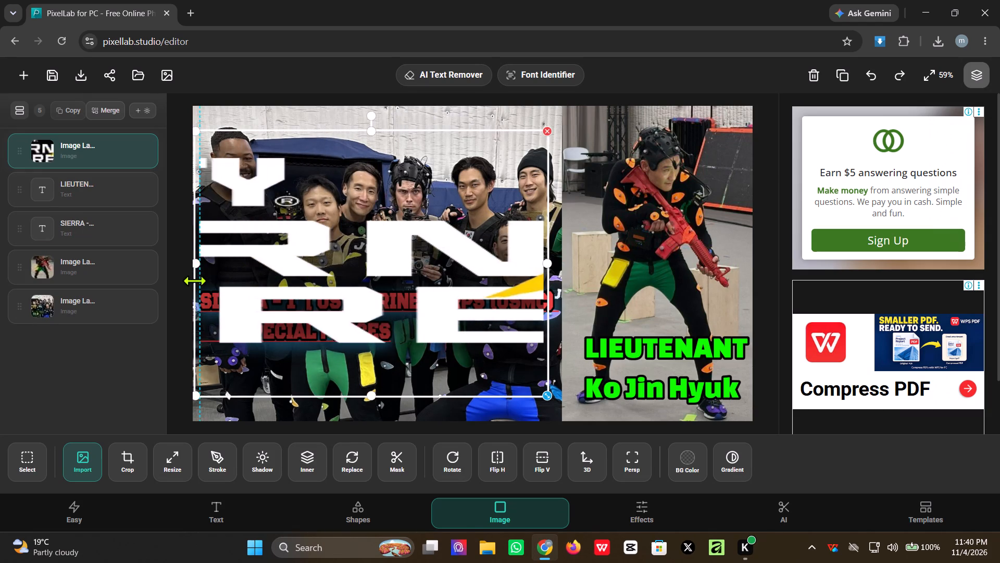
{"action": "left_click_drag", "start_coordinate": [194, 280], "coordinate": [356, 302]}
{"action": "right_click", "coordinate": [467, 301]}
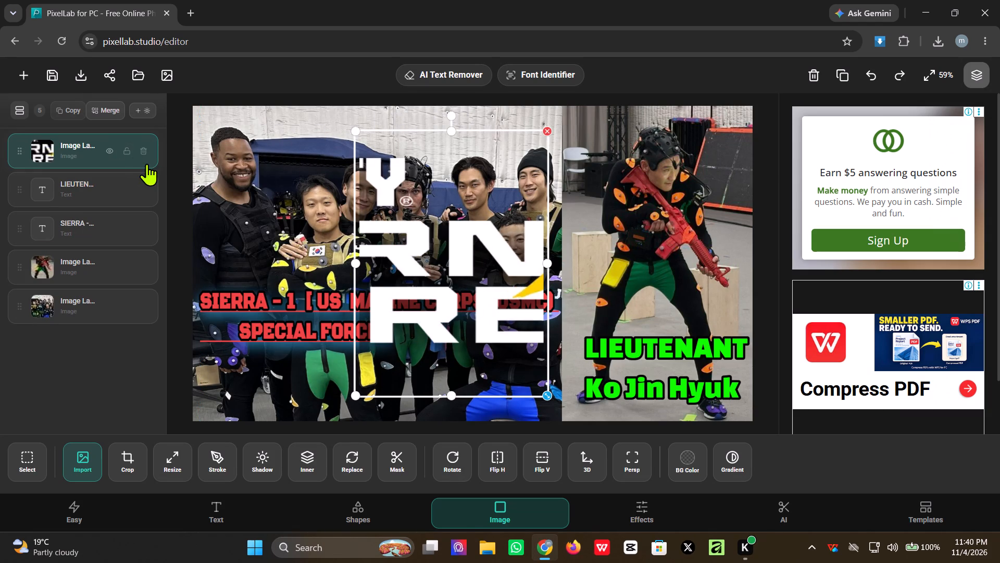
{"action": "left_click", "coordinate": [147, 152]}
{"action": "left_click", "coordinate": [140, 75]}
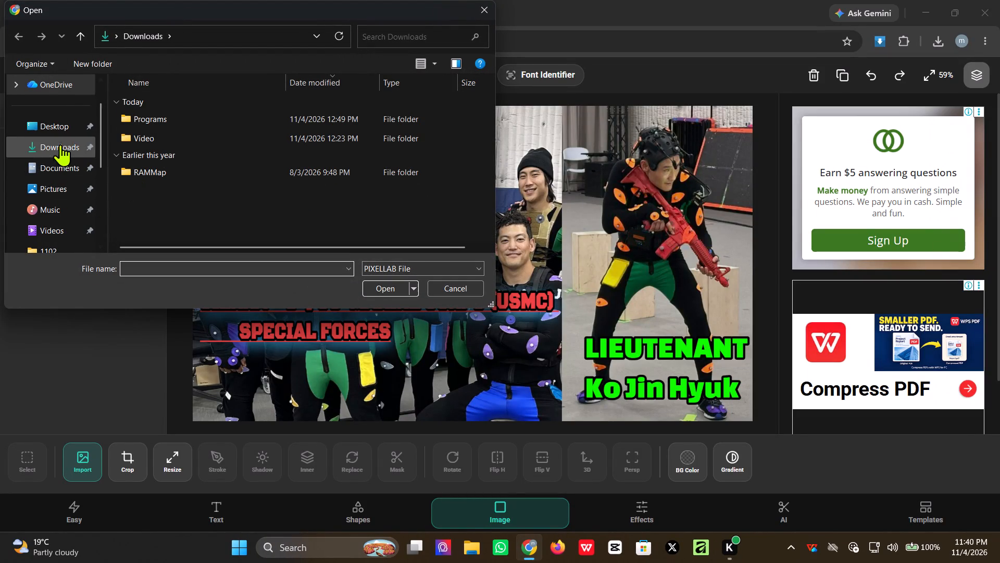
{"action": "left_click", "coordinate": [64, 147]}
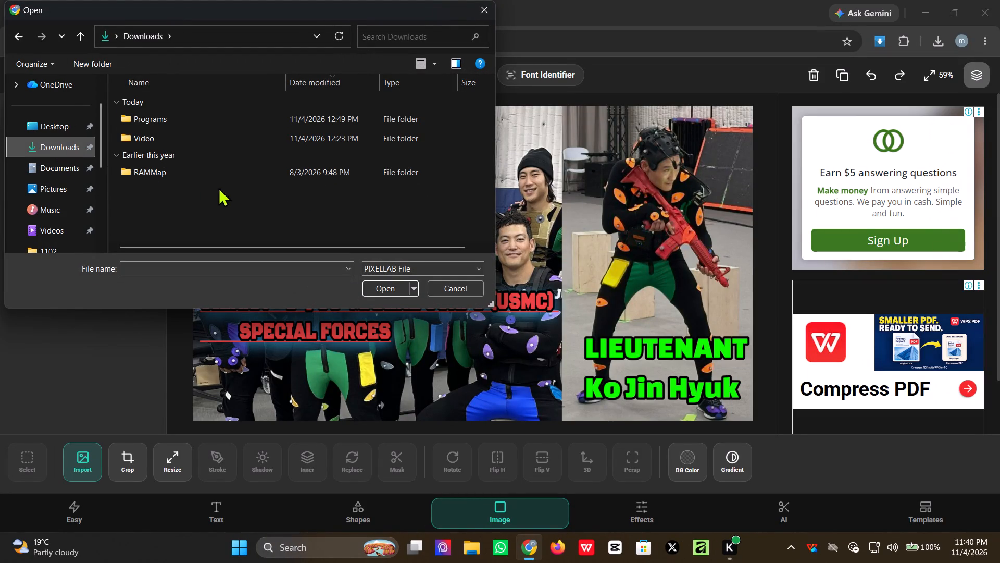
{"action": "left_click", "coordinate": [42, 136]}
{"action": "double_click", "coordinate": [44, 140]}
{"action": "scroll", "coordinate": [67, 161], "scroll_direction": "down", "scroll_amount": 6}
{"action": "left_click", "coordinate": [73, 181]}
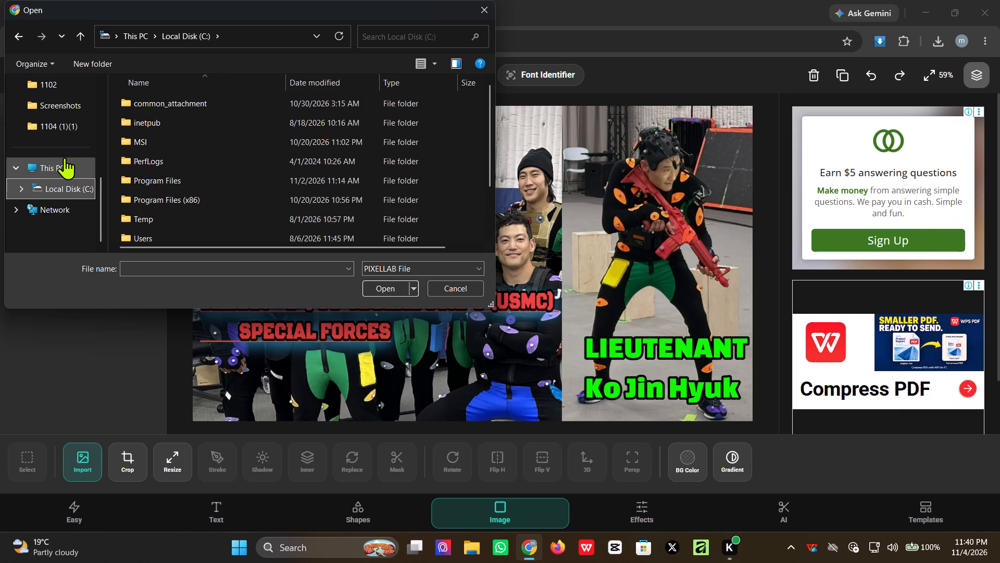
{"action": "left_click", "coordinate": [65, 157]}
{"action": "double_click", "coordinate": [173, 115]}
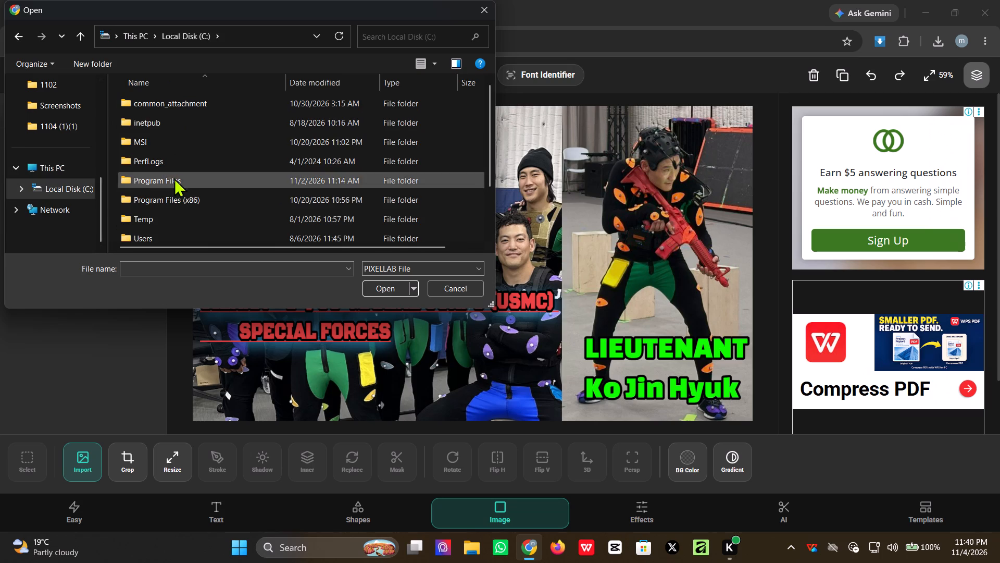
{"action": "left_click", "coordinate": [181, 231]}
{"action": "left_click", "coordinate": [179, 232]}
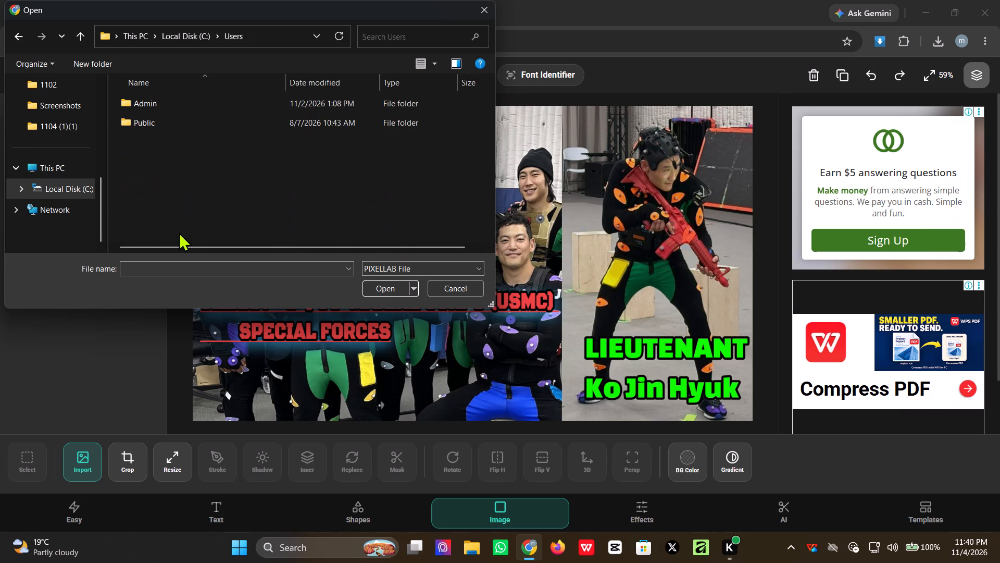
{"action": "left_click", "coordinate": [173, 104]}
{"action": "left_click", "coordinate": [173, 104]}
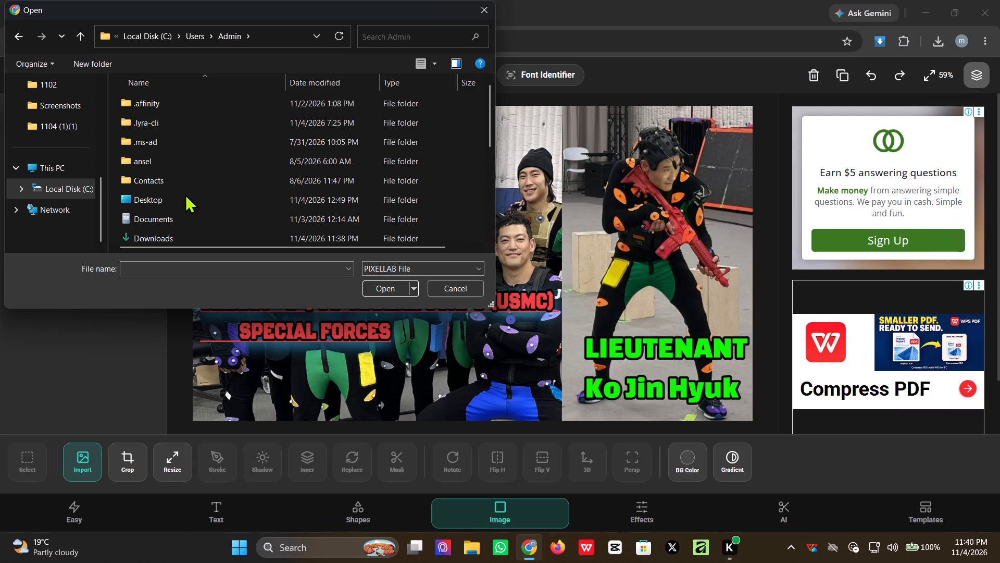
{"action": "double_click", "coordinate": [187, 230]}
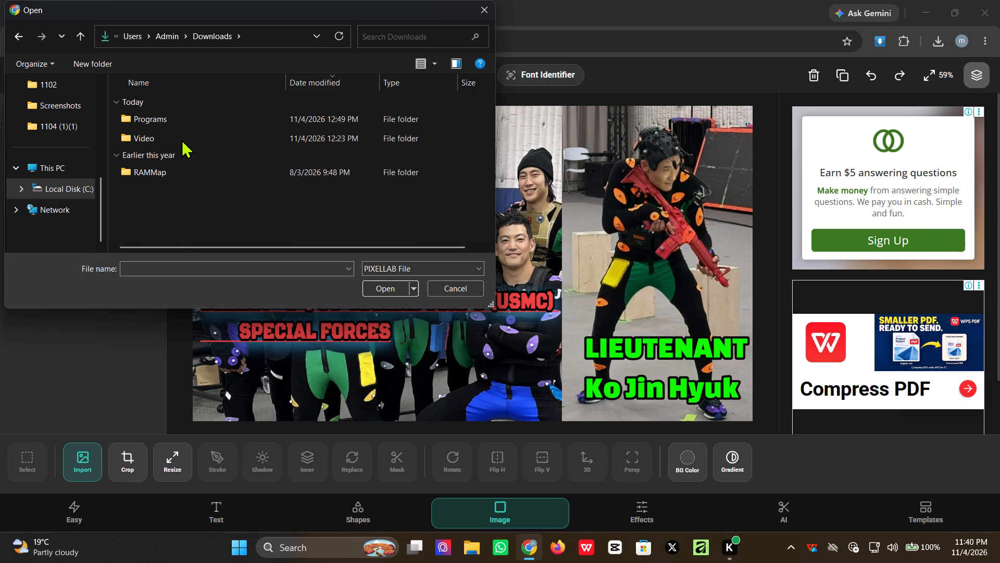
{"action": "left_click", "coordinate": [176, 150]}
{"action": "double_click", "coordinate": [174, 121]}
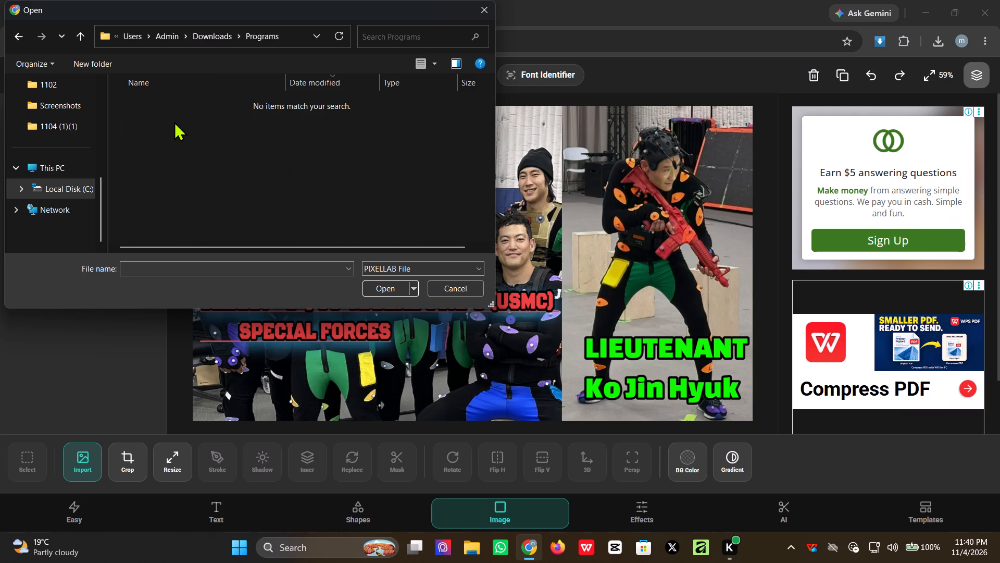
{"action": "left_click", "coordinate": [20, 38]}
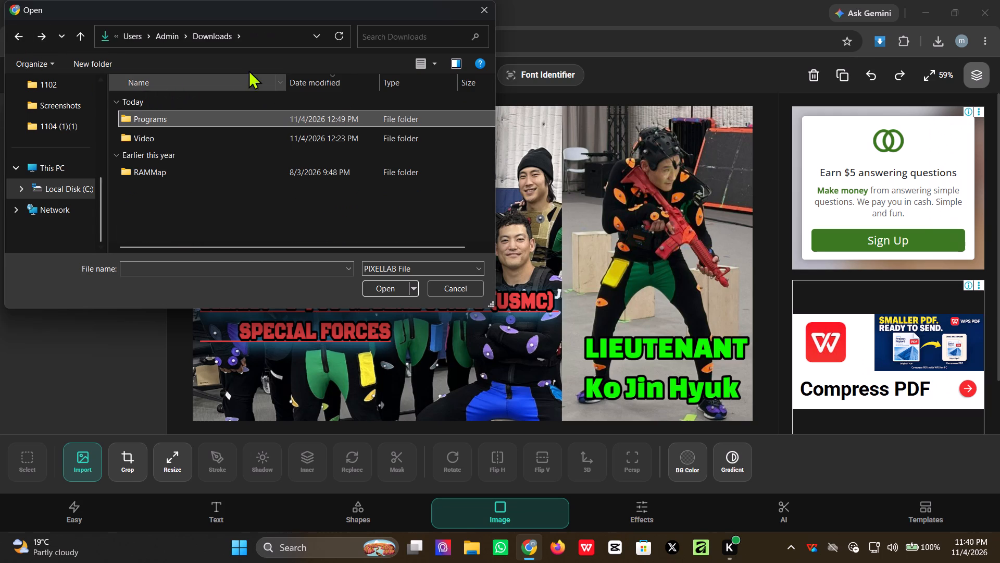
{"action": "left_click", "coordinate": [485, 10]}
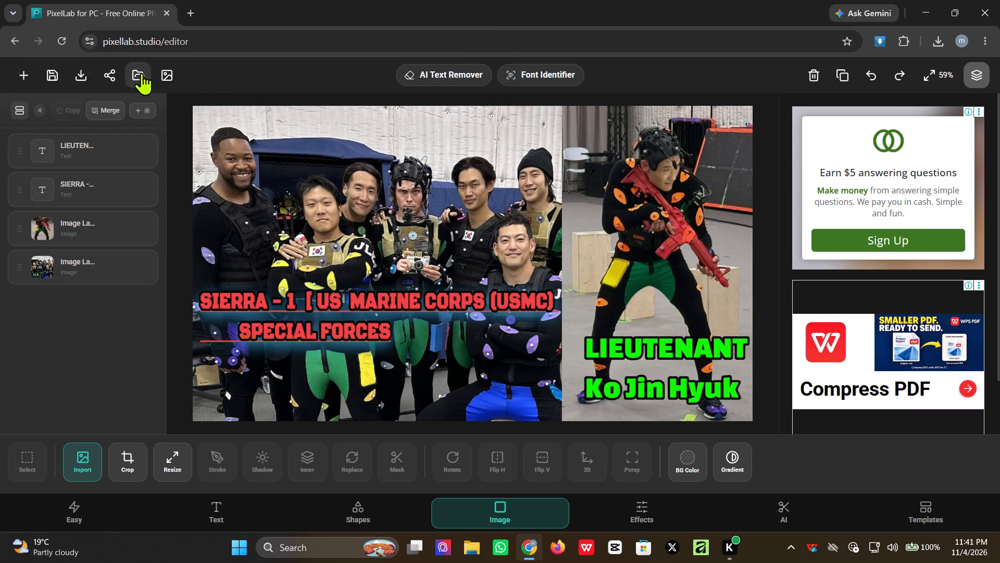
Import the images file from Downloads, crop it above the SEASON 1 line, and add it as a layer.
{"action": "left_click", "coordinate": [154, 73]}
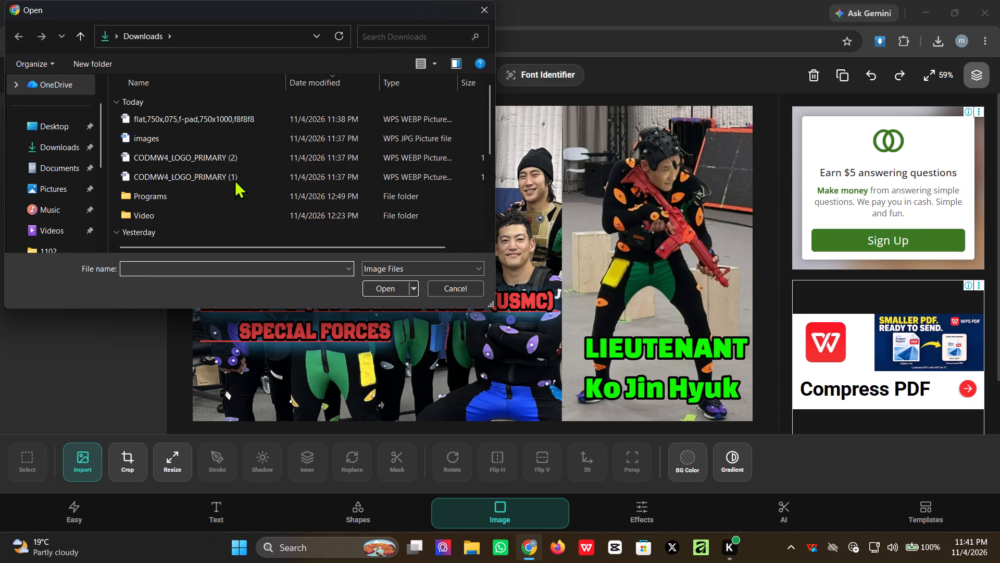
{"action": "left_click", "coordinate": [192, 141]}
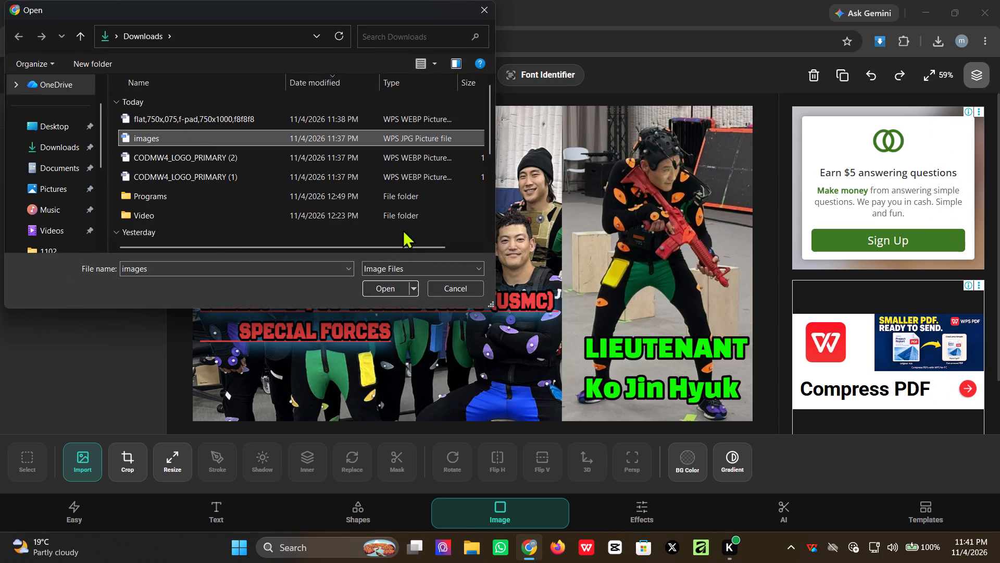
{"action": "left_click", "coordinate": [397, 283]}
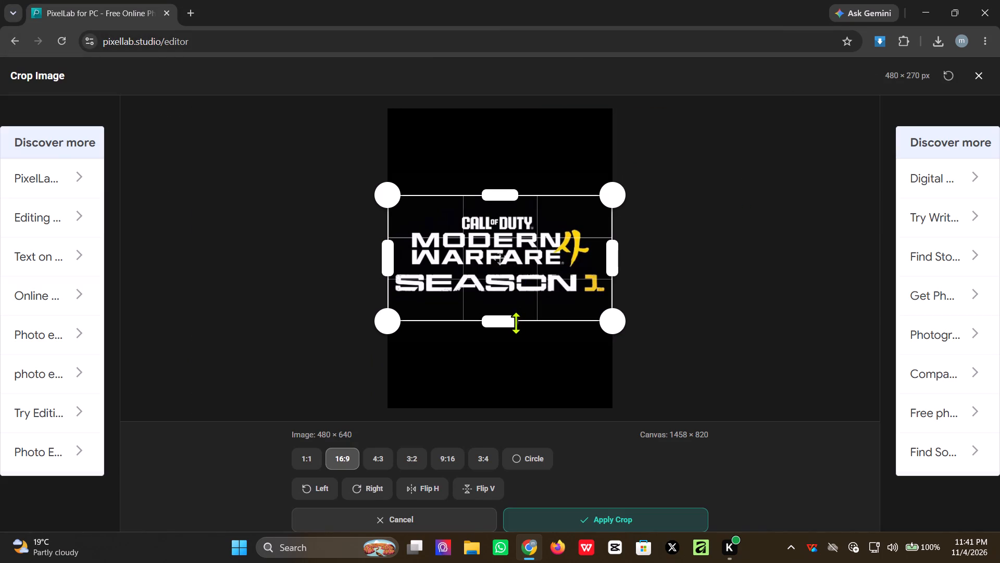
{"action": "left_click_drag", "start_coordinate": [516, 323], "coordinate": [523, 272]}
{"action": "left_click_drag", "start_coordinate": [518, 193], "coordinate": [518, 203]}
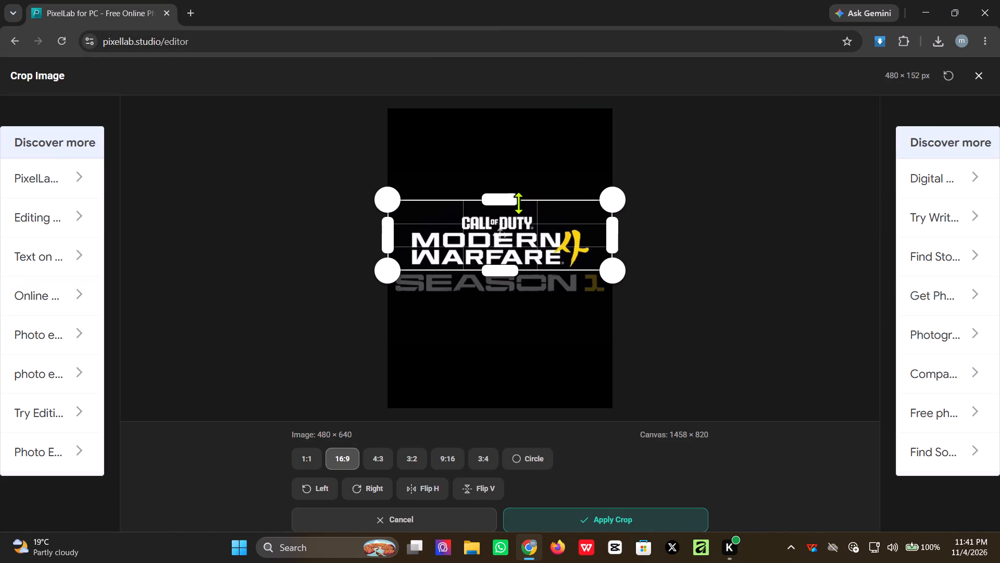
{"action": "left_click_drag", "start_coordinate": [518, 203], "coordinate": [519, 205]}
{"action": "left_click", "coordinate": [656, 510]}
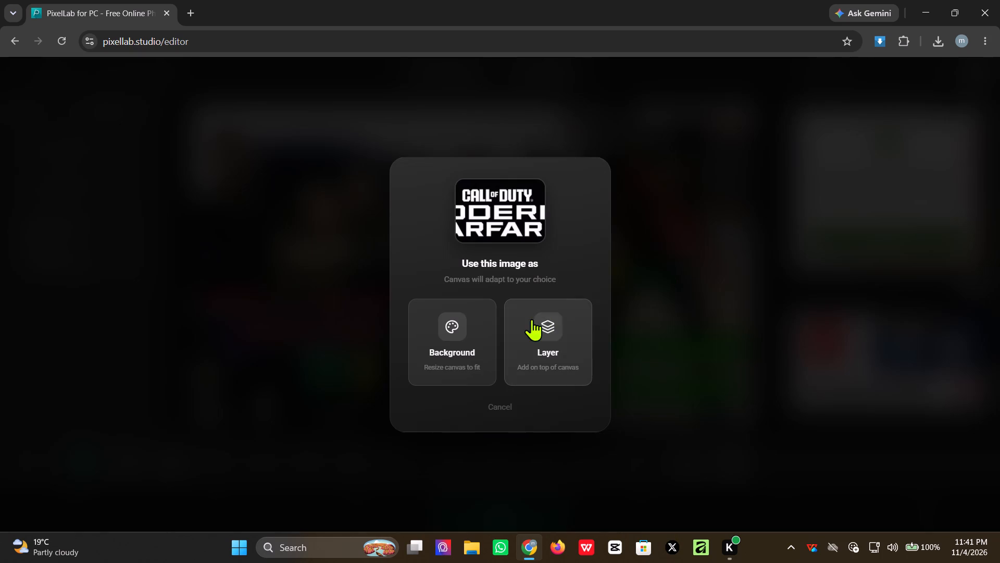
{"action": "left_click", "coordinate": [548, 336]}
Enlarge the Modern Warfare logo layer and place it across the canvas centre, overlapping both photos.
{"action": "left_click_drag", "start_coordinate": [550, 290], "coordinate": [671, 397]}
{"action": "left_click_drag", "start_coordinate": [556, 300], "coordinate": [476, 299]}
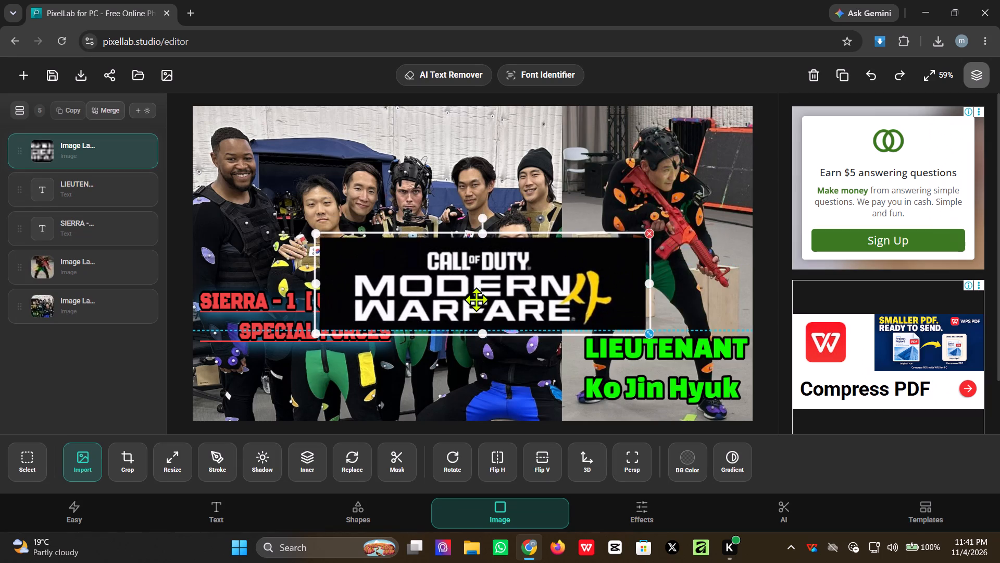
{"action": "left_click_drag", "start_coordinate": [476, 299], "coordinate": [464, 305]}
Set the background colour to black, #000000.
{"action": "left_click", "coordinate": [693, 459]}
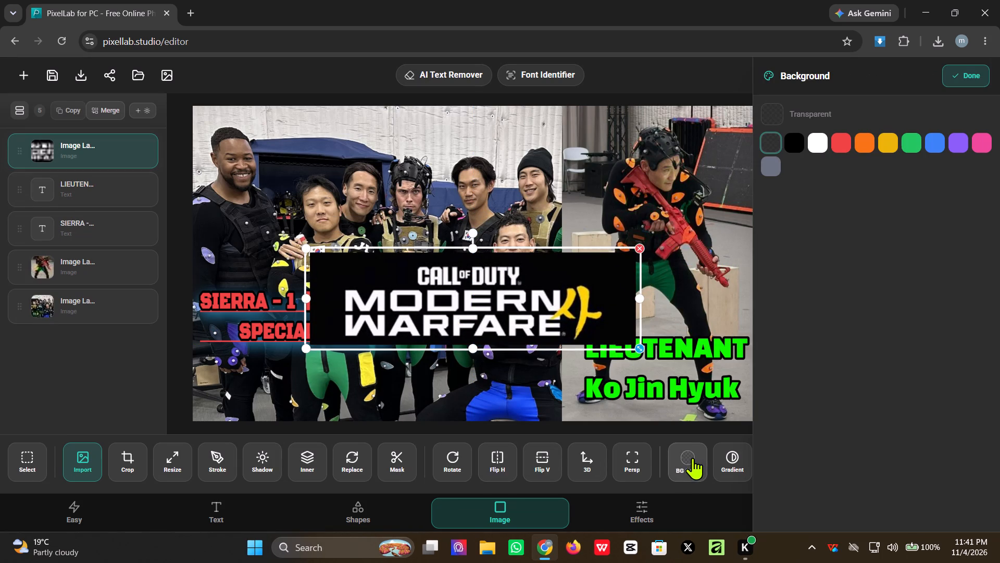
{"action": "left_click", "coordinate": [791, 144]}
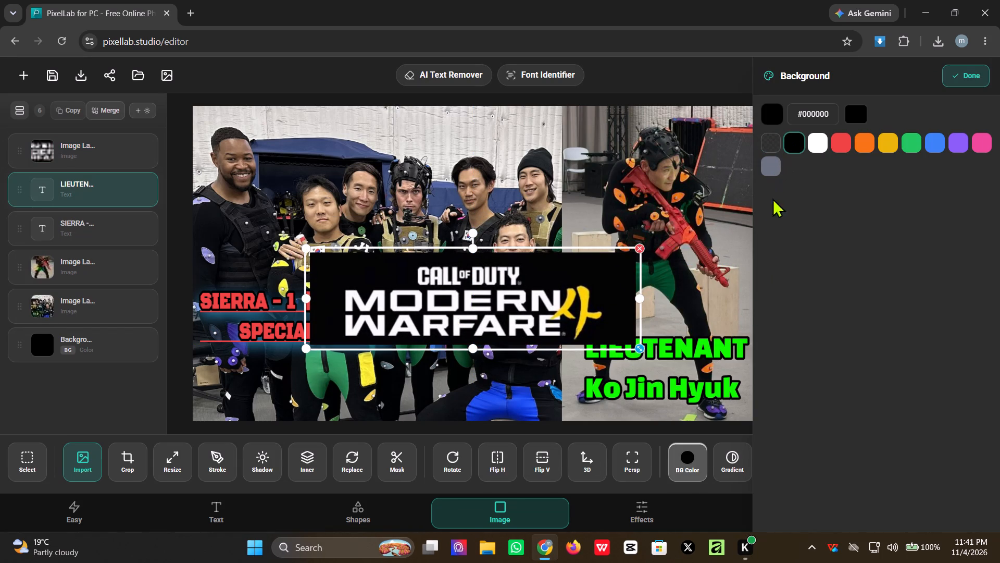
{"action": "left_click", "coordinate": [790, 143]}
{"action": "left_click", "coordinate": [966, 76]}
Sample the logo layer's dark area to set the background colour to #030303, and shift the logo slightly left.
{"action": "left_click", "coordinate": [517, 295]}
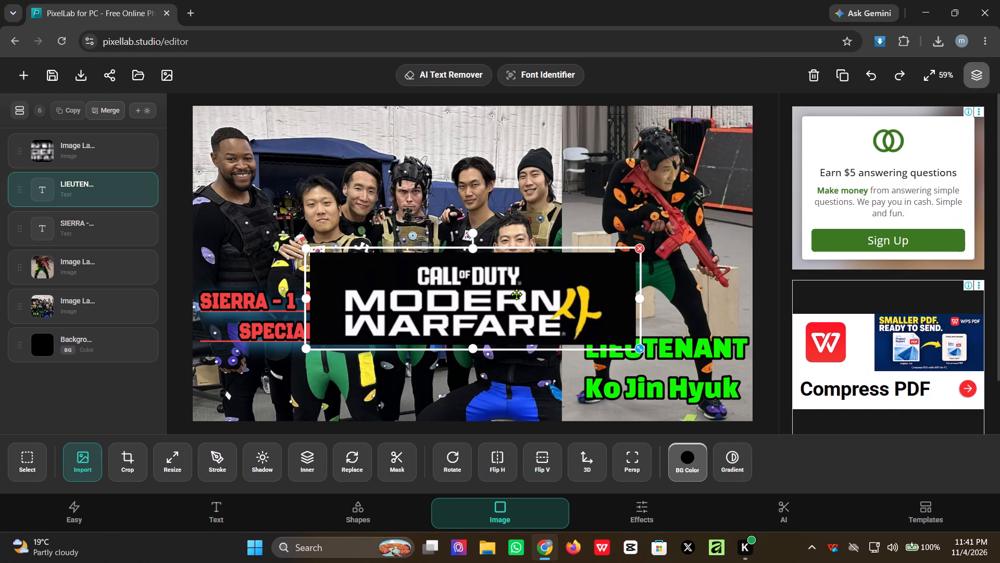
{"action": "left_click", "coordinate": [692, 454]}
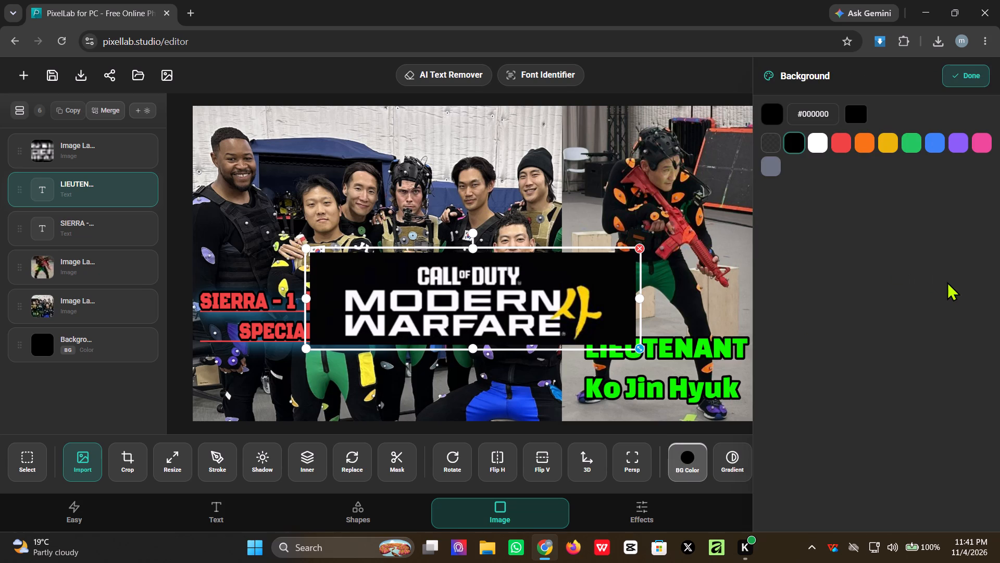
{"action": "left_click_drag", "start_coordinate": [939, 292], "coordinate": [850, 289]}
{"action": "left_click", "coordinate": [850, 113]}
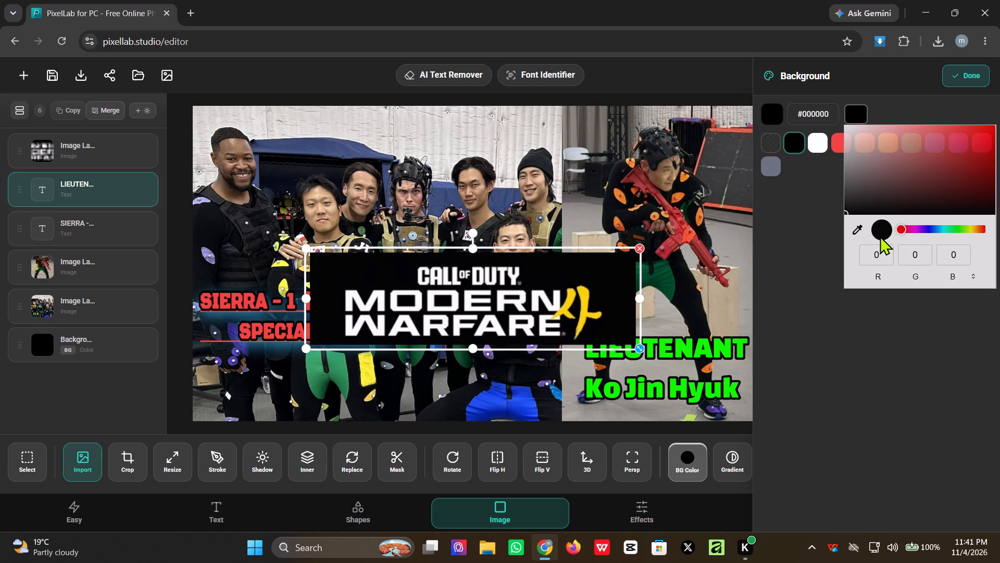
{"action": "left_click", "coordinate": [880, 236]}
{"action": "left_click", "coordinate": [859, 231]}
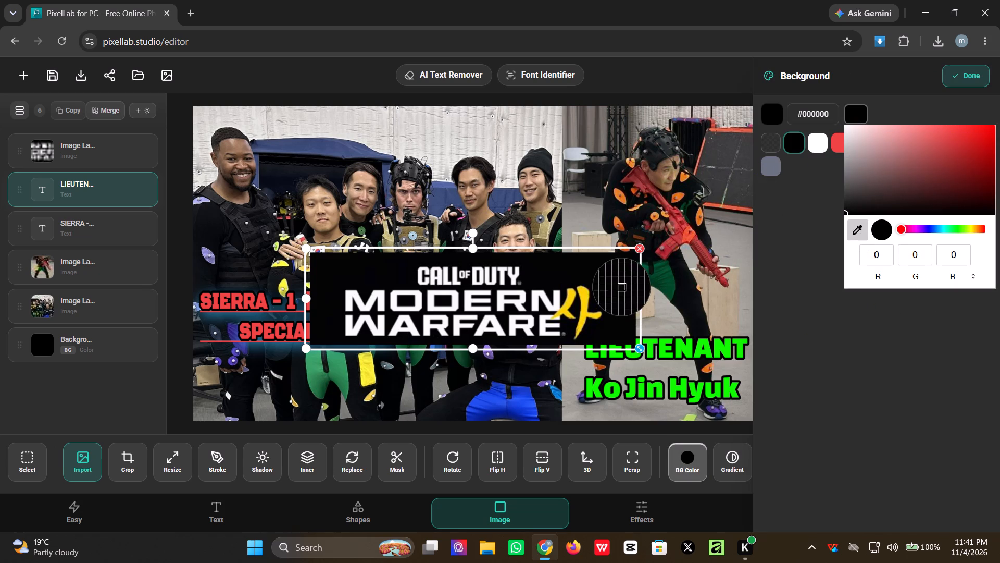
{"action": "left_click", "coordinate": [619, 286]}
{"action": "left_click_drag", "start_coordinate": [614, 284], "coordinate": [600, 278]}
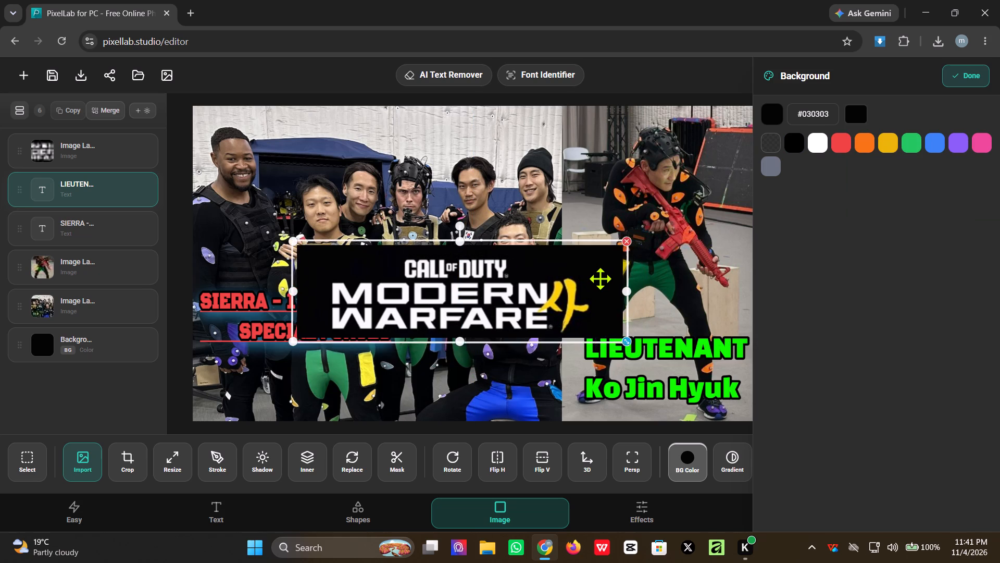
{"action": "left_click_drag", "start_coordinate": [600, 278], "coordinate": [597, 280]}
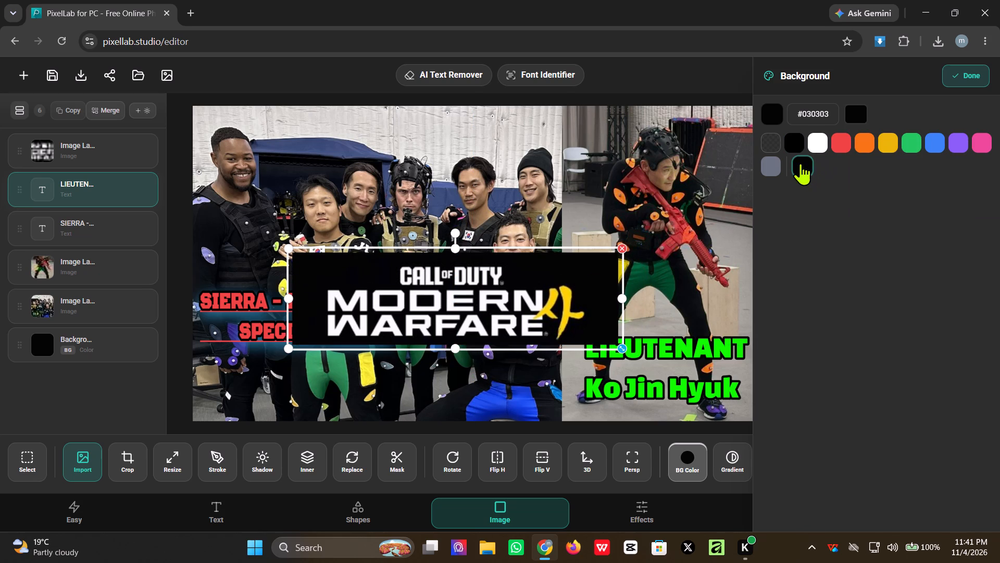
{"action": "left_click", "coordinate": [797, 77]}
{"action": "left_click", "coordinate": [769, 72]}
Nudge the group photo slightly to the left beneath the captions.
{"action": "left_click", "coordinate": [488, 299]}
{"action": "left_click", "coordinate": [418, 241]}
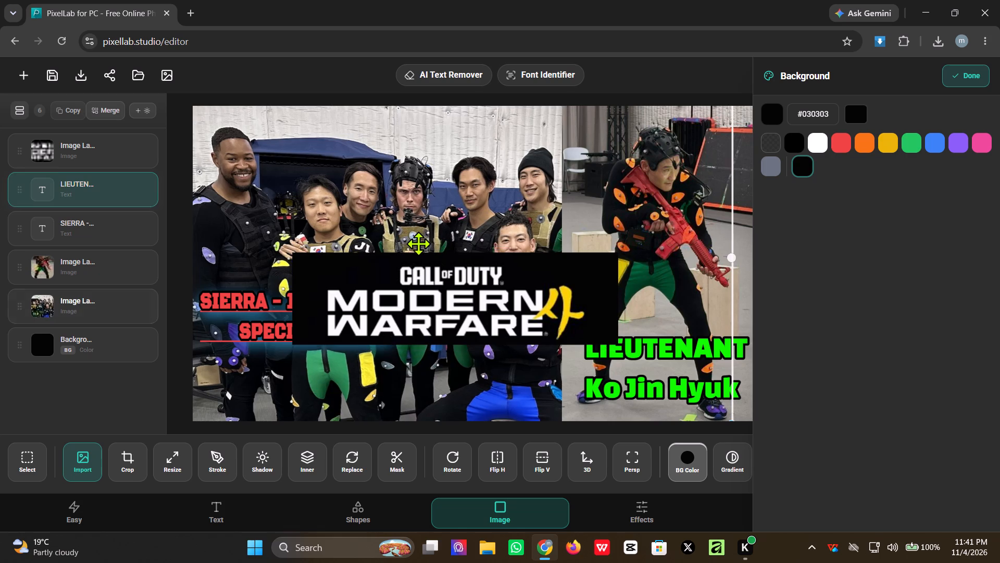
{"action": "left_click_drag", "start_coordinate": [421, 225], "coordinate": [414, 213]}
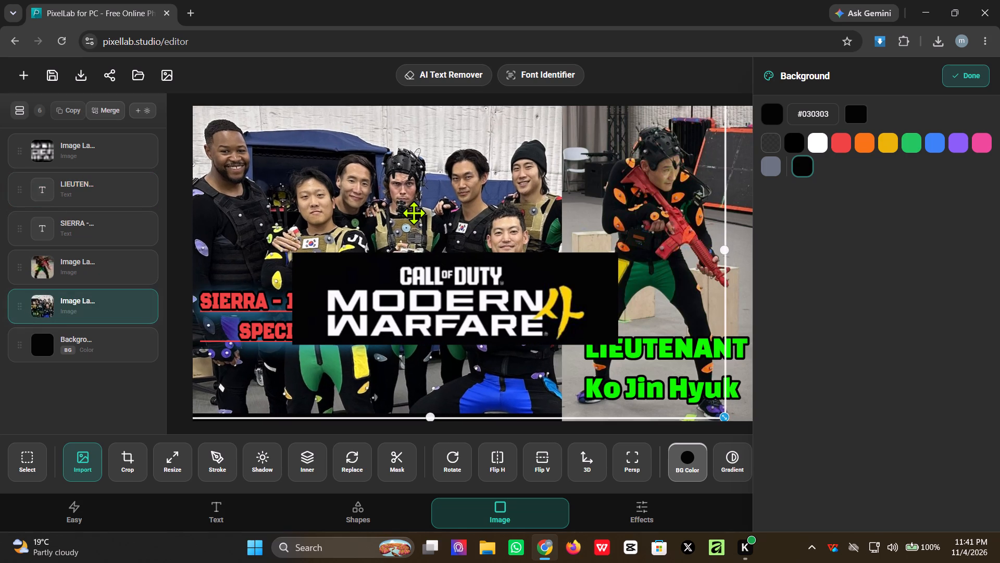
{"action": "left_click_drag", "start_coordinate": [414, 213], "coordinate": [417, 219]}
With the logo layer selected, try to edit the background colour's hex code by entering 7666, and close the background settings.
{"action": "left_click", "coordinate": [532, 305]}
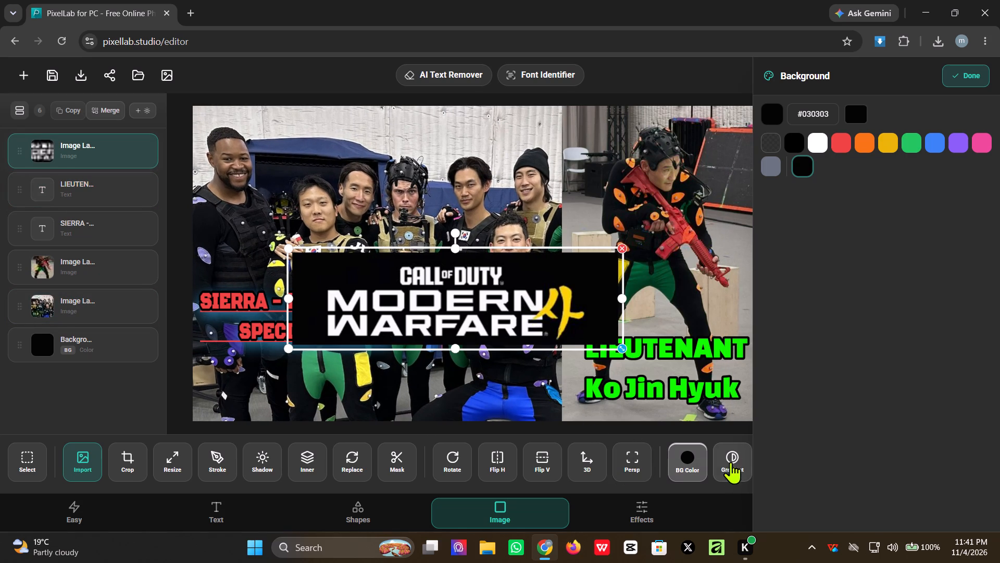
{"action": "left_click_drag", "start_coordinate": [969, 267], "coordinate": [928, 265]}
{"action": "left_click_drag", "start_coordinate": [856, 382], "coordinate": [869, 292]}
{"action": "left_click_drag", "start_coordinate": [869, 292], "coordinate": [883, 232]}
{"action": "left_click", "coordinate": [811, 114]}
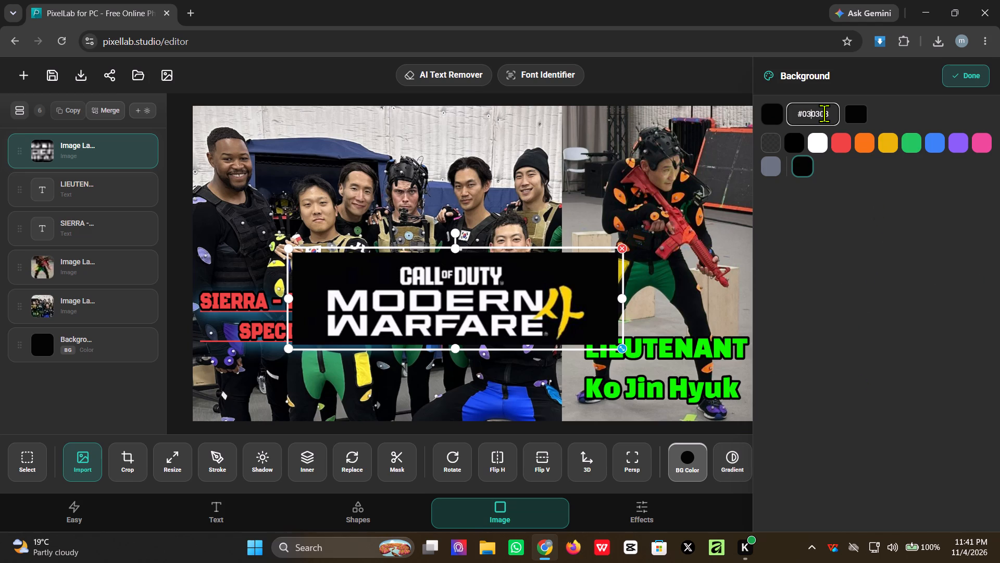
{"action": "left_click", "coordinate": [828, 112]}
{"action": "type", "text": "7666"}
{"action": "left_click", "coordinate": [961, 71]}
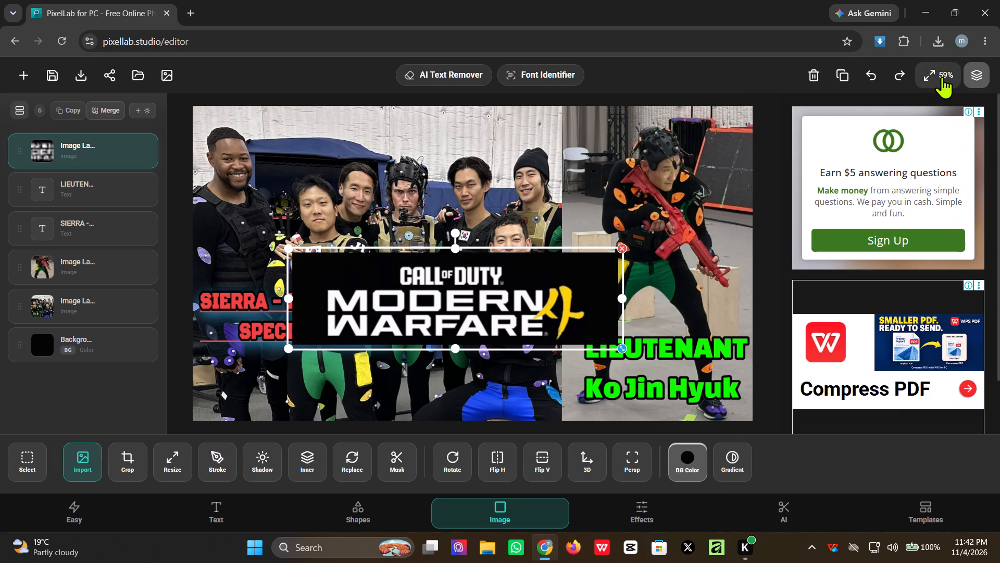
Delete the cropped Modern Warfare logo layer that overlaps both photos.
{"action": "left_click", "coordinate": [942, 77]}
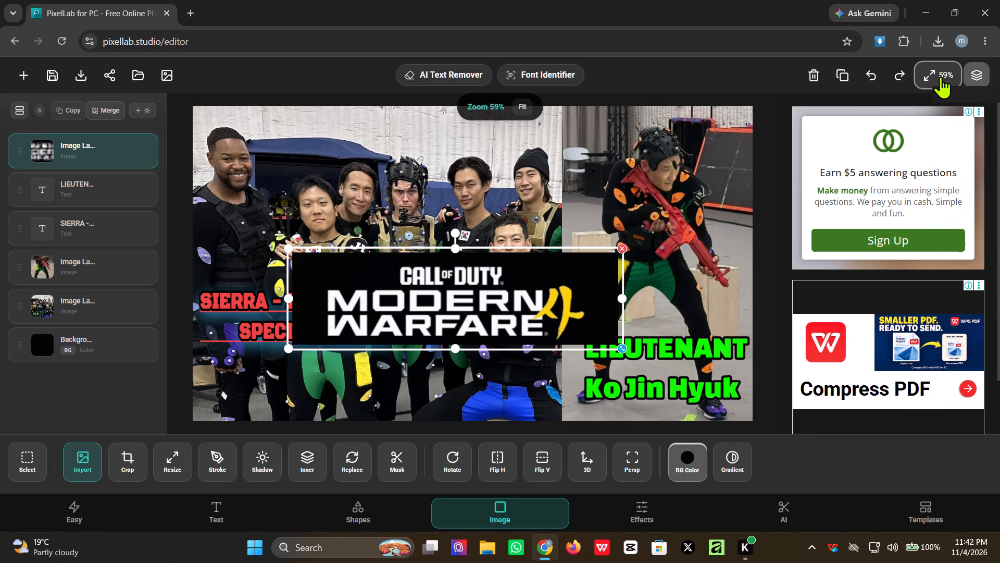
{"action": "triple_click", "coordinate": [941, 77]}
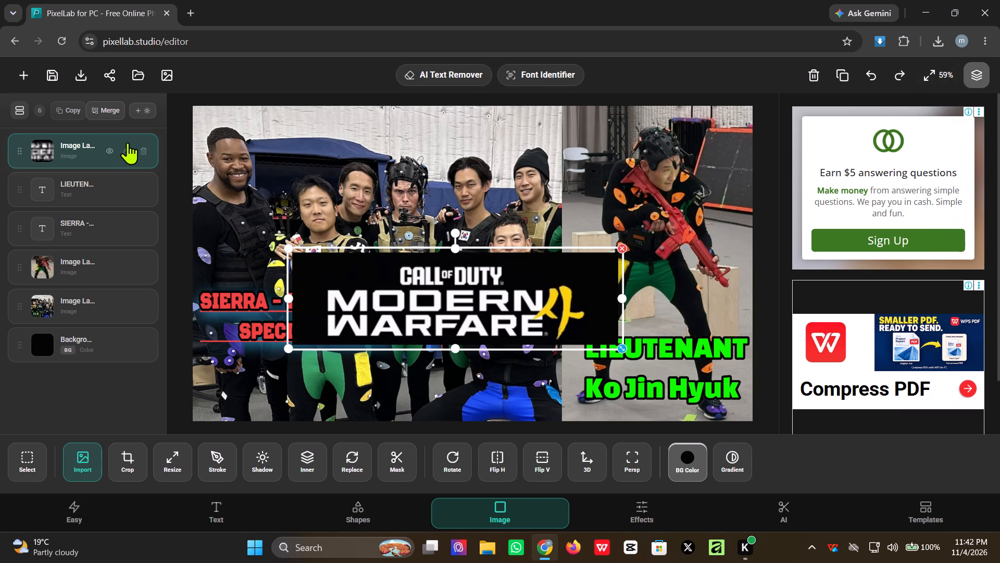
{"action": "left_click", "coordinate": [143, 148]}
Import CODMW4_LOGO_PRIMARY (2) from Downloads and widen its crop area to the full logo, 1179 × 404 px.
{"action": "left_click", "coordinate": [167, 72]}
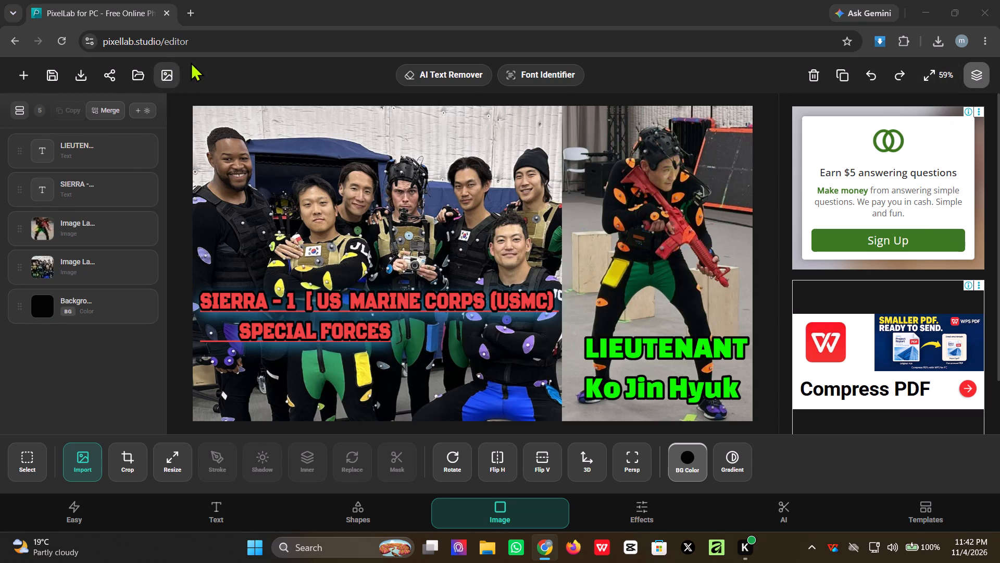
{"action": "left_click", "coordinate": [218, 164]}
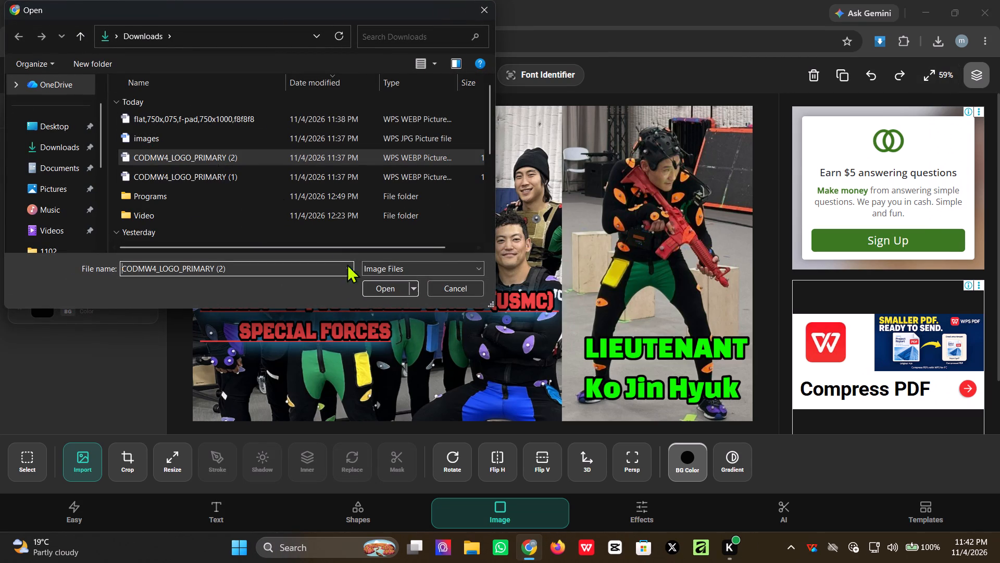
{"action": "left_click", "coordinate": [368, 286]}
{"action": "left_click_drag", "start_coordinate": [273, 262], "coordinate": [0, 239]}
{"action": "left_click_drag", "start_coordinate": [730, 247], "coordinate": [968, 267]}
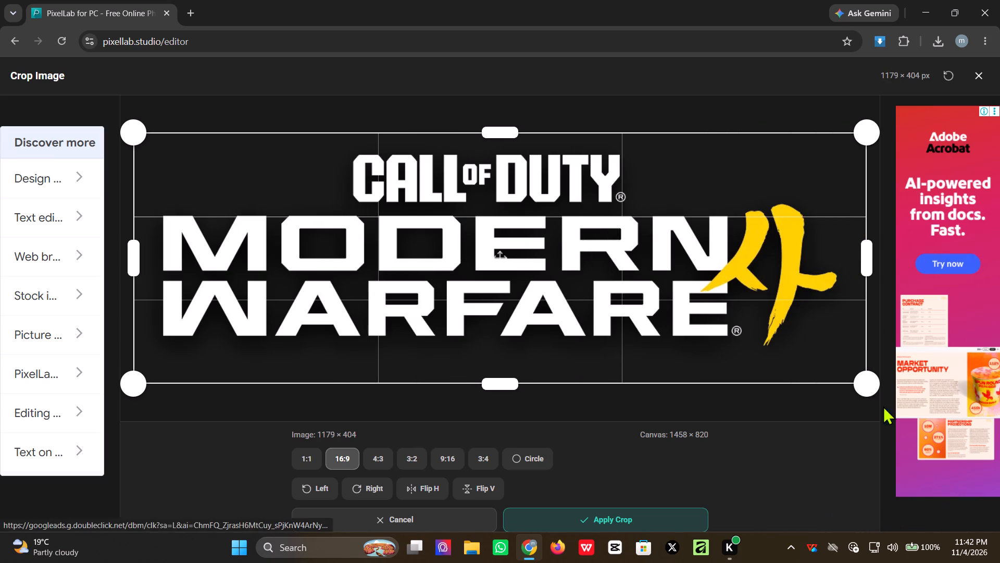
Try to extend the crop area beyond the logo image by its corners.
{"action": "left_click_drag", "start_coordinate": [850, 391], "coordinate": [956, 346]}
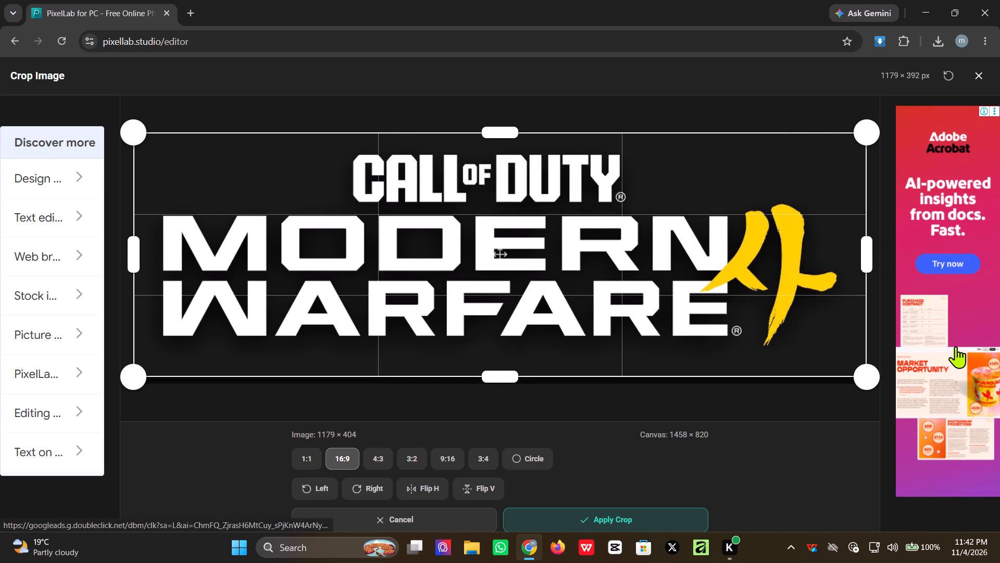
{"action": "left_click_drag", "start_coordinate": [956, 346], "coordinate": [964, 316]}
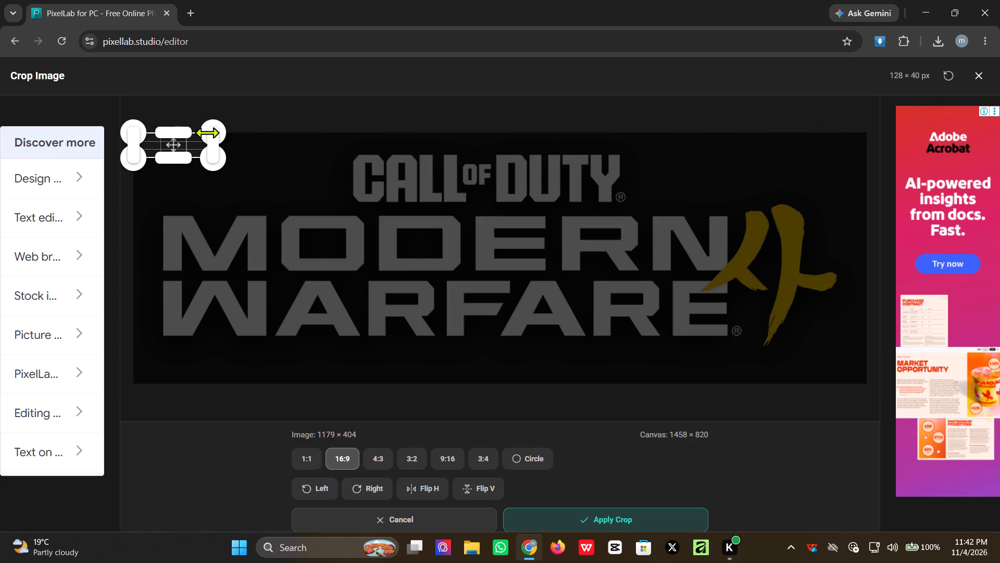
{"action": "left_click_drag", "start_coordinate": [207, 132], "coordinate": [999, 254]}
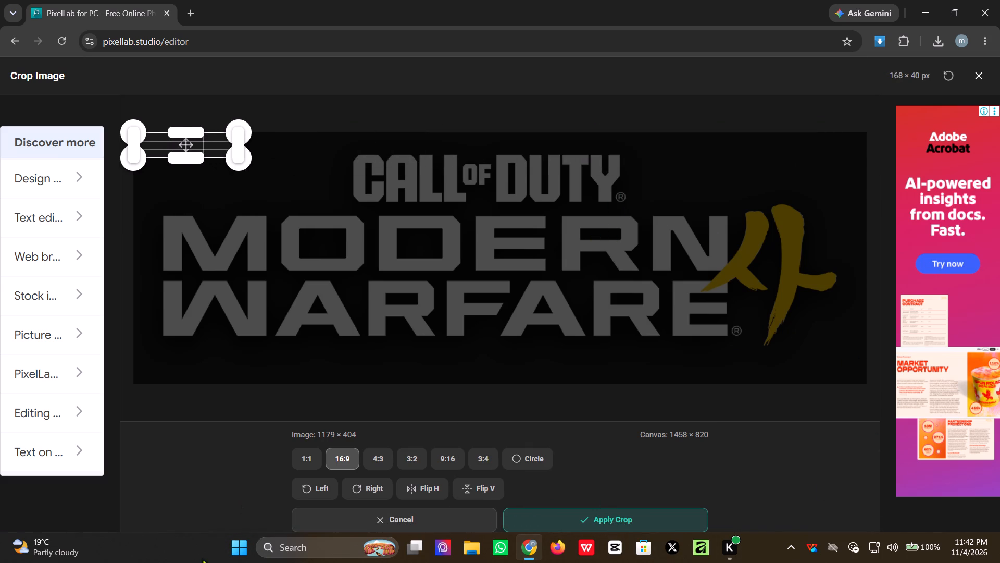
Crop the logo image to its full width at 1179 × 331 px, framing the whole wordmark and the yellow symbol, and apply the crop.
{"action": "left_click", "coordinate": [305, 463]}
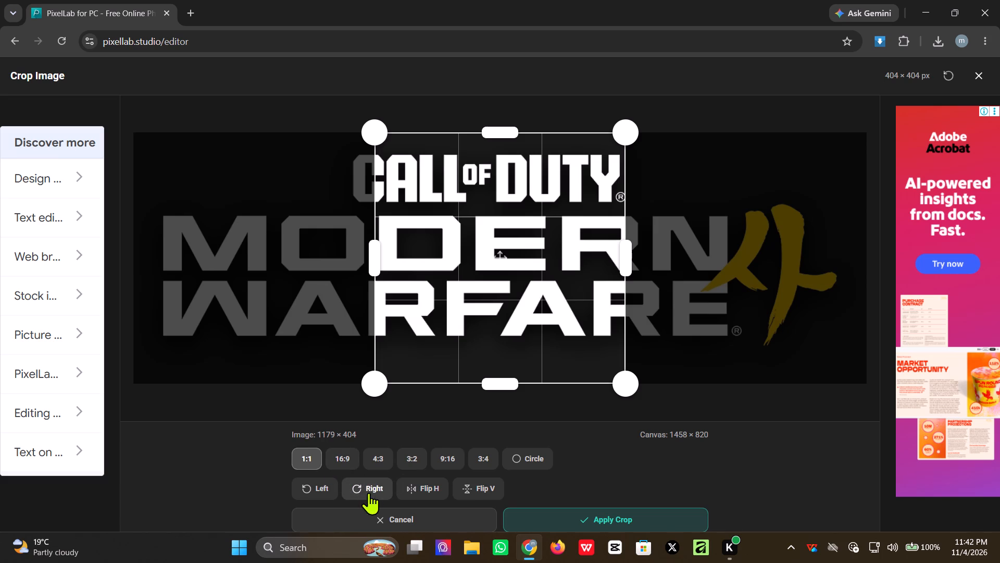
{"action": "left_click", "coordinate": [343, 456]}
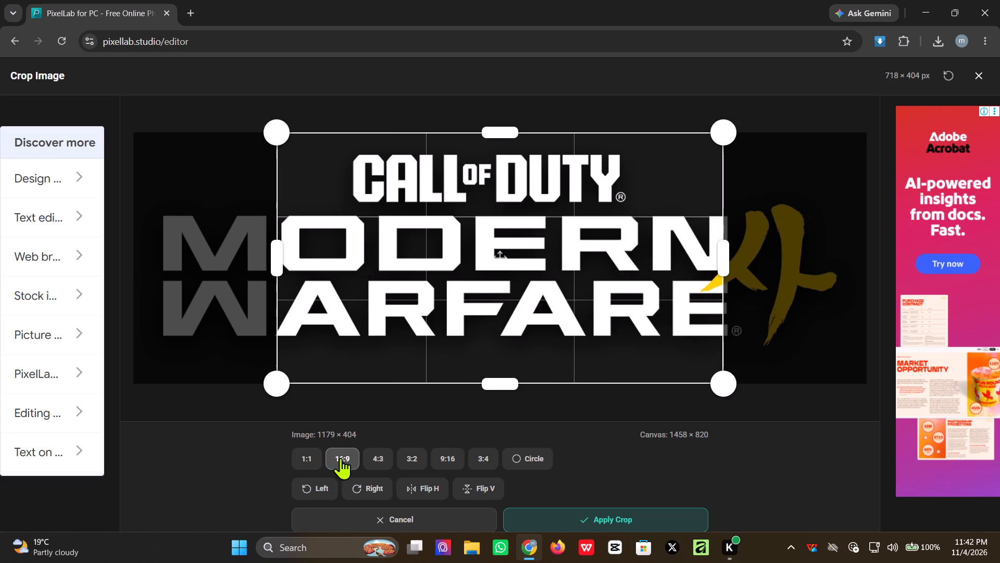
{"action": "left_click", "coordinate": [344, 451]}
{"action": "left_click_drag", "start_coordinate": [276, 255], "coordinate": [41, 381]}
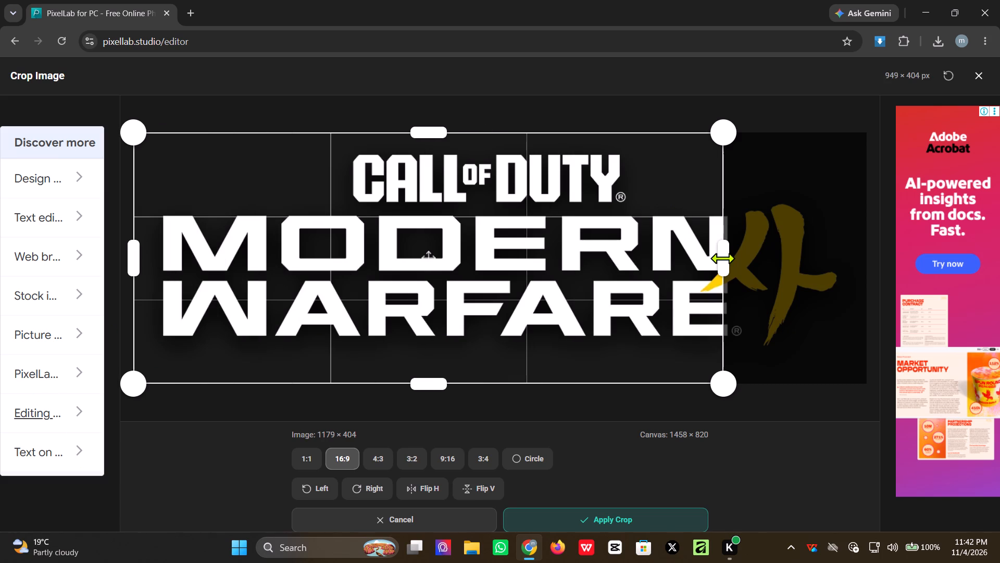
{"action": "left_click_drag", "start_coordinate": [729, 265], "coordinate": [974, 246]}
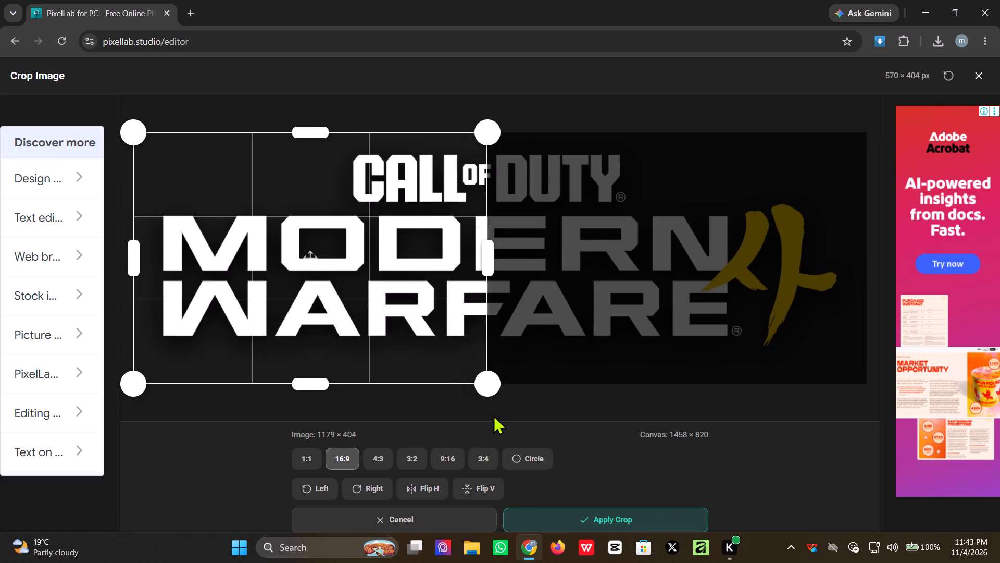
{"action": "left_click_drag", "start_coordinate": [868, 389], "coordinate": [922, 347]}
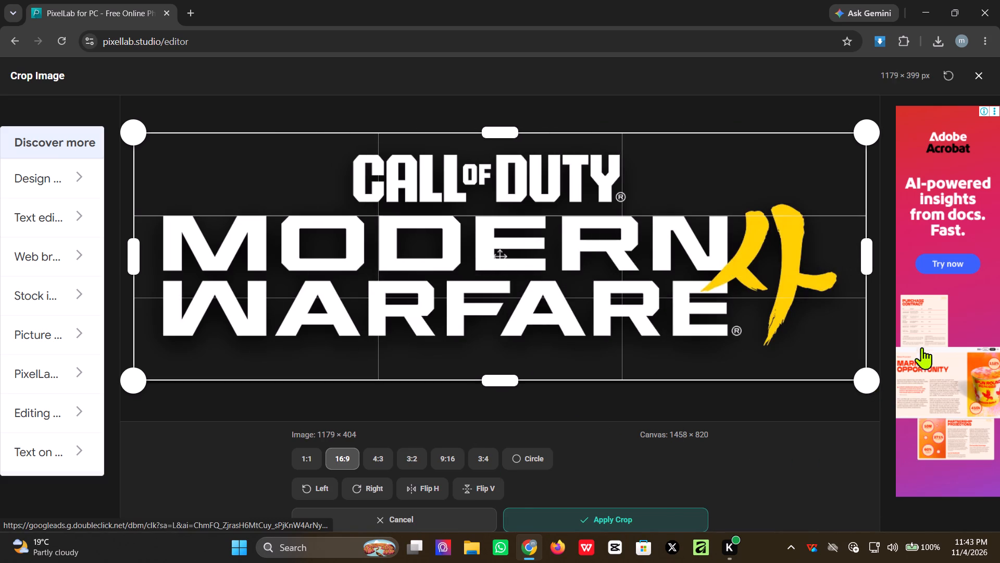
{"action": "left_click_drag", "start_coordinate": [922, 347], "coordinate": [926, 332]}
{"action": "left_click_drag", "start_coordinate": [852, 372], "coordinate": [894, 344]}
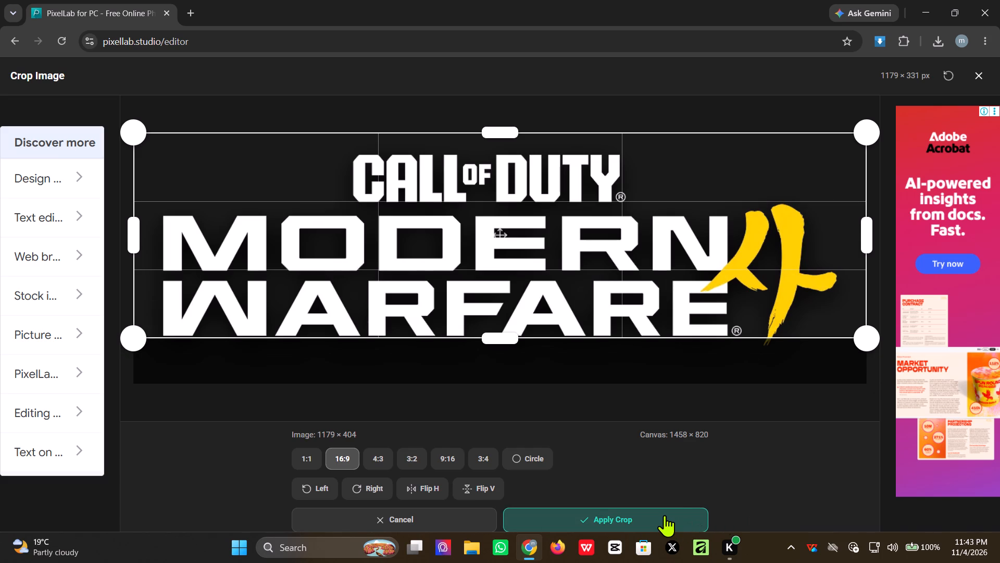
{"action": "left_click_drag", "start_coordinate": [731, 336], "coordinate": [731, 340]}
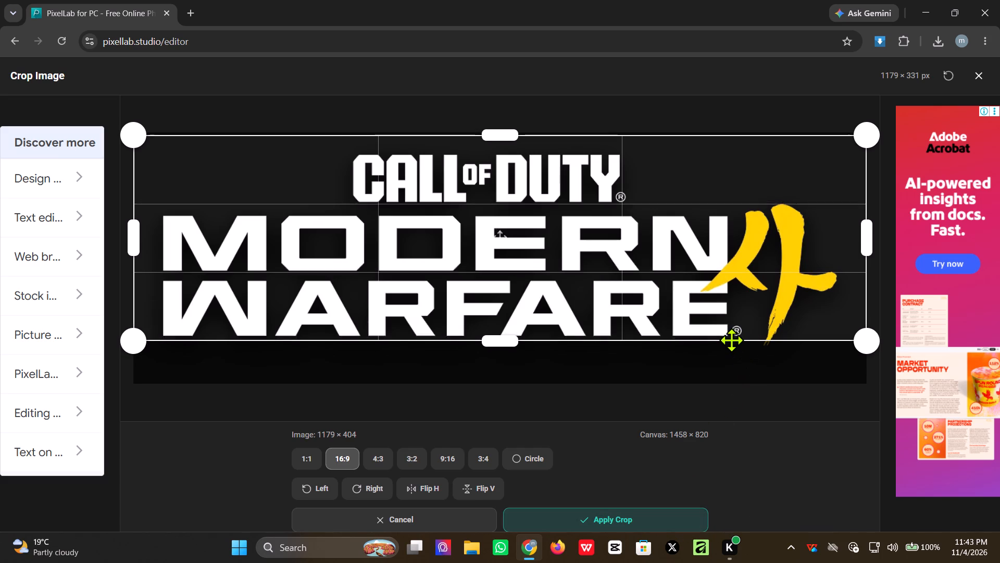
{"action": "left_click_drag", "start_coordinate": [731, 340], "coordinate": [731, 349]}
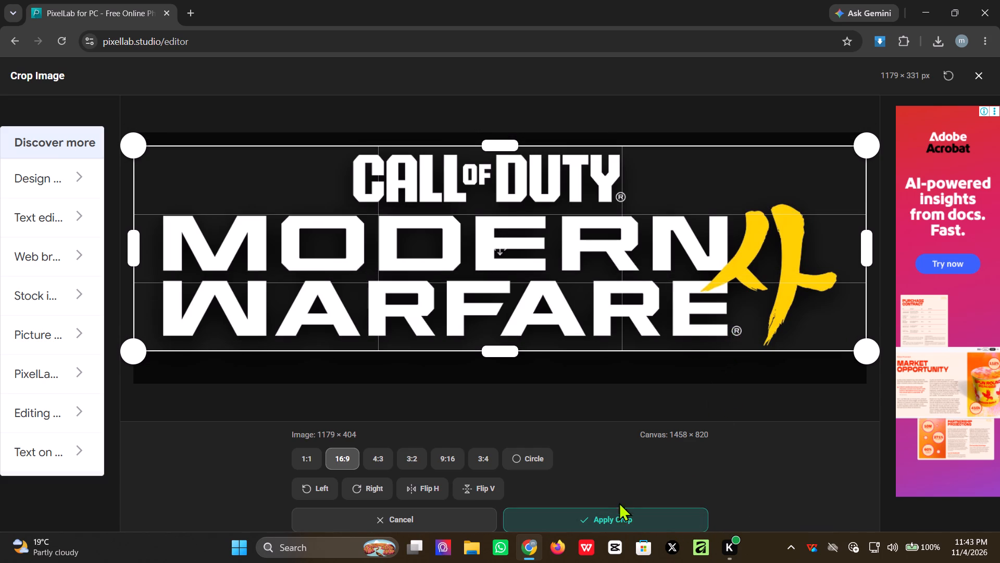
{"action": "left_click", "coordinate": [618, 516]}
{"action": "left_click", "coordinate": [554, 349]}
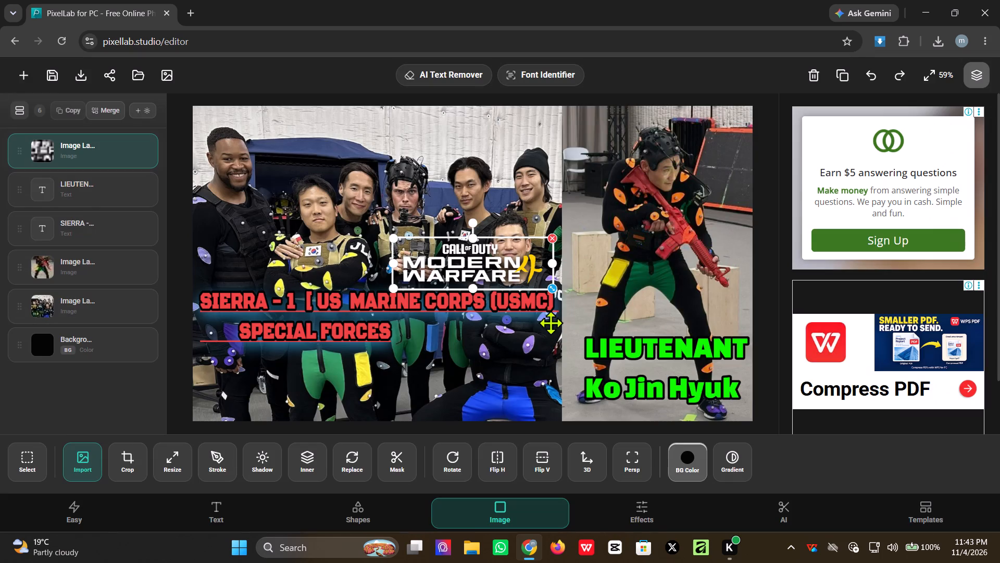
Shift the logo slightly over the group photo and move the SIERRA - 1 caption lower to make room beneath it.
{"action": "left_click_drag", "start_coordinate": [484, 258], "coordinate": [460, 272]}
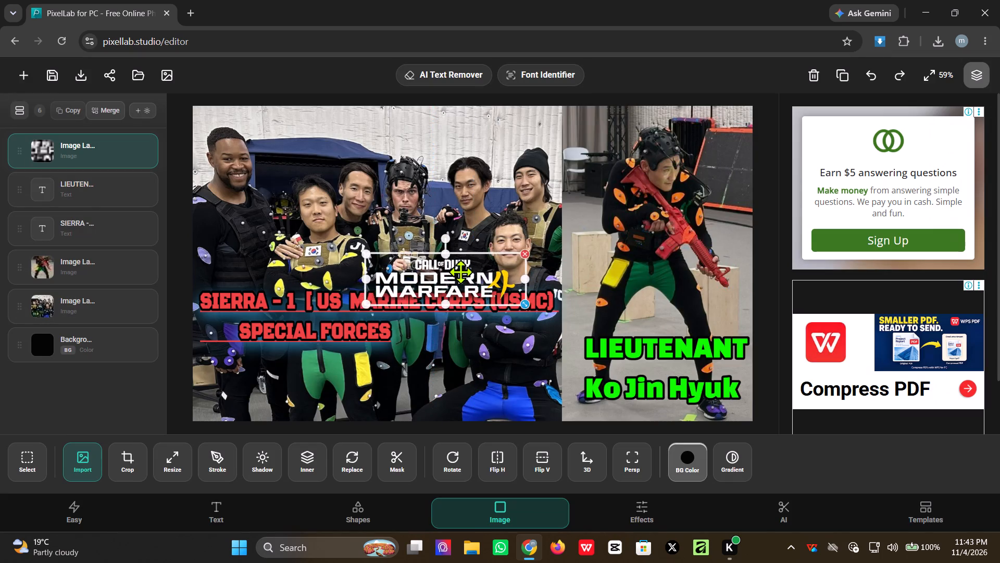
{"action": "left_click_drag", "start_coordinate": [460, 272], "coordinate": [463, 260]}
{"action": "left_click_drag", "start_coordinate": [310, 313], "coordinate": [311, 326]}
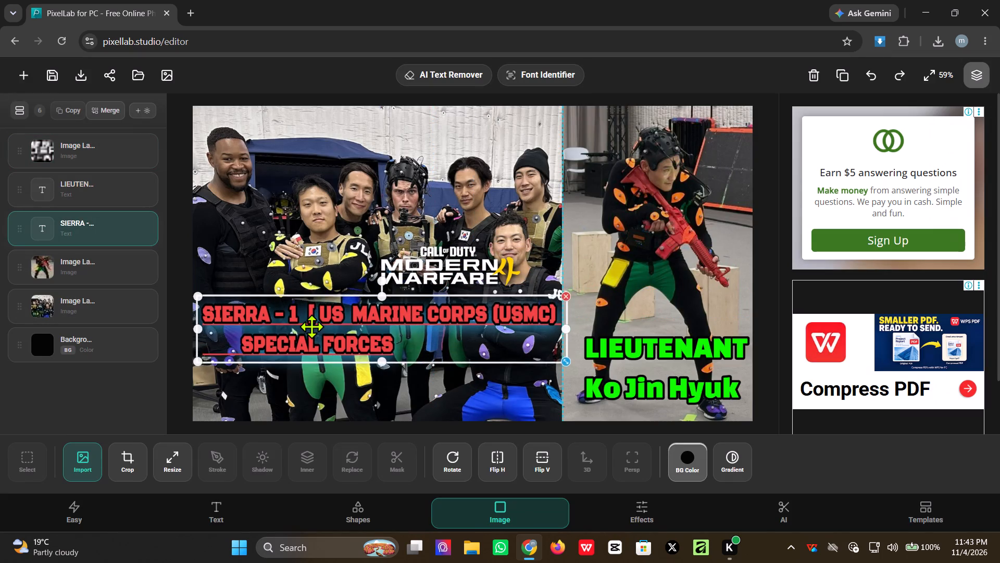
{"action": "left_click_drag", "start_coordinate": [311, 326], "coordinate": [309, 351]}
Enlarge the logo to about one and a half times its size, placing it above a slightly lowered SIERRA - 1 caption and reaching the second photo.
{"action": "left_click_drag", "start_coordinate": [441, 274], "coordinate": [436, 286]}
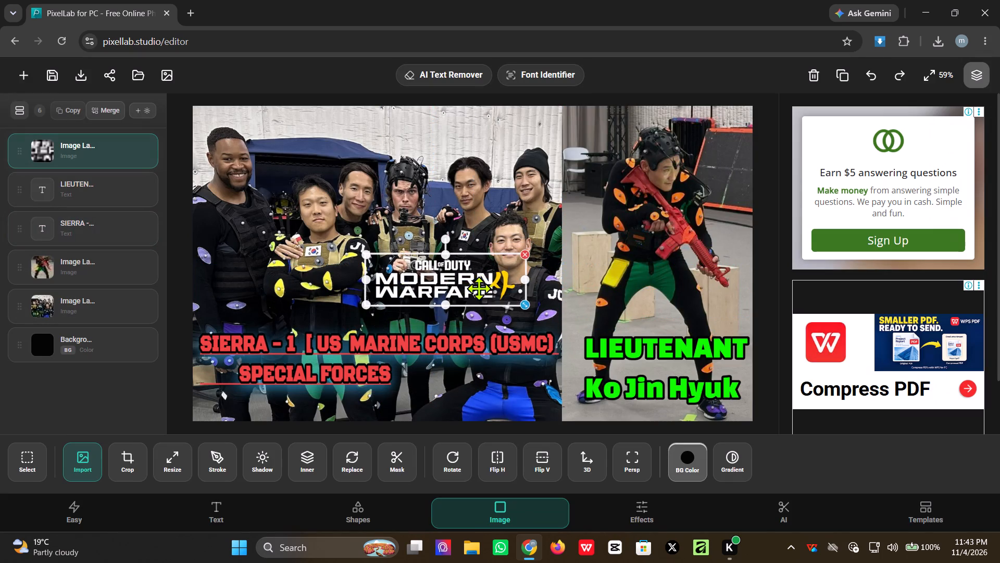
{"action": "left_click_drag", "start_coordinate": [527, 305], "coordinate": [574, 349]}
{"action": "left_click_drag", "start_coordinate": [504, 288], "coordinate": [479, 300]}
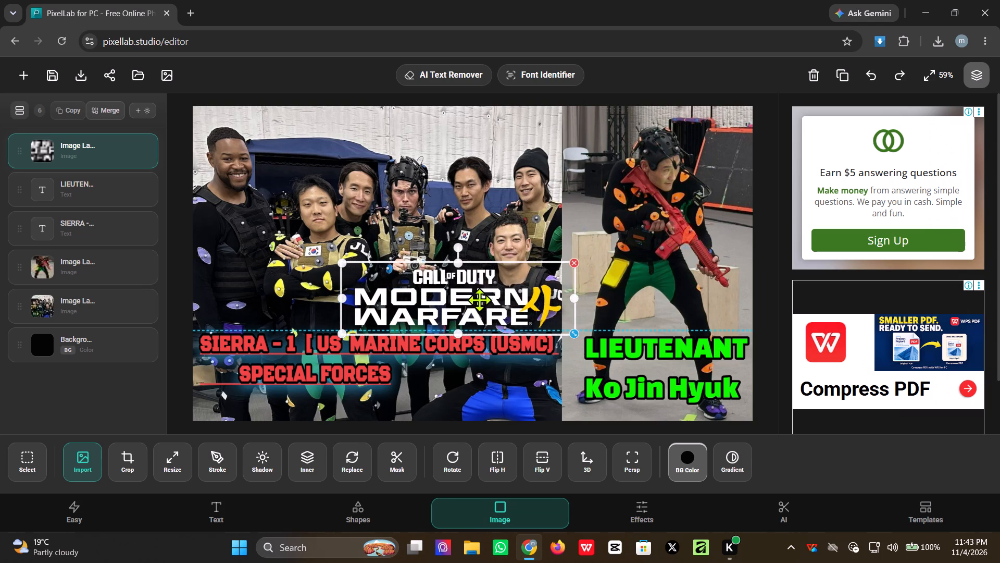
{"action": "left_click_drag", "start_coordinate": [479, 300], "coordinate": [473, 304]}
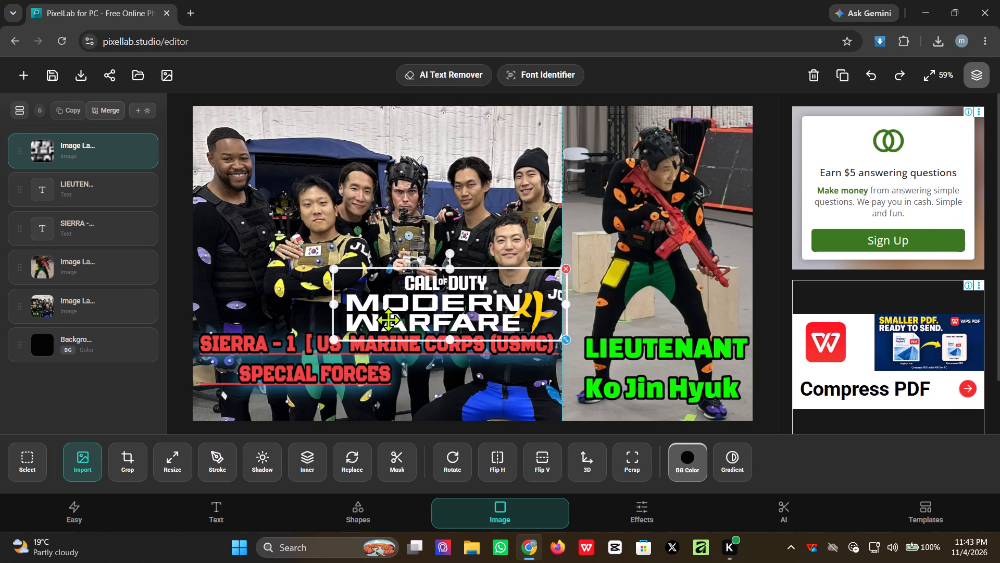
{"action": "left_click_drag", "start_coordinate": [436, 316], "coordinate": [428, 302]}
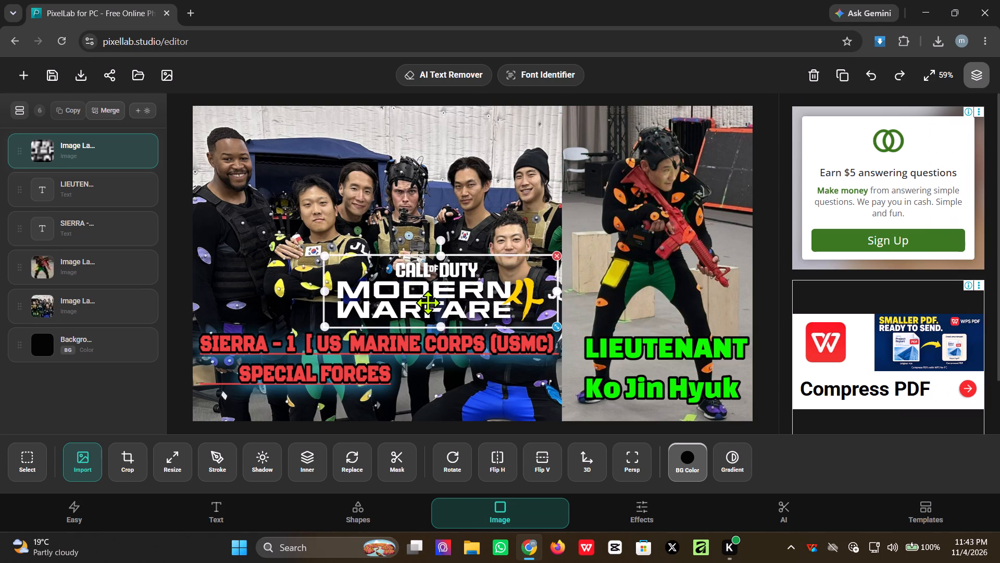
{"action": "left_click_drag", "start_coordinate": [428, 302], "coordinate": [424, 298]}
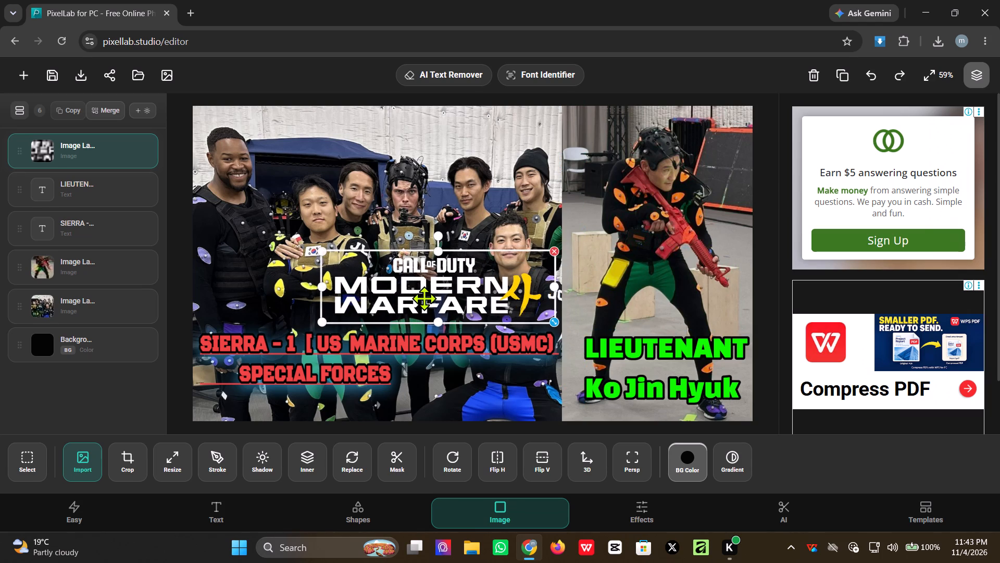
{"action": "left_click_drag", "start_coordinate": [370, 356], "coordinate": [373, 365]}
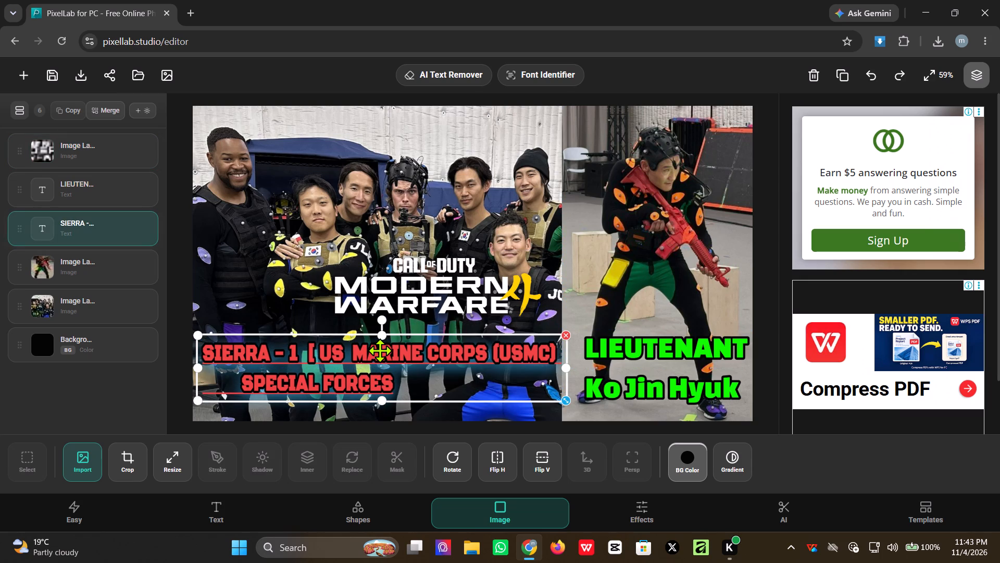
{"action": "left_click_drag", "start_coordinate": [417, 299], "coordinate": [429, 307]}
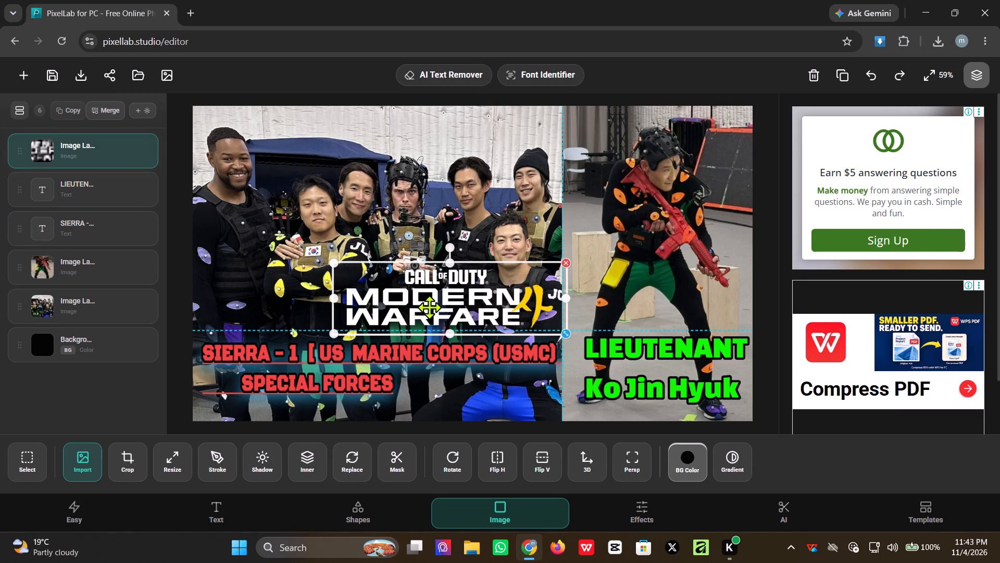
{"action": "left_click_drag", "start_coordinate": [429, 307], "coordinate": [453, 304]}
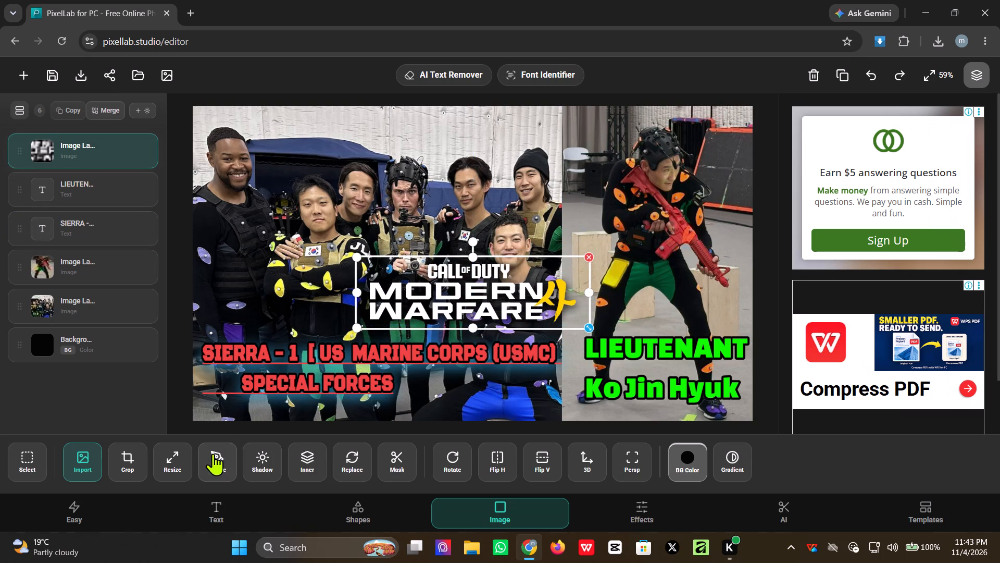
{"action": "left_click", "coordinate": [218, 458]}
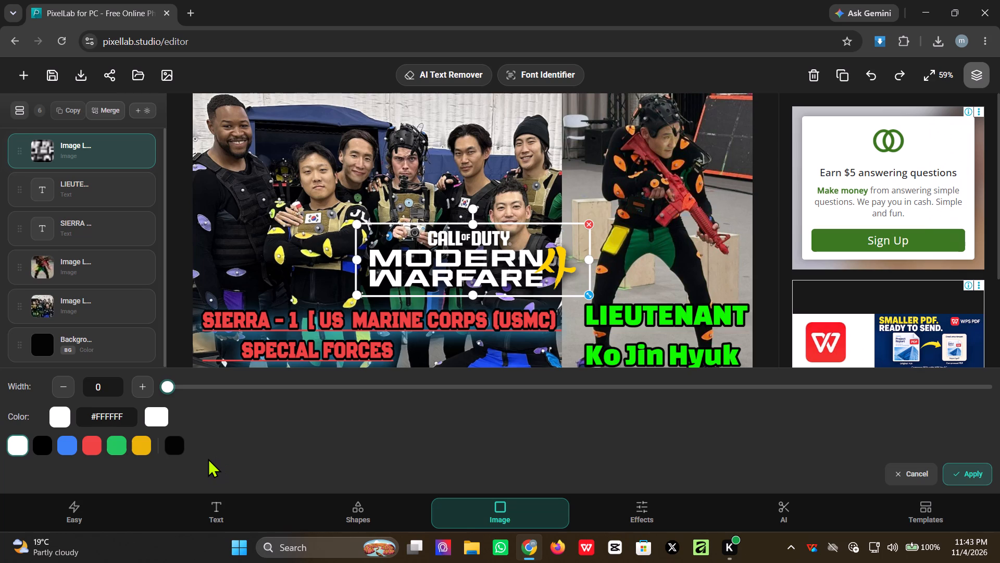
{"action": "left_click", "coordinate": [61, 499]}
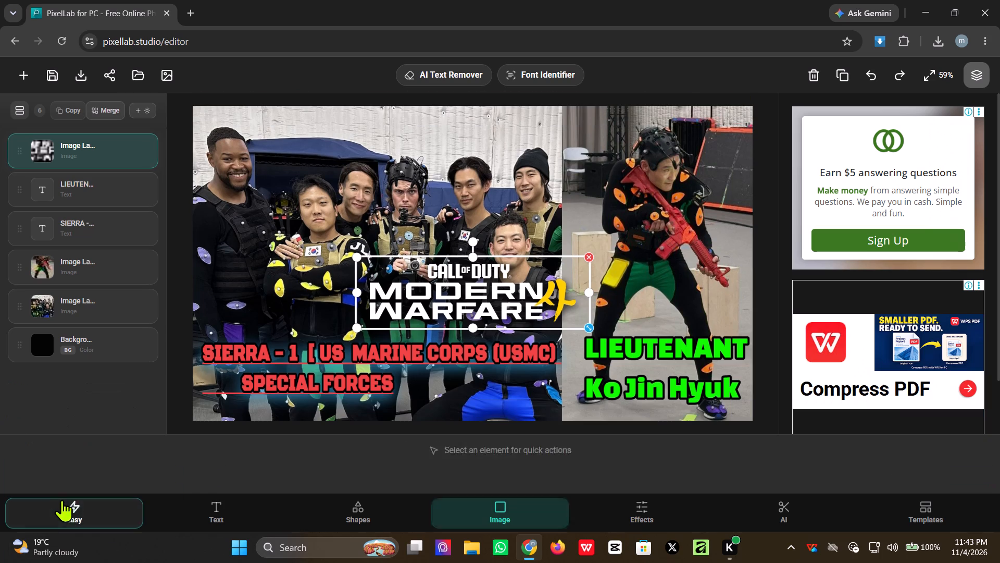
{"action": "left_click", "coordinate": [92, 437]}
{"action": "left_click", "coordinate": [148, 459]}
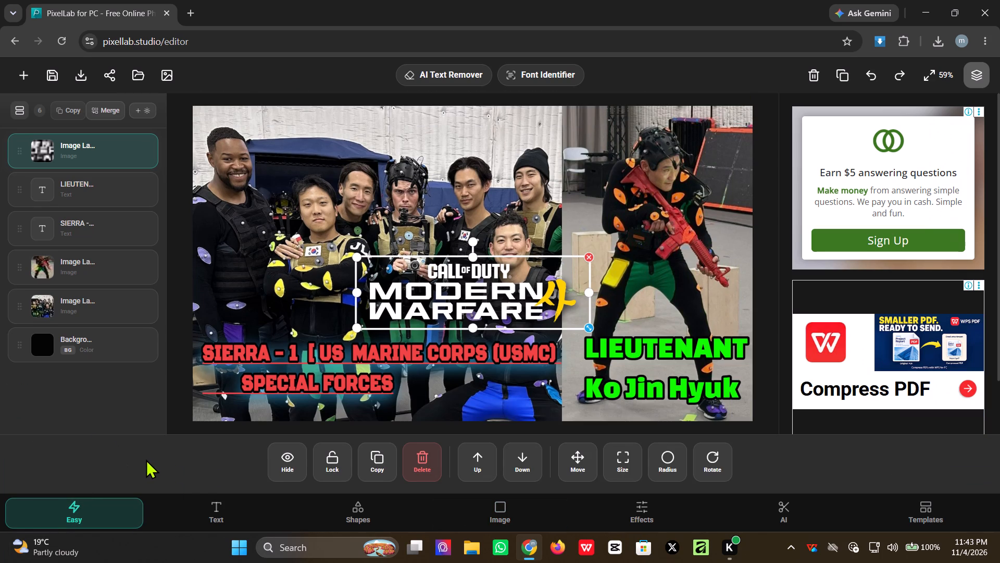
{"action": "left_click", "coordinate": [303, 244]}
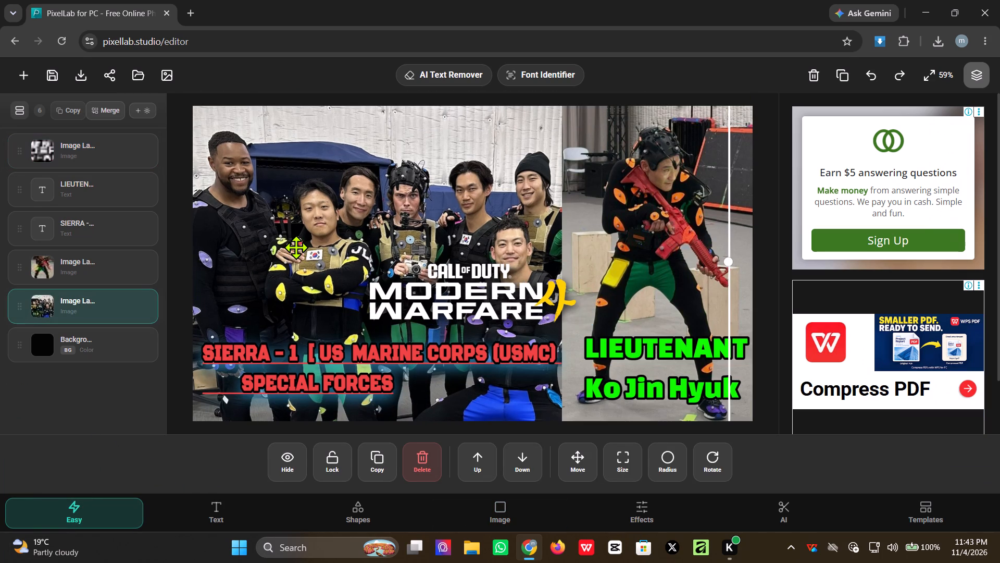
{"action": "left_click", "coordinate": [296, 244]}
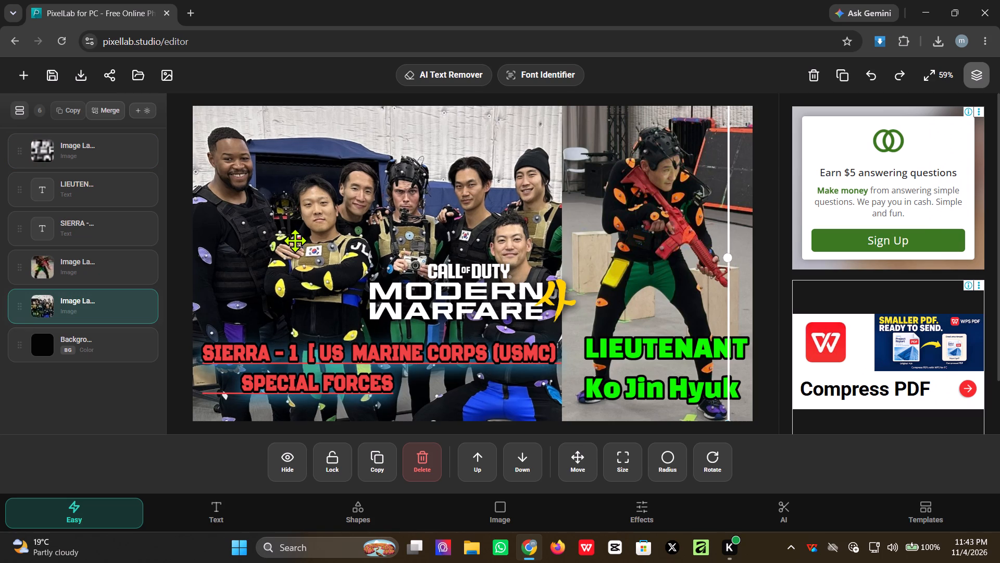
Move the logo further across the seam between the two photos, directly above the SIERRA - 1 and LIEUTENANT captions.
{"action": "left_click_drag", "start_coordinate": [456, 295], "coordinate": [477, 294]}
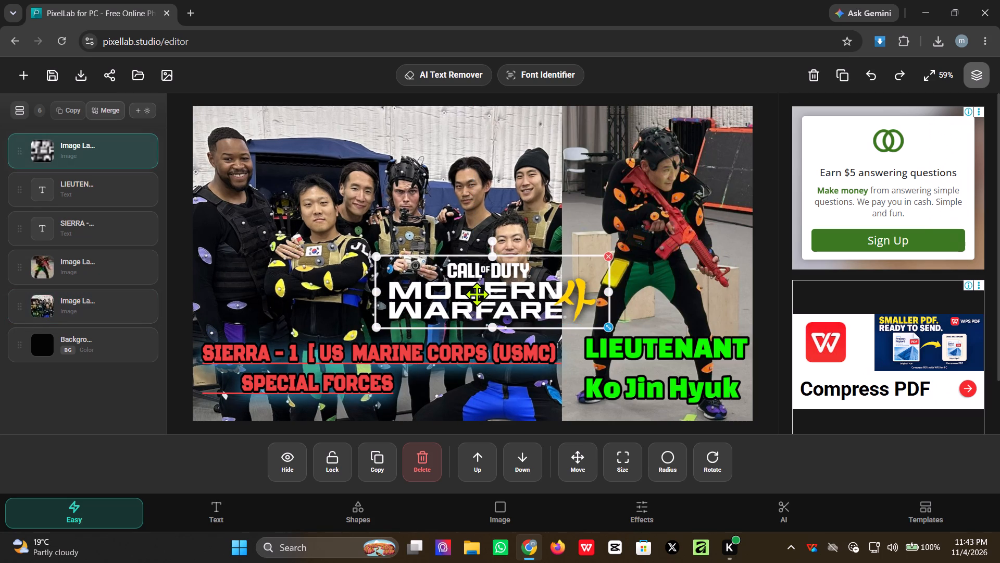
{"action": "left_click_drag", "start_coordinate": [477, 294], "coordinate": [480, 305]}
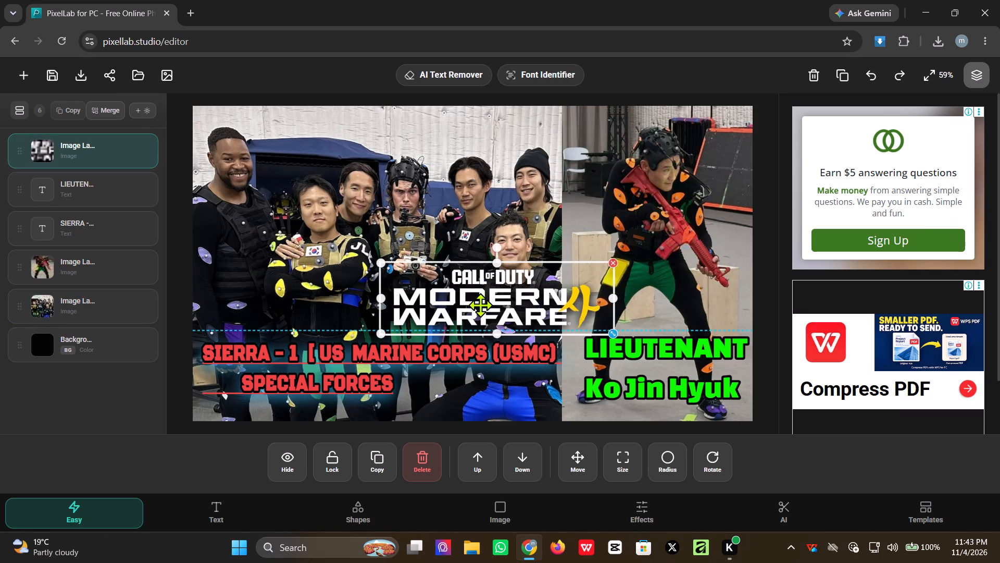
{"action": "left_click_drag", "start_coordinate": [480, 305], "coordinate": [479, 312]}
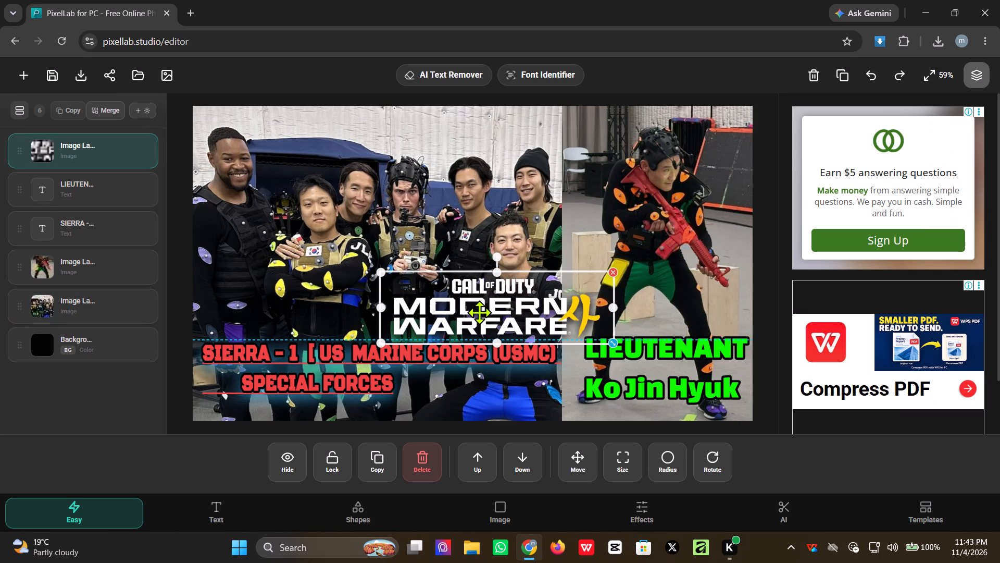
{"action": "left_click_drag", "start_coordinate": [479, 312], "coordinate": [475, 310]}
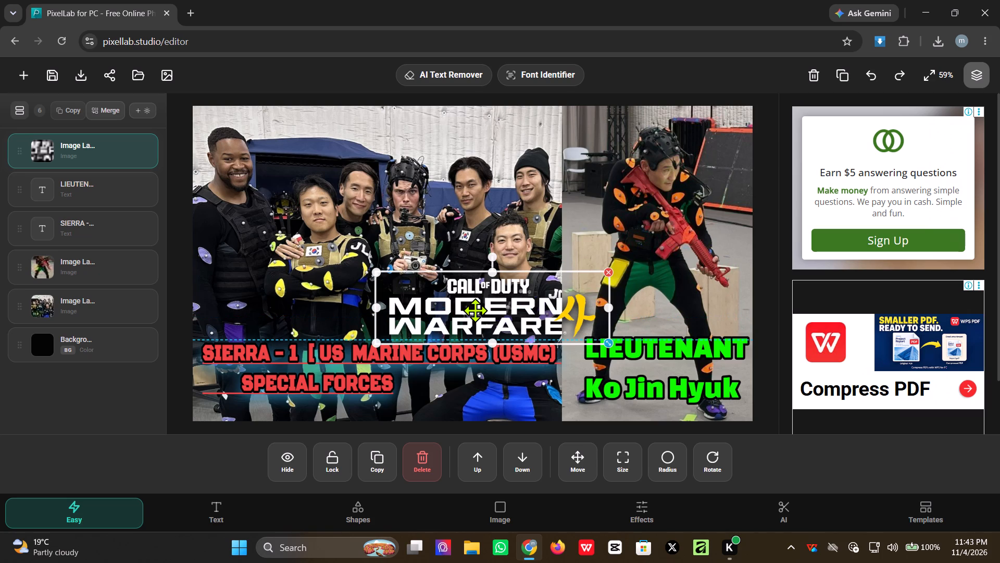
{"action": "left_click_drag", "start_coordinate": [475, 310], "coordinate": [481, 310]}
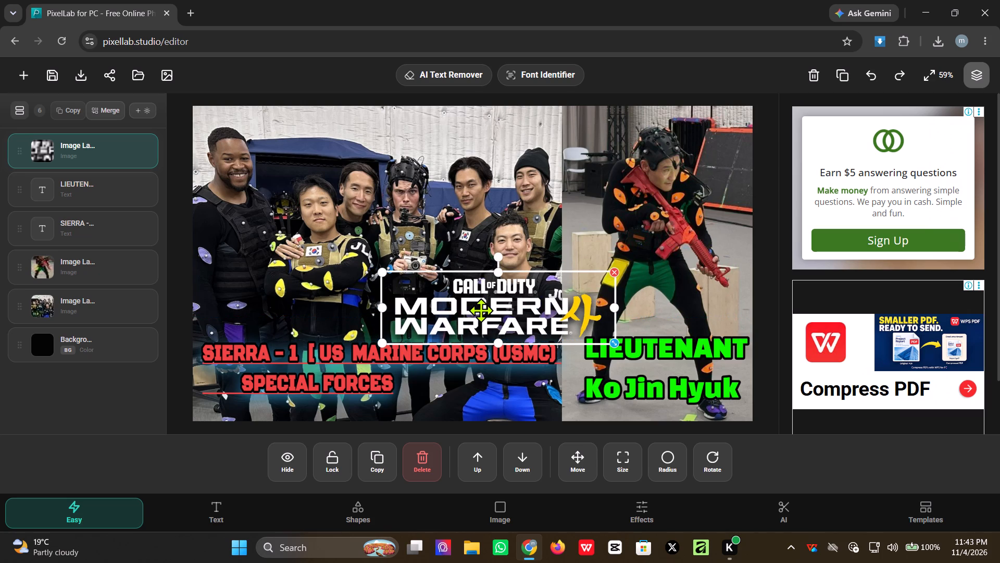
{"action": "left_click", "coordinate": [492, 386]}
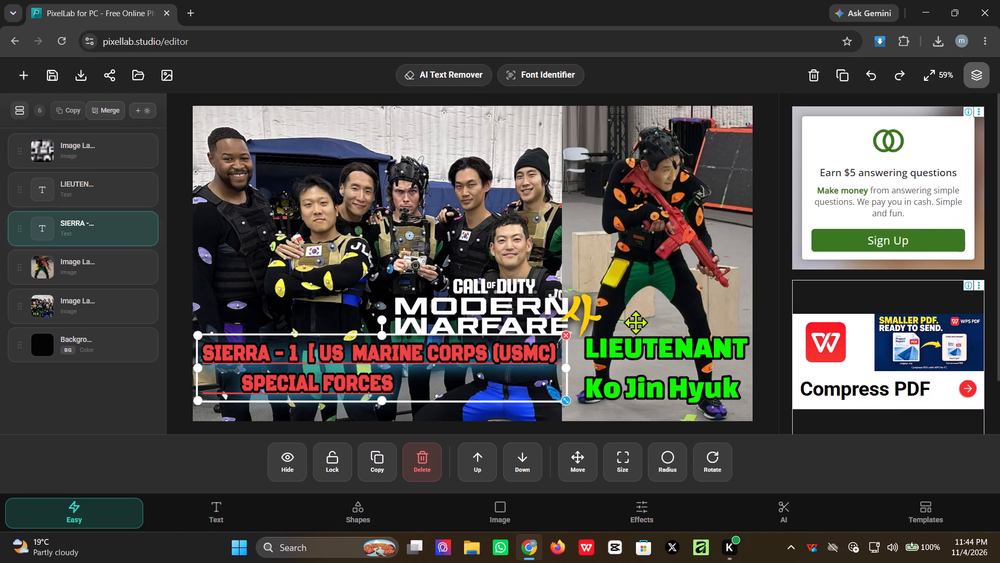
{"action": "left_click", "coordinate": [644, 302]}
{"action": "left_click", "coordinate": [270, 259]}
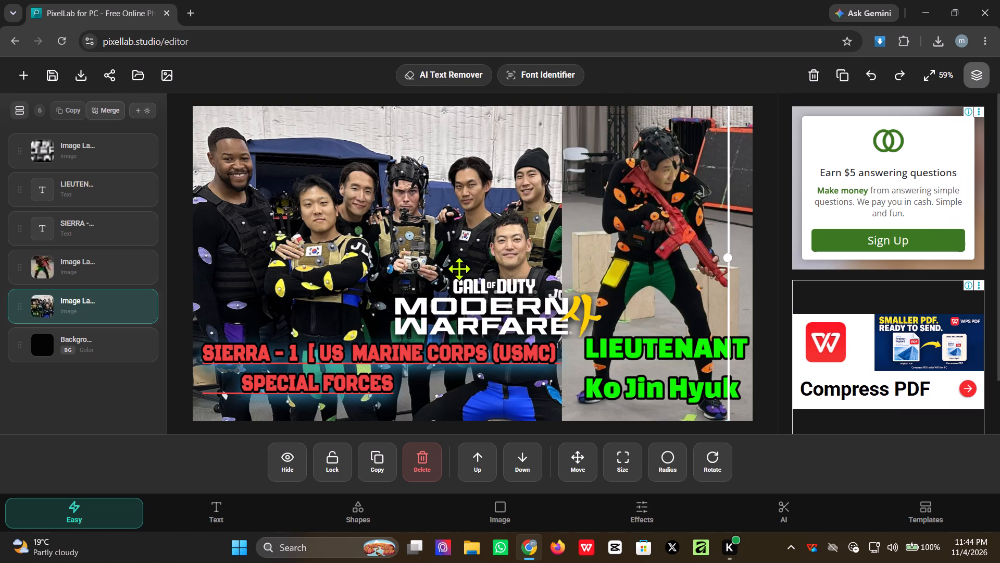
Move the logo to the top of the group photo, shrink it to about two-thirds size and keep it fully inside the canvas.
{"action": "left_click", "coordinate": [480, 307]}
{"action": "left_click_drag", "start_coordinate": [485, 307], "coordinate": [337, 111]}
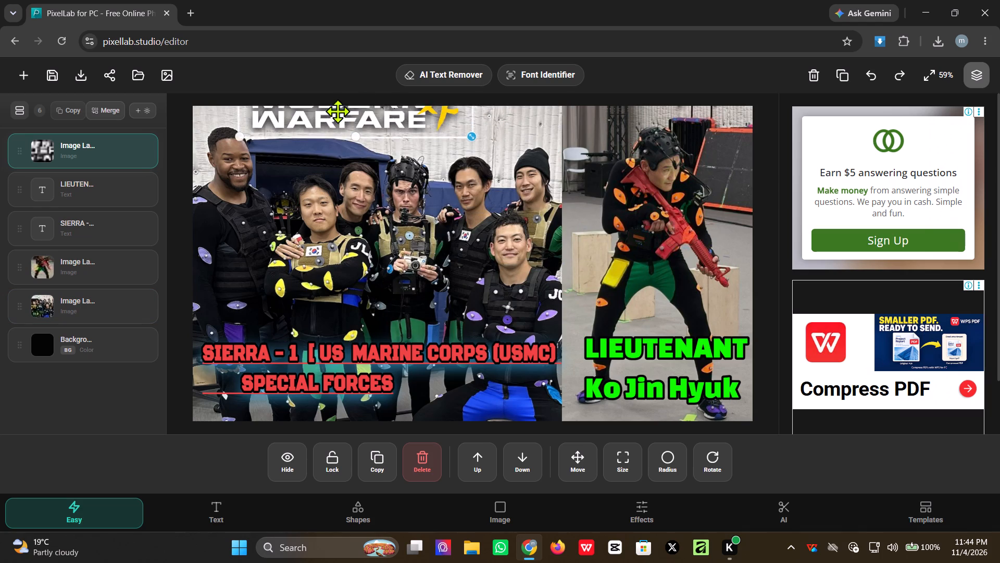
{"action": "left_click_drag", "start_coordinate": [337, 111], "coordinate": [317, 130]}
{"action": "left_click_drag", "start_coordinate": [447, 167], "coordinate": [382, 130]}
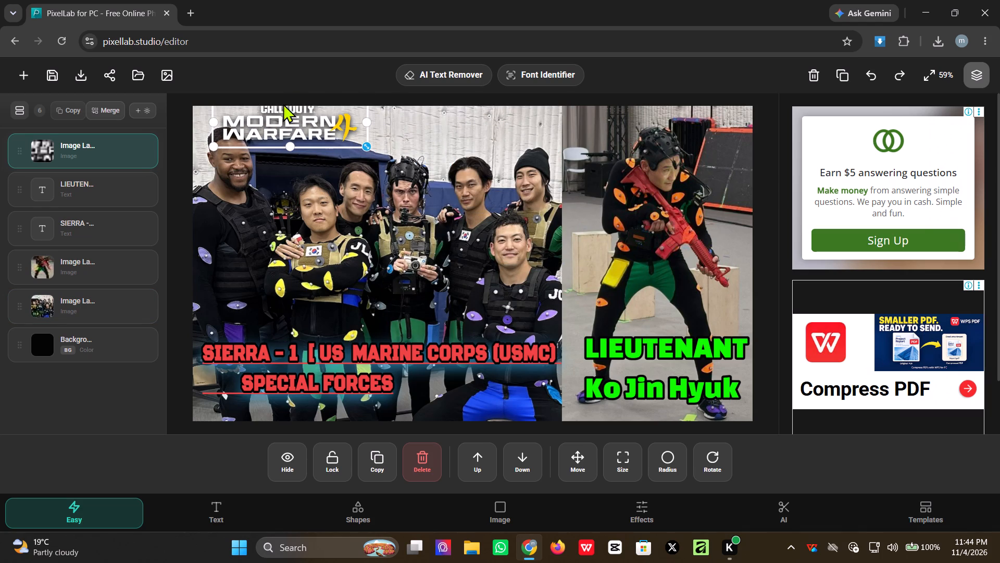
{"action": "left_click_drag", "start_coordinate": [282, 104], "coordinate": [293, 139]}
{"action": "left_click_drag", "start_coordinate": [293, 134], "coordinate": [334, 144]}
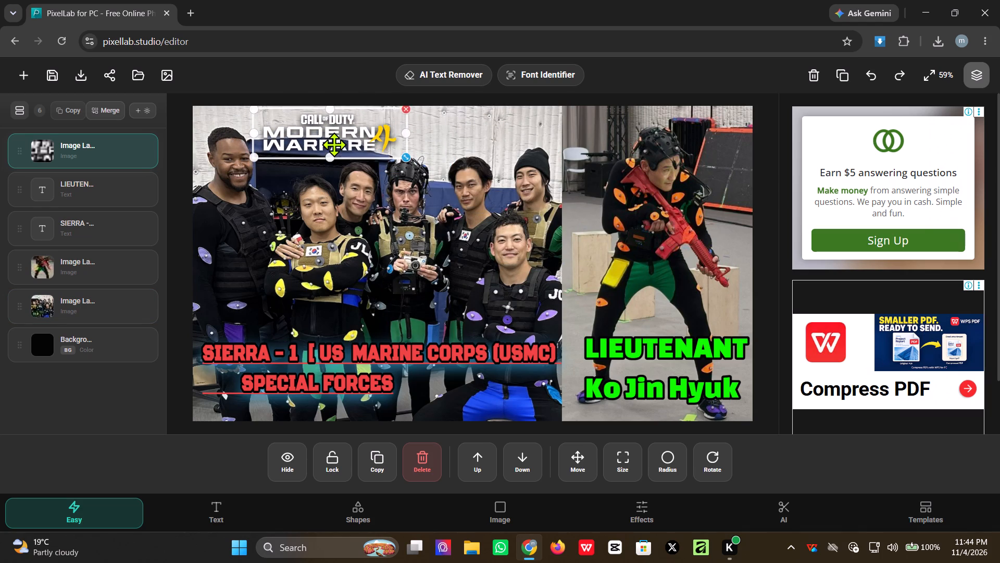
Nudge the Modern Warfare 4 logo slightly up and left, against the canvas's top edge over the group photo.
{"action": "left_click_drag", "start_coordinate": [334, 144], "coordinate": [331, 142]}
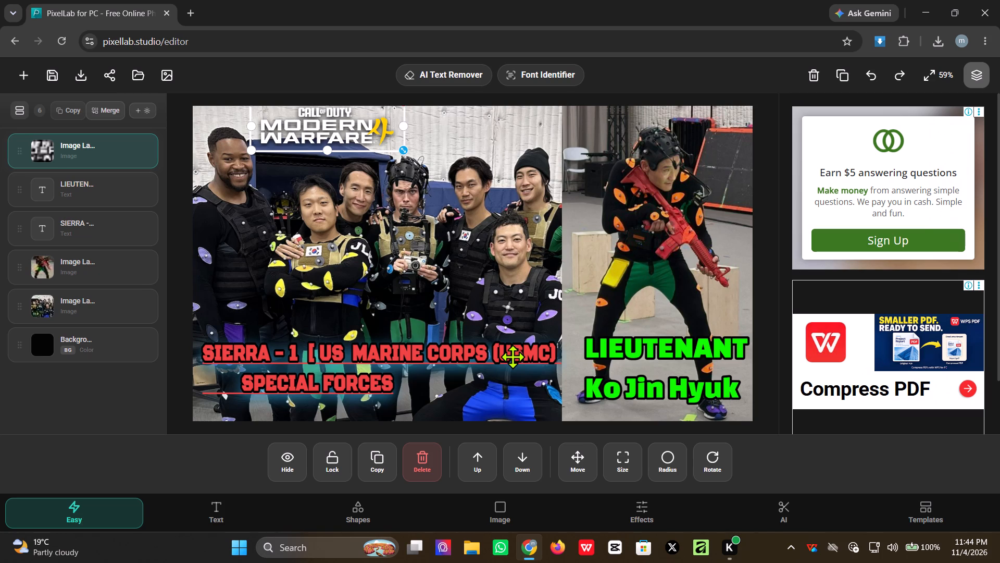
Shrink the SIERRA - 1 caption to about 85% of its size and raise it slightly on the group photo.
{"action": "left_click", "coordinate": [444, 364]}
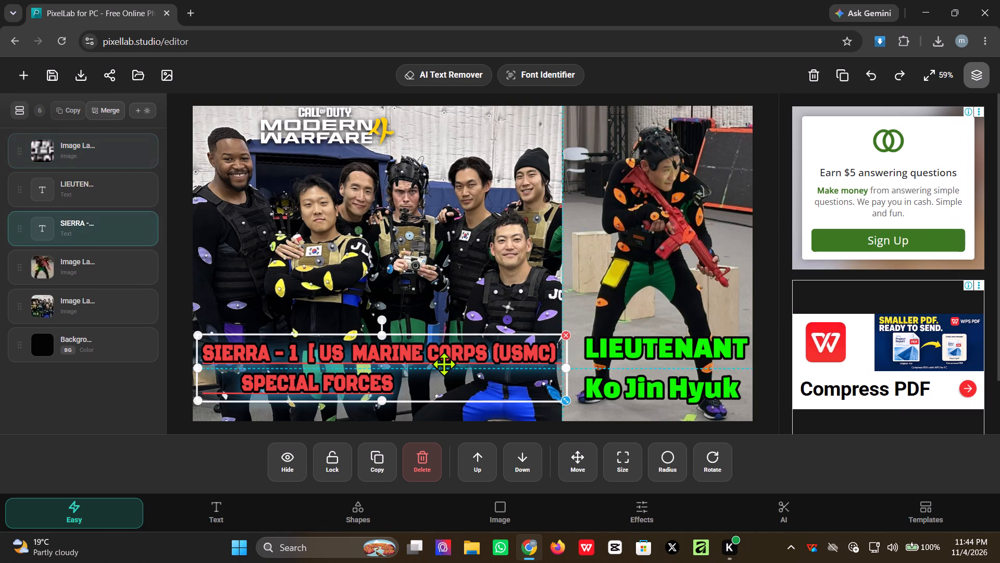
{"action": "left_click_drag", "start_coordinate": [567, 397], "coordinate": [509, 382]}
{"action": "left_click_drag", "start_coordinate": [355, 353], "coordinate": [364, 336]}
Break the SIERRA - 1 caption after "SIERRA - 1" so the US MARINE CORPS (USMC) text starts a new line.
{"action": "left_click", "coordinate": [352, 346]}
{"action": "left_click", "coordinate": [371, 351]}
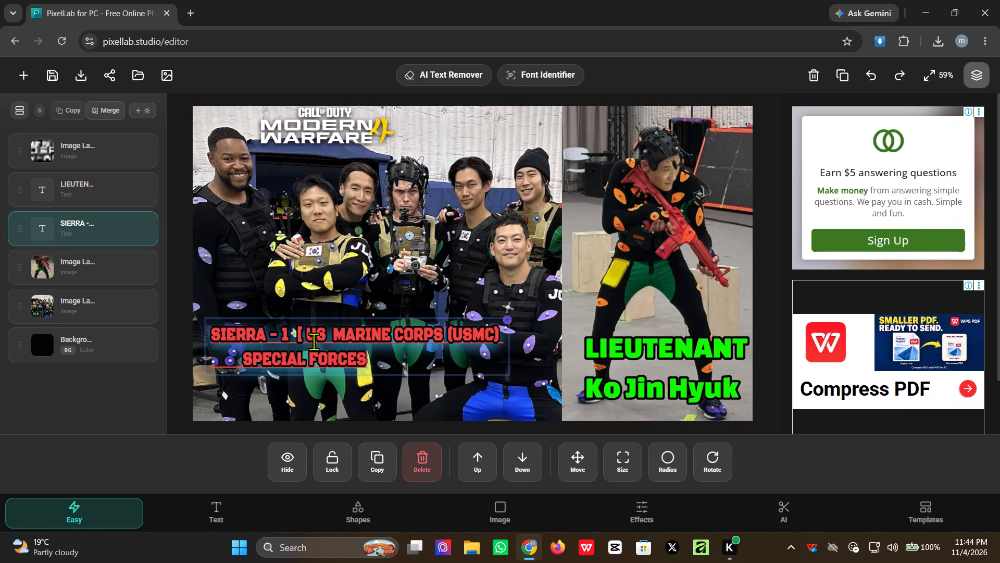
{"action": "left_click", "coordinate": [293, 333]}
{"action": "key", "text": "Return"}
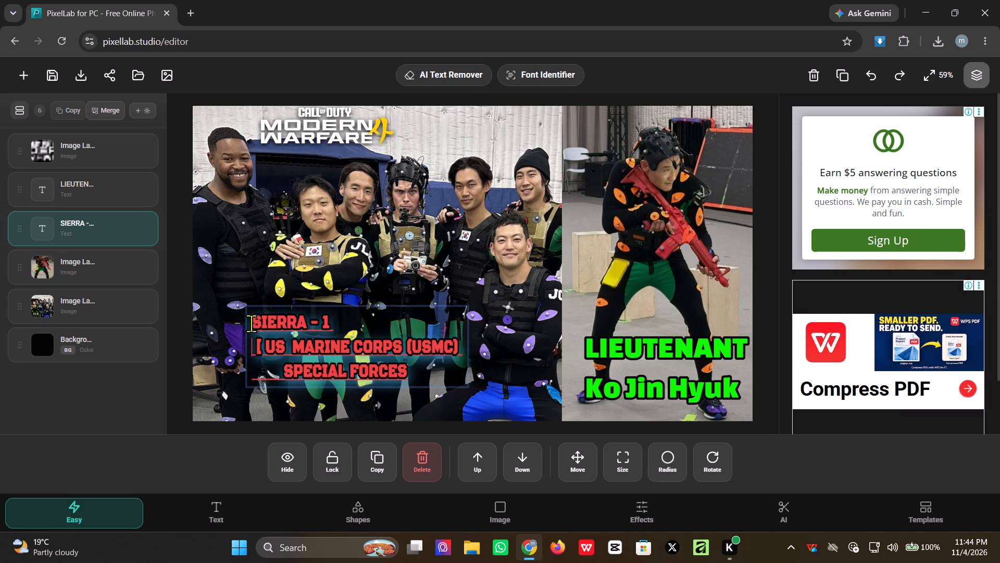
Indent the "SIERRA - 1" line with spaces to centre it above the US MARINE CORPS (USMC) line.
{"action": "left_click", "coordinate": [248, 321]}
{"action": "key", "text": "space"}
{"action": "key", "text": "space"}
{"action": "key", "text": "space"}
{"action": "key", "text": "space"}
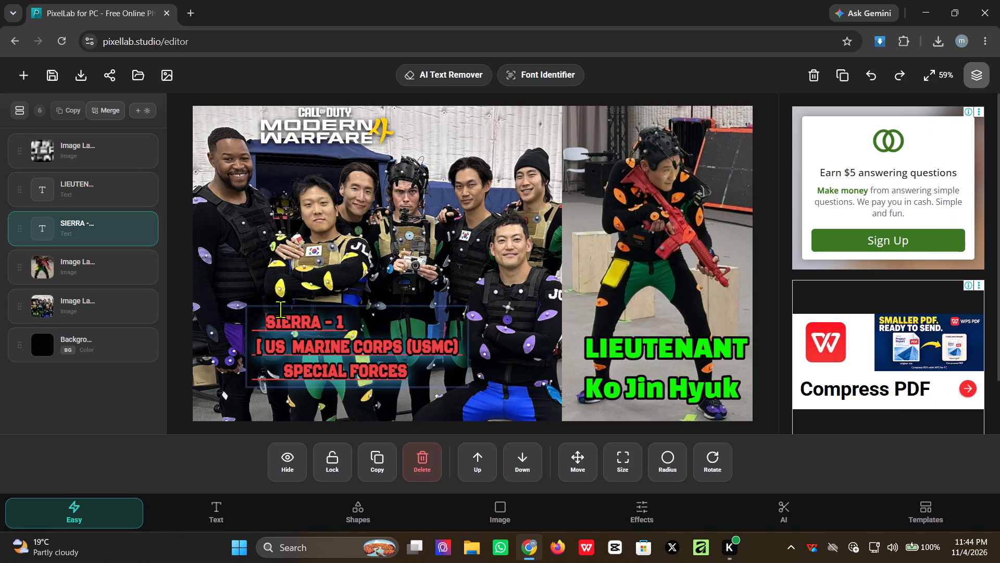
{"action": "key", "text": "space"}
{"action": "key", "text": "space"}
{"action": "key", "text": "space"}
{"action": "key", "text": "space"}
{"action": "key", "text": "space"}
{"action": "key", "text": "space"}
{"action": "key", "text": "space"}
{"action": "key", "text": "space"}
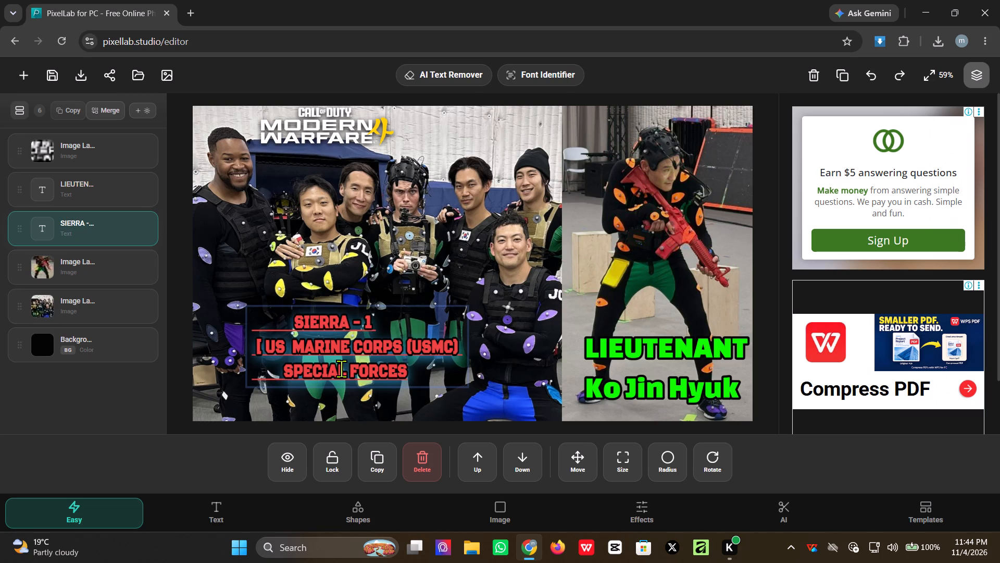
Delete the opening bracket before US MARINE CORPS (USMC) and indent the "SIERRA - 1" line by two more spaces.
{"action": "left_click", "coordinate": [264, 347]}
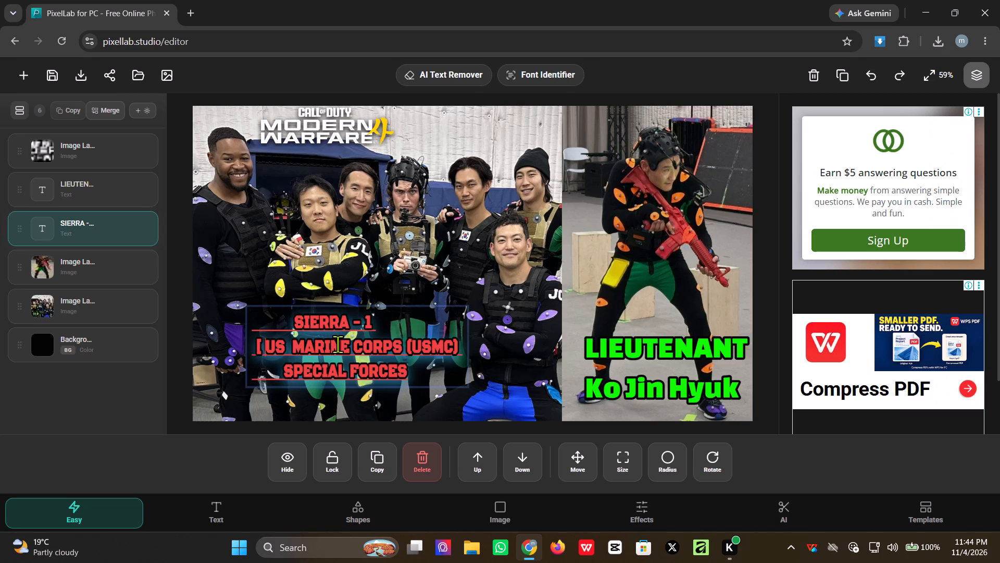
{"action": "key", "text": "BackSpace"}
{"action": "key", "text": "BackSpace"}
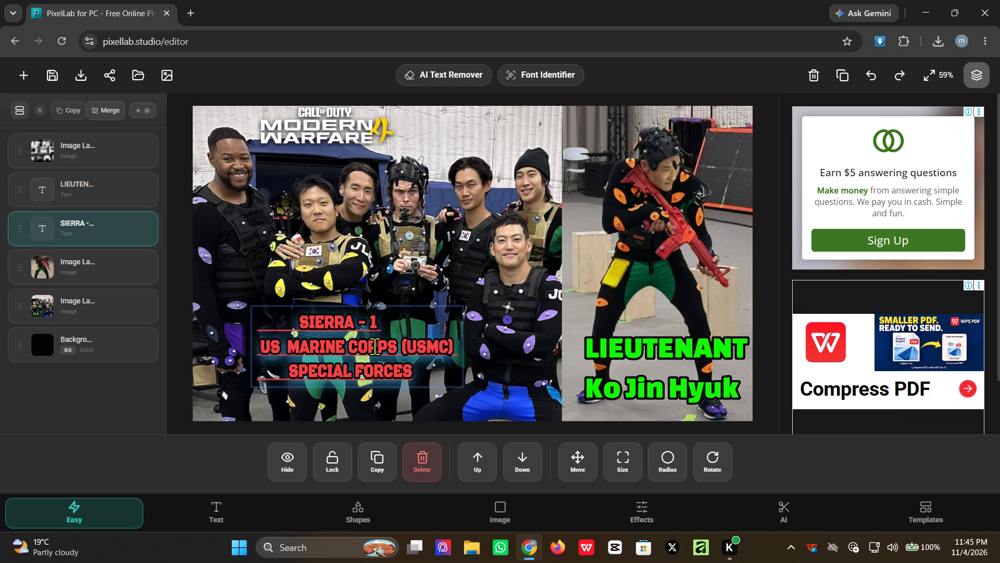
{"action": "left_click", "coordinate": [374, 346]}
{"action": "left_click", "coordinate": [300, 325]}
{"action": "key", "text": "space"}
{"action": "key", "text": "space"}
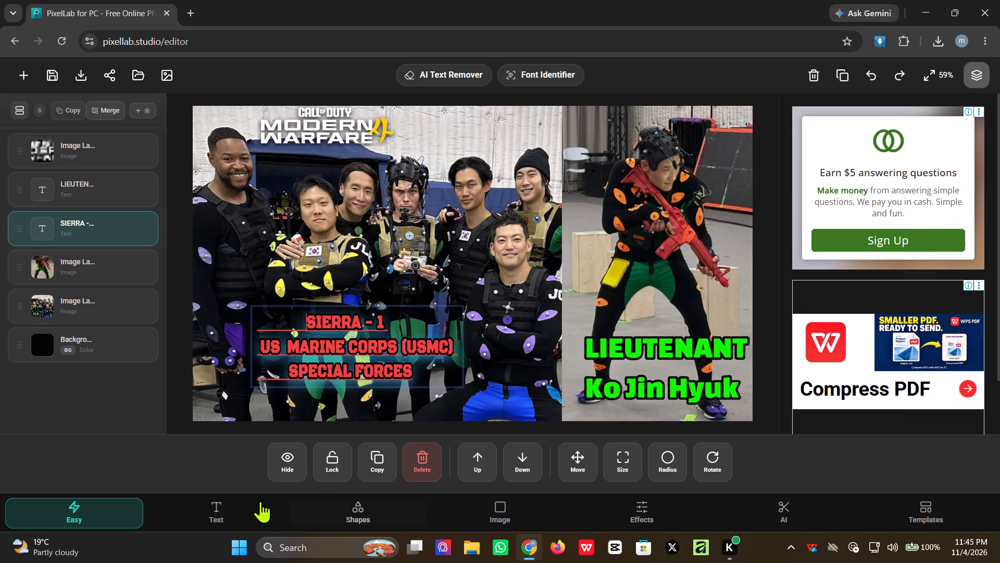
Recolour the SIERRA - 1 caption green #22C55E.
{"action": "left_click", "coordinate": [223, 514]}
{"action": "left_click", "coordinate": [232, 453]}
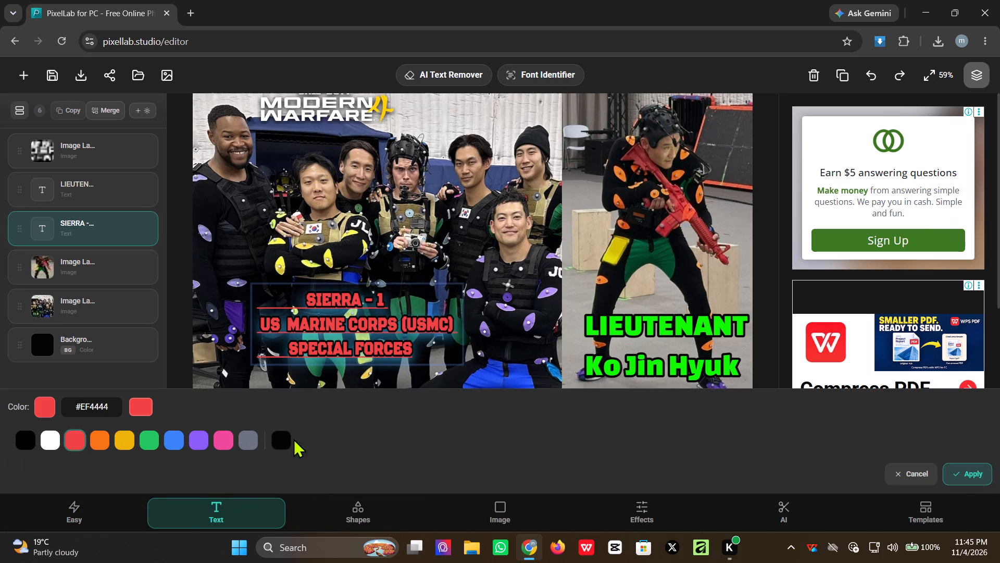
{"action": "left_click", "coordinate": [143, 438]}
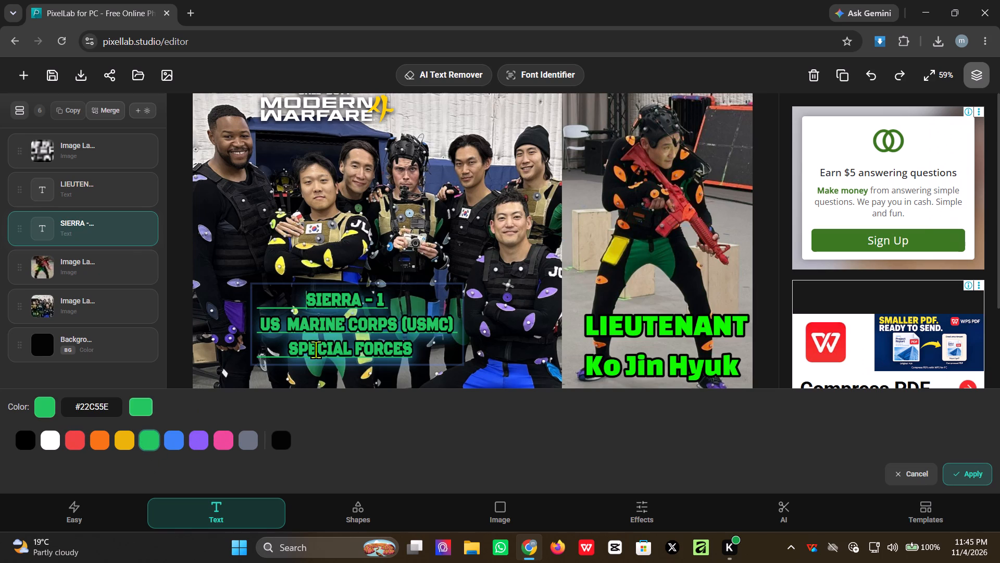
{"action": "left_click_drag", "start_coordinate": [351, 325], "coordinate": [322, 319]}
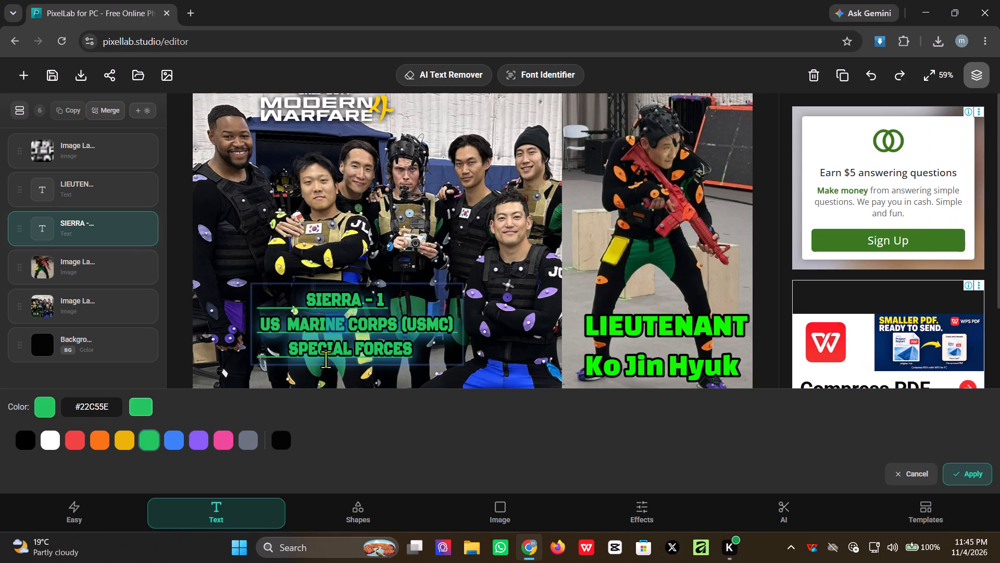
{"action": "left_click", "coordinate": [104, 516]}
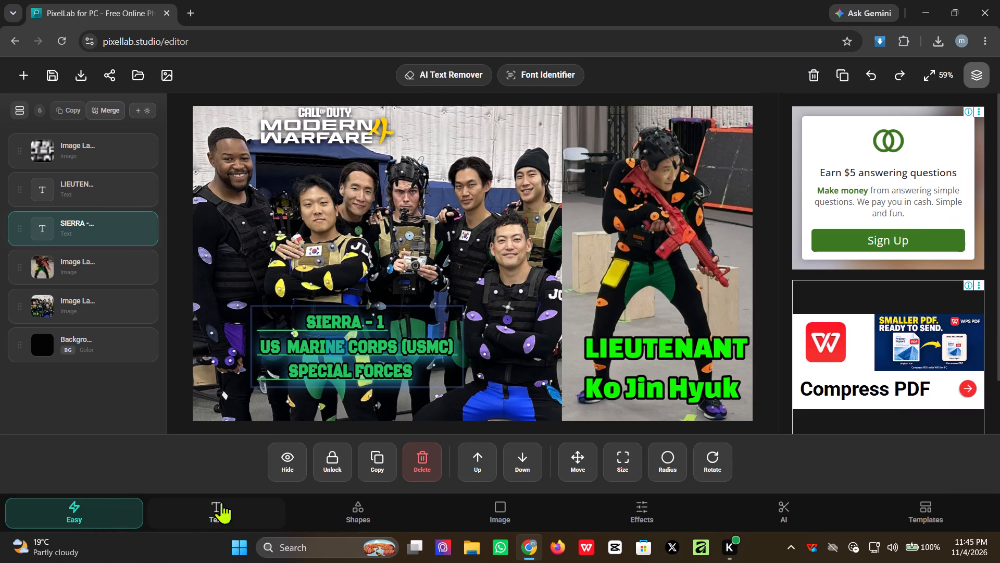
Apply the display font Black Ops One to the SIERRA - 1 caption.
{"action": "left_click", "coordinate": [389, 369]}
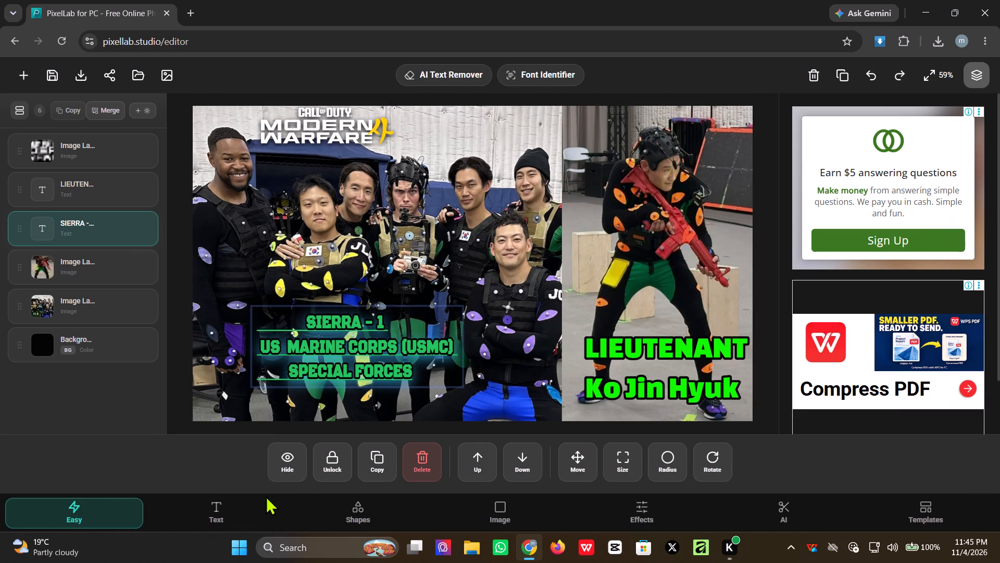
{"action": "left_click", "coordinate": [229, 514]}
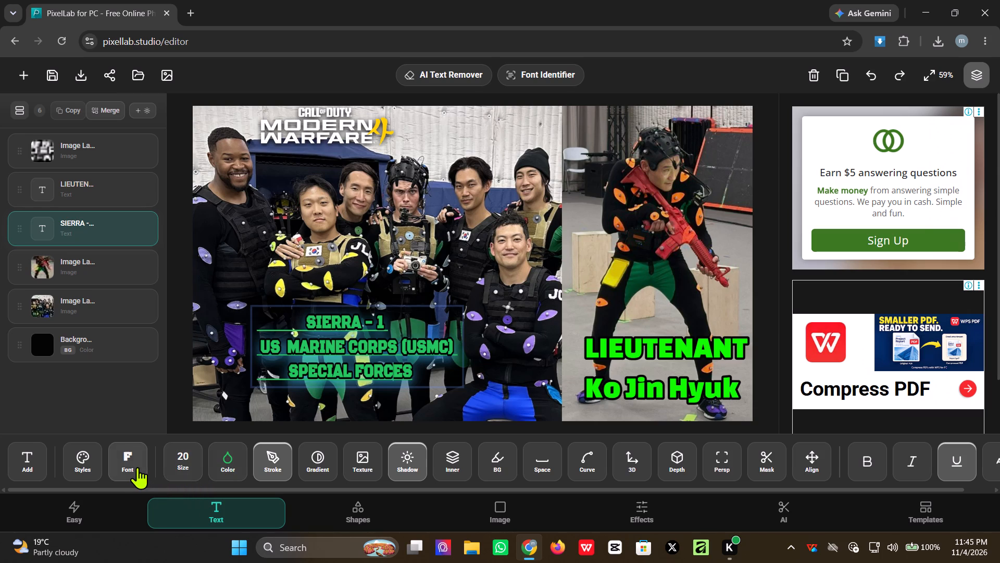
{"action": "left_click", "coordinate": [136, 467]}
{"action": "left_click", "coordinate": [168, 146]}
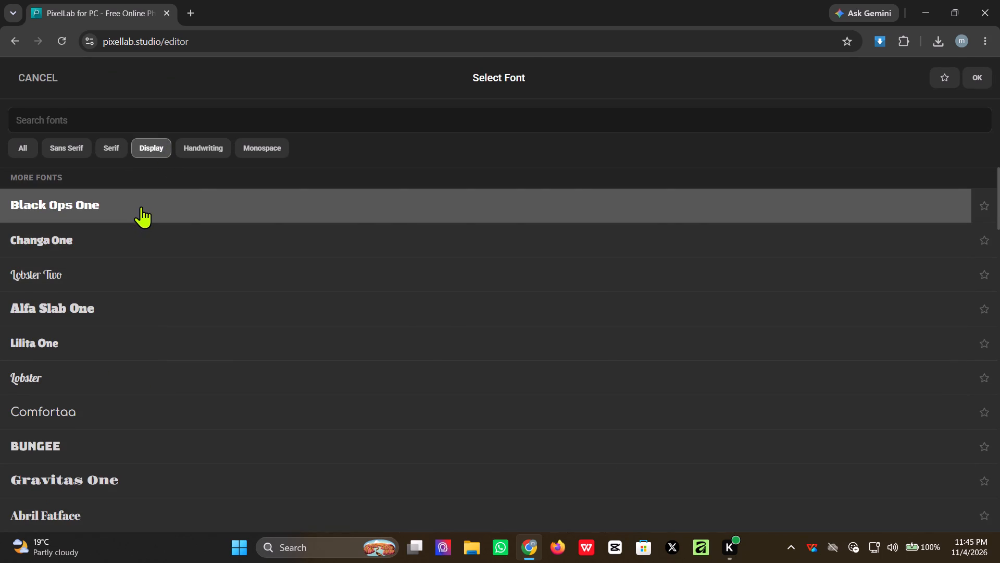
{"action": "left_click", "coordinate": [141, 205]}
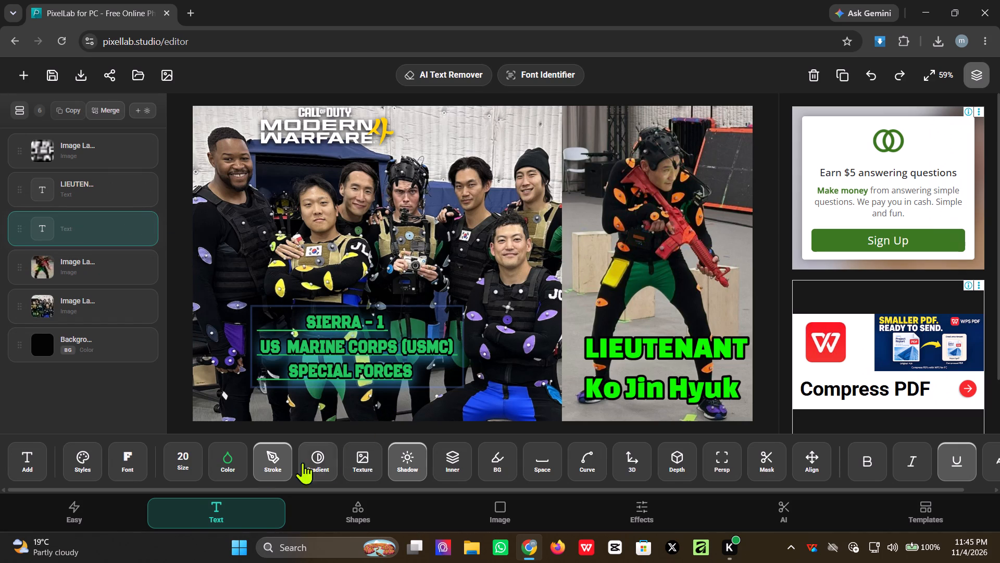
Check which font the LIEUTENANT caption uses.
{"action": "left_click", "coordinate": [624, 377]}
{"action": "left_click", "coordinate": [129, 457]}
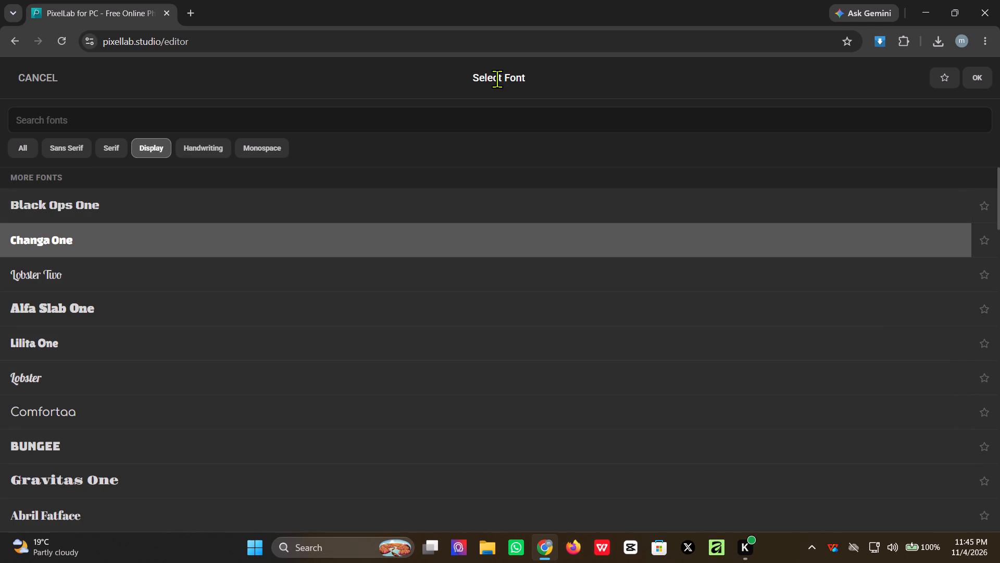
{"action": "left_click", "coordinate": [31, 76]}
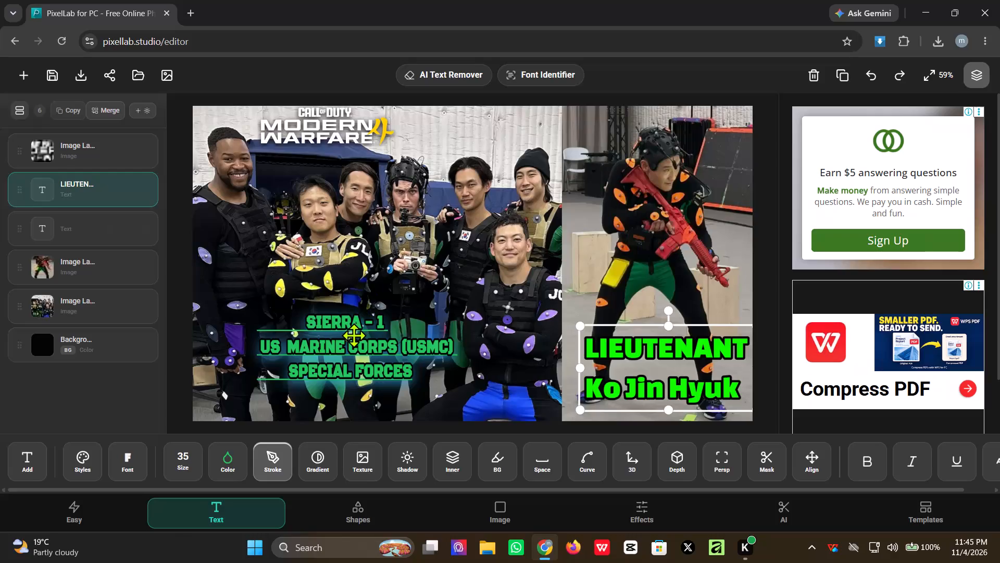
Set the SIERRA - 1 caption's font to Changa One and shift the caption left and slightly down on the group photo.
{"action": "left_click", "coordinate": [354, 335]}
{"action": "left_click", "coordinate": [129, 458]}
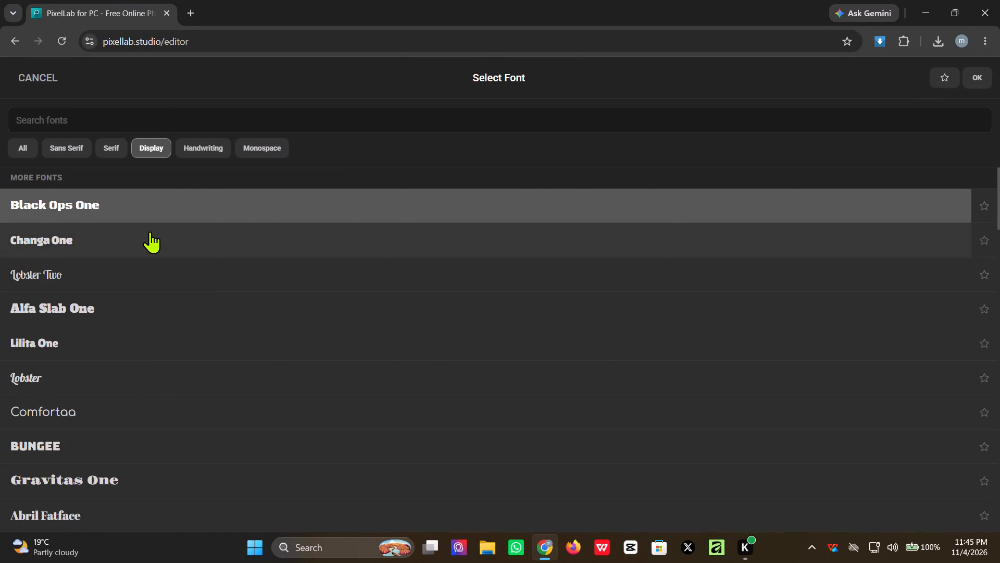
{"action": "left_click", "coordinate": [150, 231]}
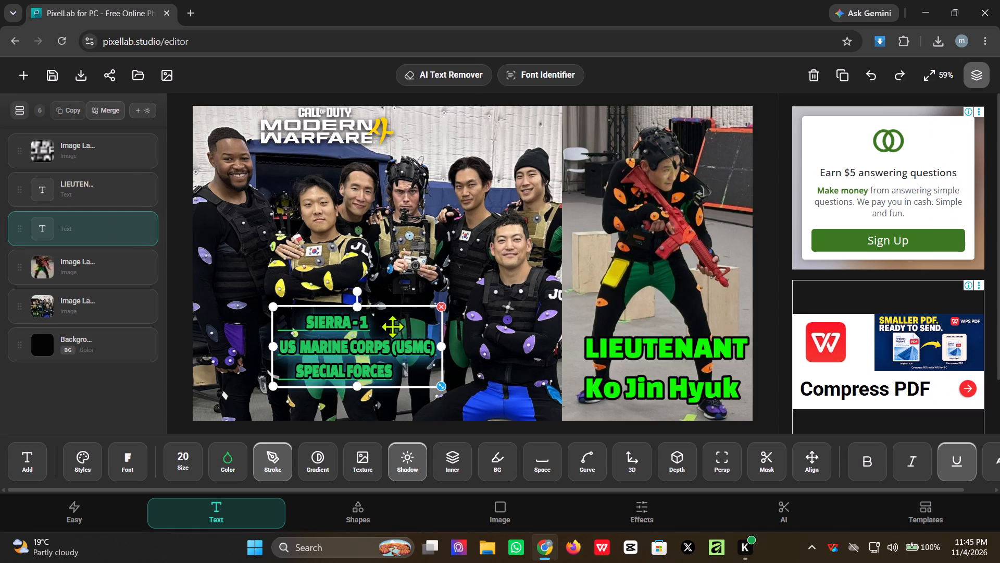
{"action": "left_click_drag", "start_coordinate": [380, 335], "coordinate": [338, 342]}
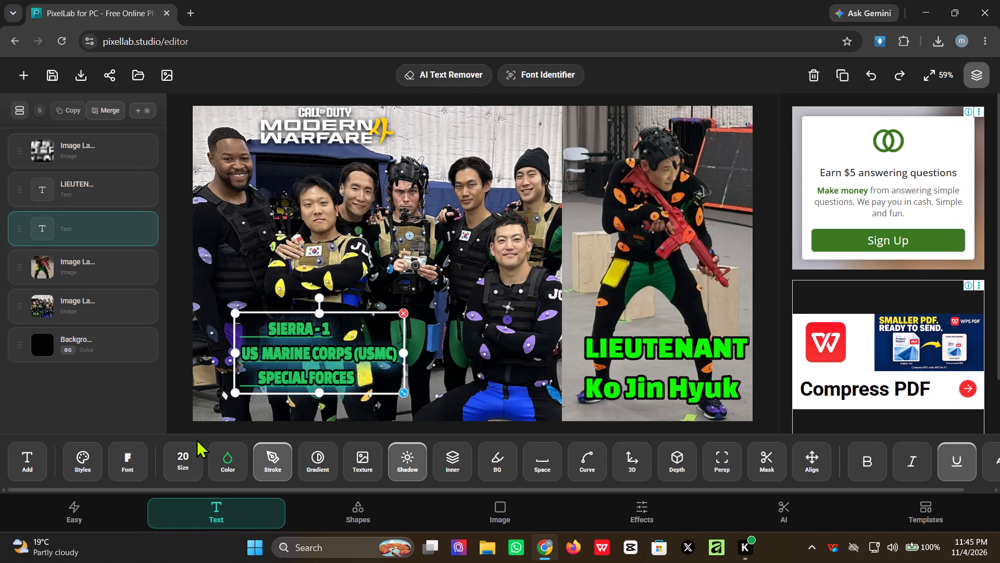
Recolour the SIERRA - 1 caption red #EF4444.
{"action": "left_click", "coordinate": [223, 459]}
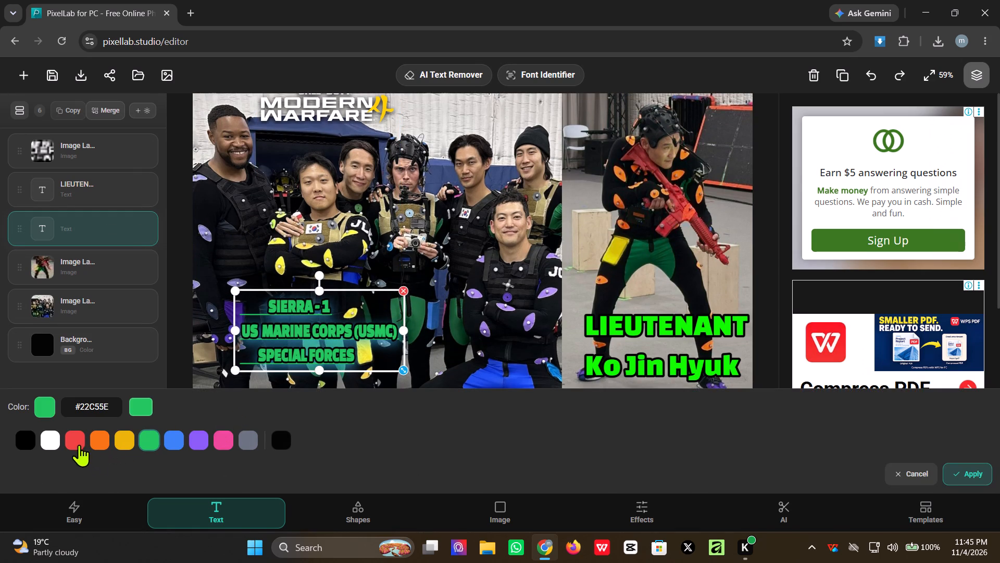
{"action": "left_click", "coordinate": [66, 436]}
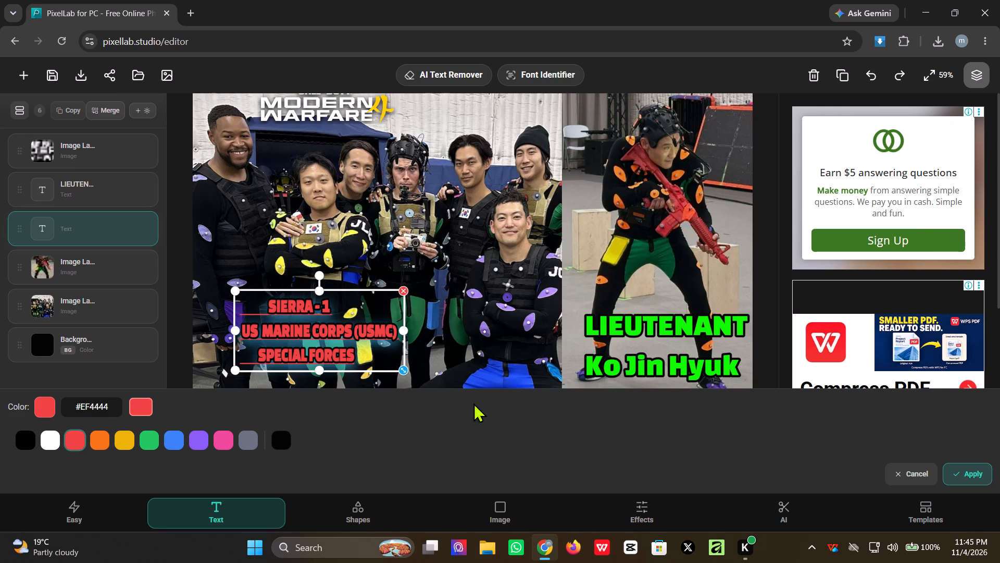
{"action": "left_click", "coordinate": [93, 498]}
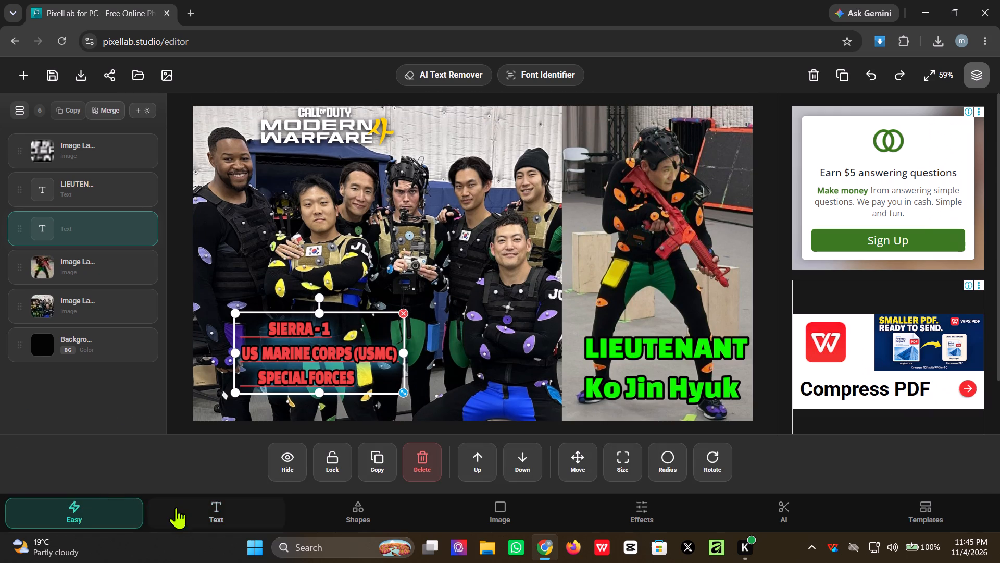
Remove the underline from the SIERRA - 1 caption.
{"action": "left_click", "coordinate": [200, 505]}
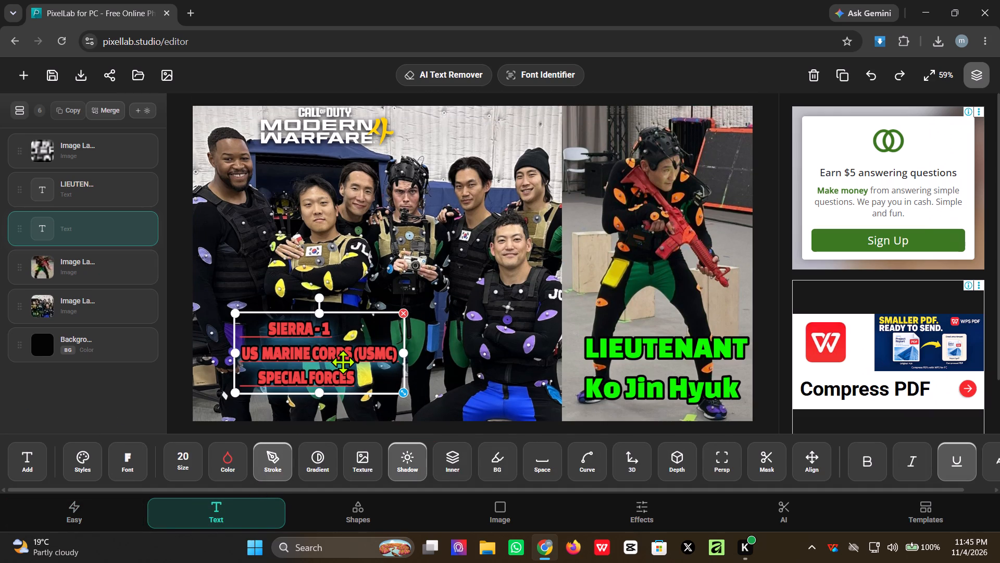
{"action": "left_click", "coordinate": [960, 466]}
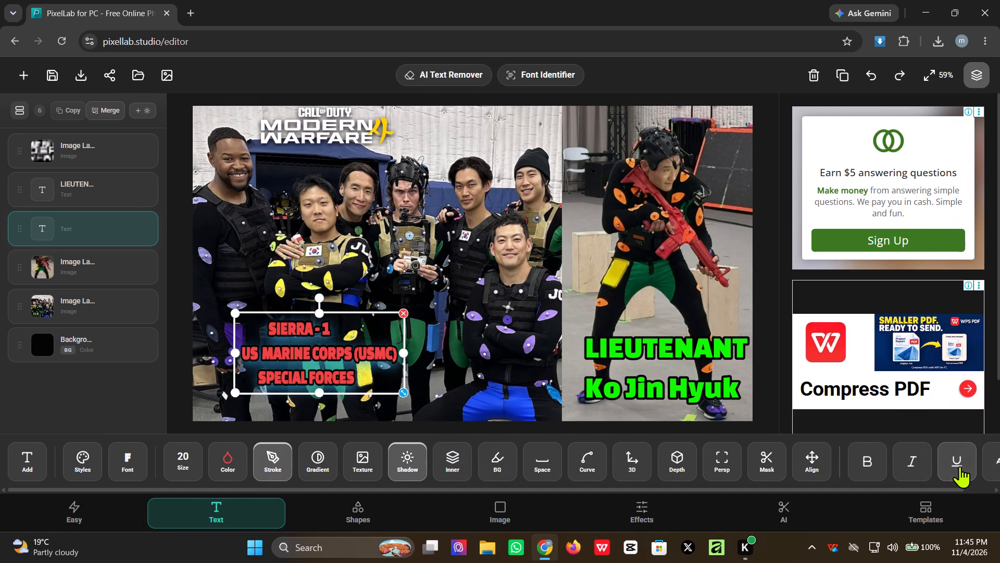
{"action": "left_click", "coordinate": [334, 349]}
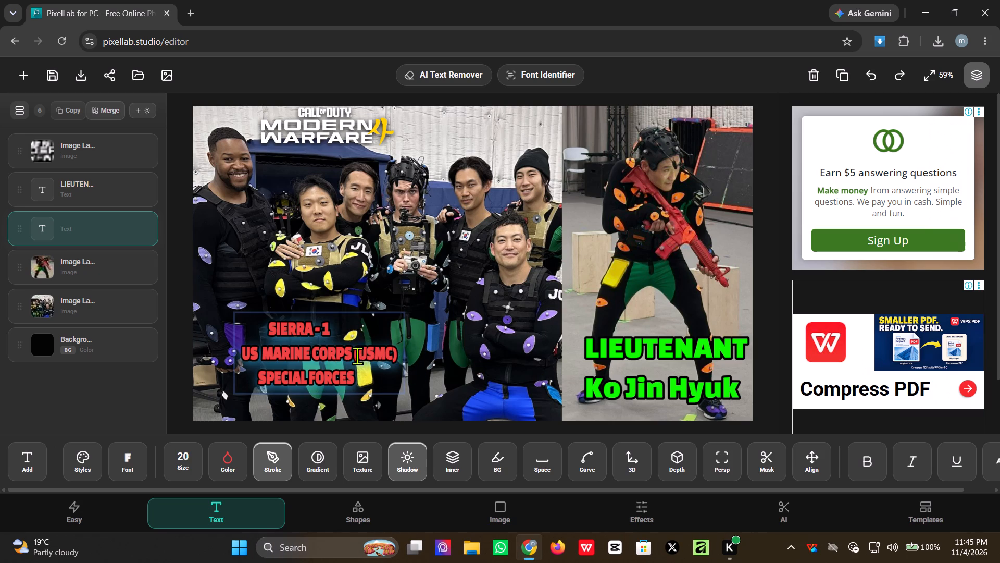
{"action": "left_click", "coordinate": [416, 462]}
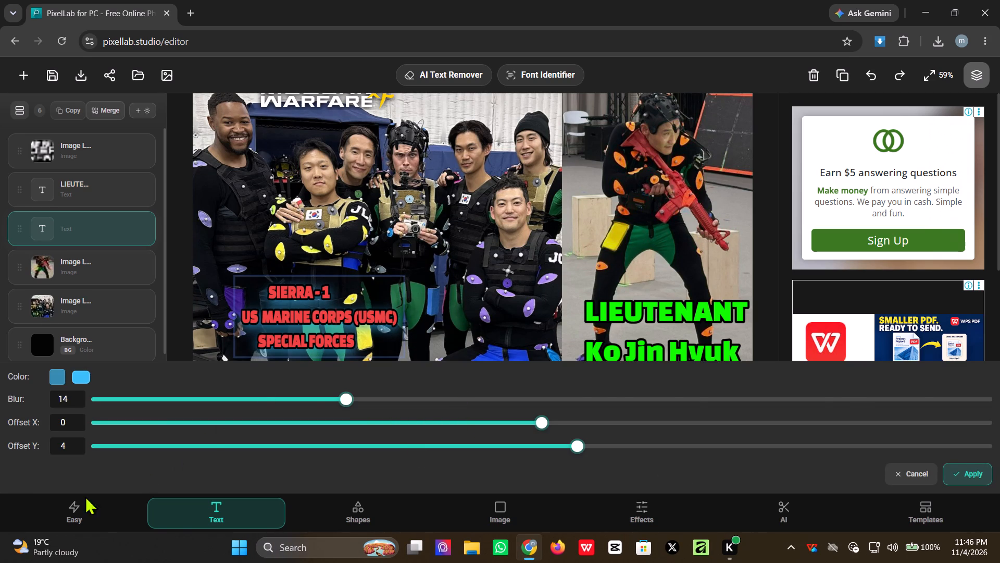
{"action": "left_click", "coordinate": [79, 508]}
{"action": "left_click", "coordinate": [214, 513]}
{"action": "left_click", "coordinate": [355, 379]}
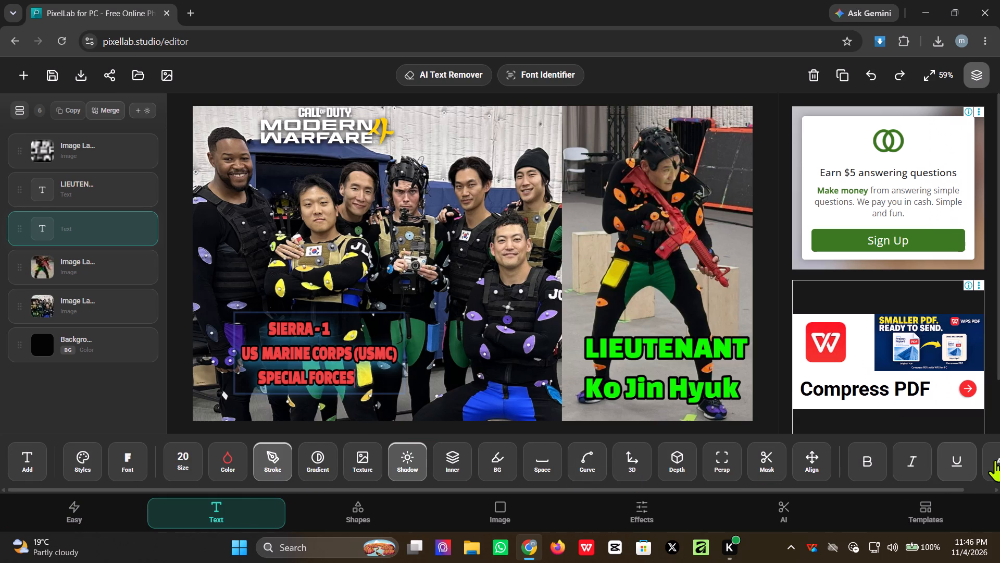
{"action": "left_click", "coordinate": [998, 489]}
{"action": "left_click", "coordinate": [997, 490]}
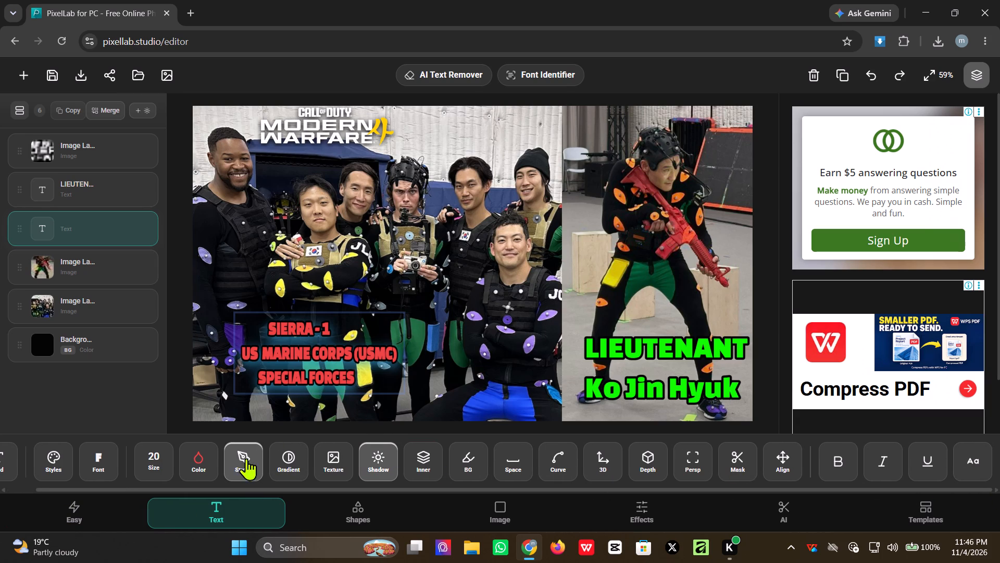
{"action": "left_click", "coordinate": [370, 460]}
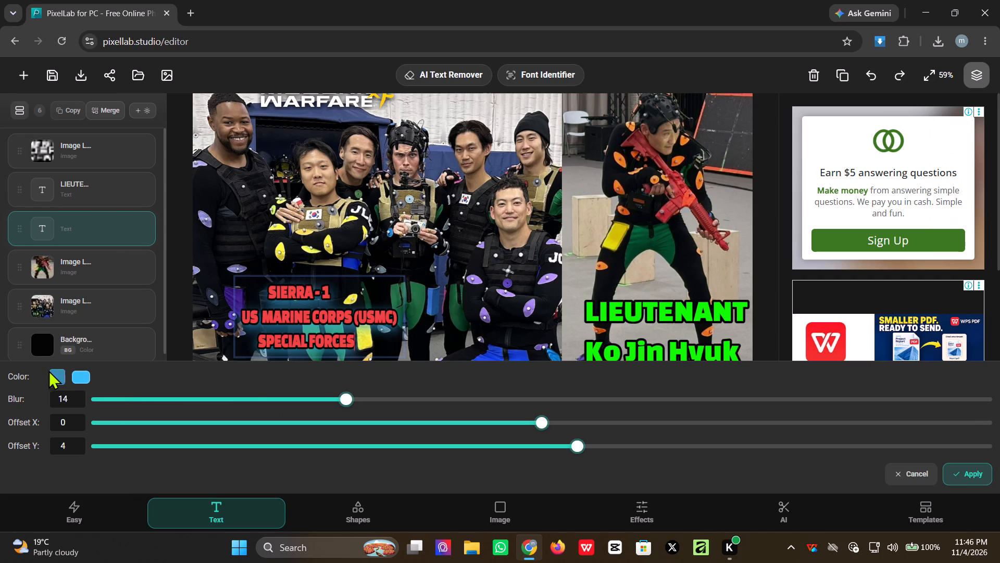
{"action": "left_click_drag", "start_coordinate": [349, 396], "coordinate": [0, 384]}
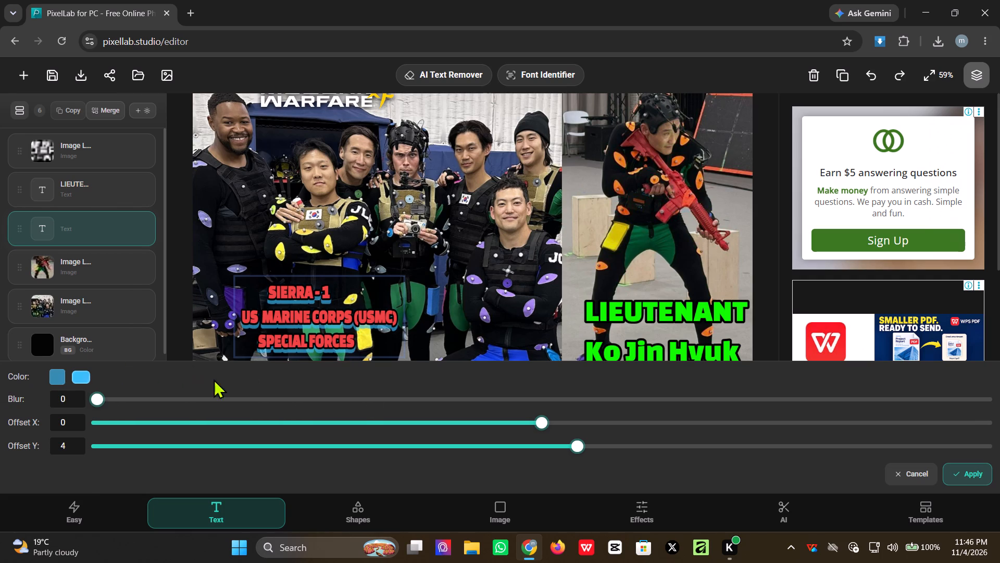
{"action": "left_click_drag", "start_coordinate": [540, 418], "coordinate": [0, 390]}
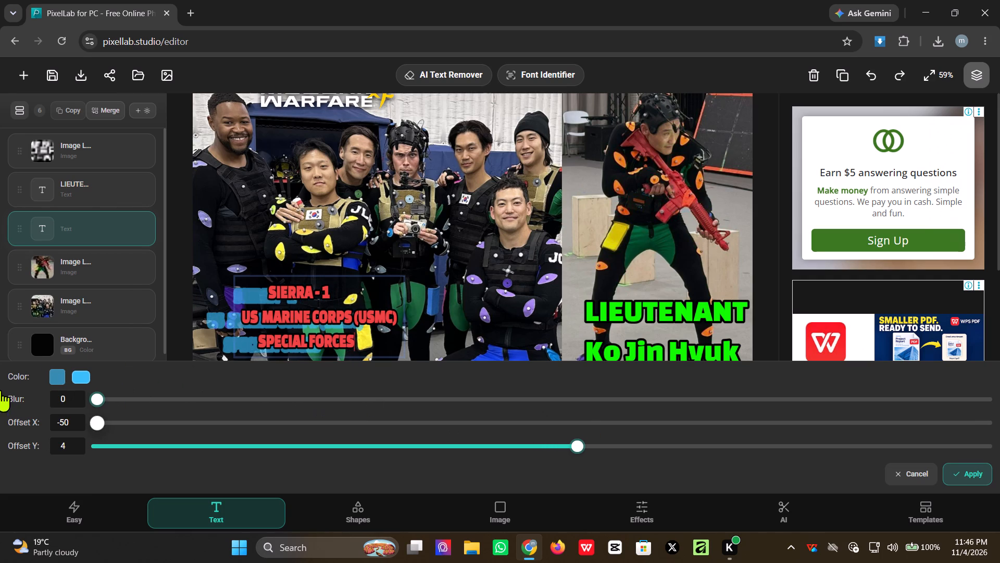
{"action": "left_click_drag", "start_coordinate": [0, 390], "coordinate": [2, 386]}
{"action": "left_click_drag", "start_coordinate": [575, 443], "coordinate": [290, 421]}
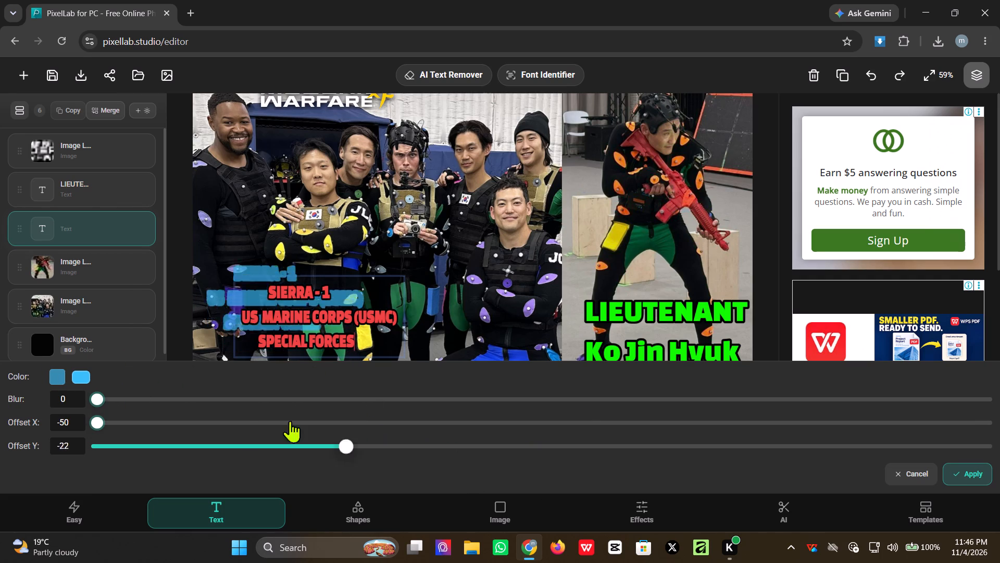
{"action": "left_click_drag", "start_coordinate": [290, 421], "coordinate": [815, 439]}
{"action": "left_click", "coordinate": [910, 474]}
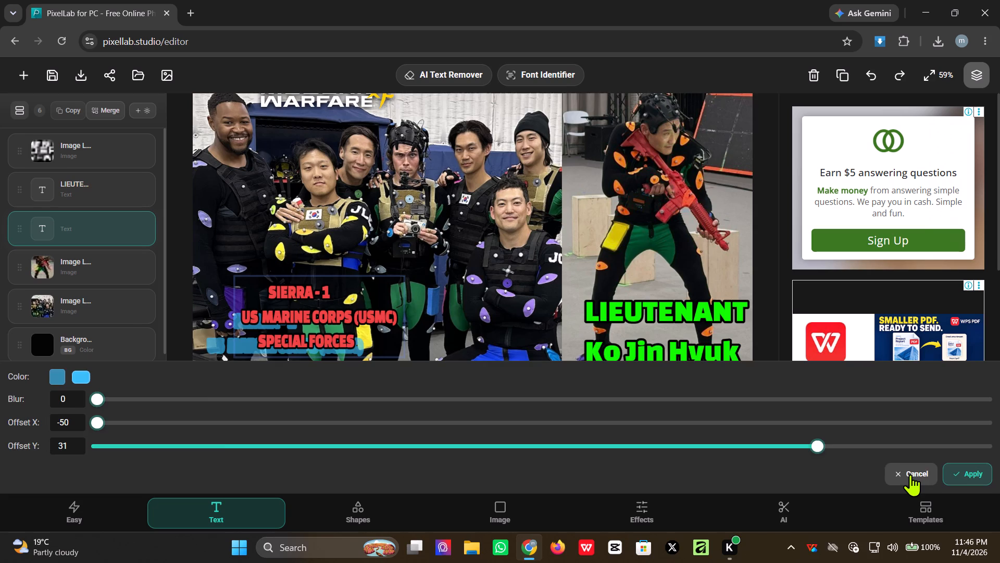
Set the SIERRA - 1 caption's shadow blur and Offset Y to 0, keeping Offset X at 0, and apply it.
{"action": "left_click", "coordinate": [308, 360]}
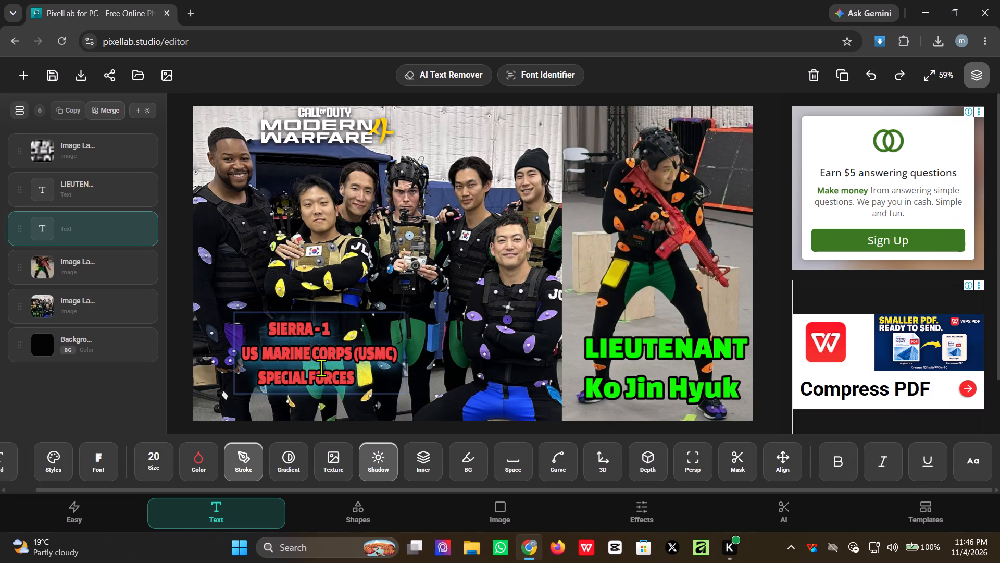
{"action": "left_click", "coordinate": [384, 452]}
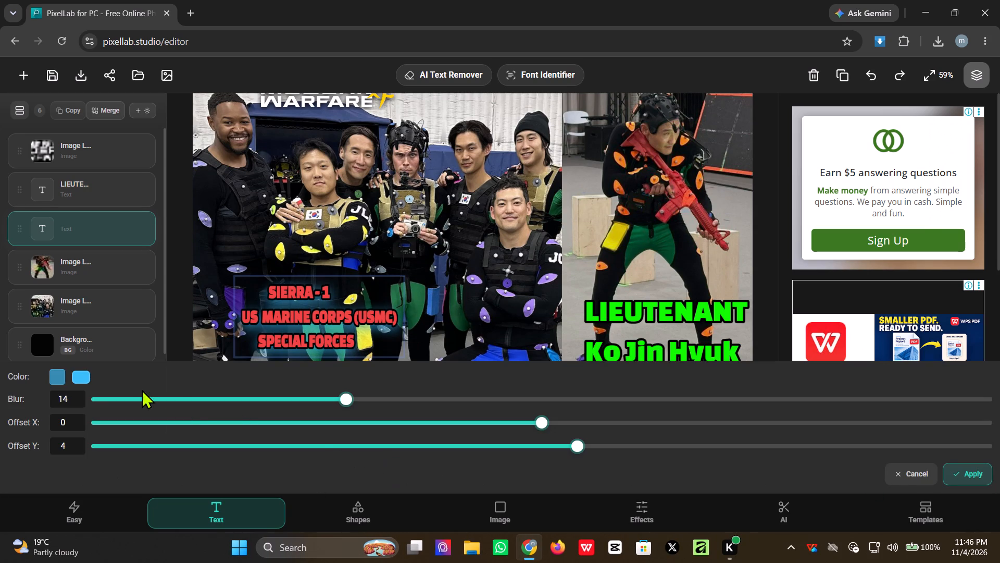
{"action": "left_click_drag", "start_coordinate": [343, 390], "coordinate": [412, 412]}
{"action": "left_click_drag", "start_coordinate": [347, 399], "coordinate": [155, 414]}
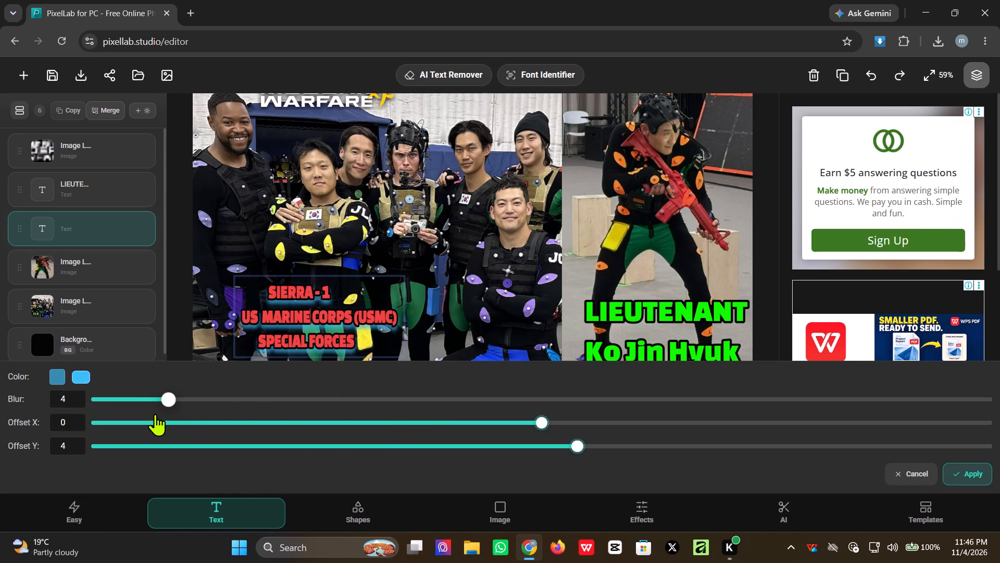
{"action": "left_click_drag", "start_coordinate": [155, 414], "coordinate": [82, 426]}
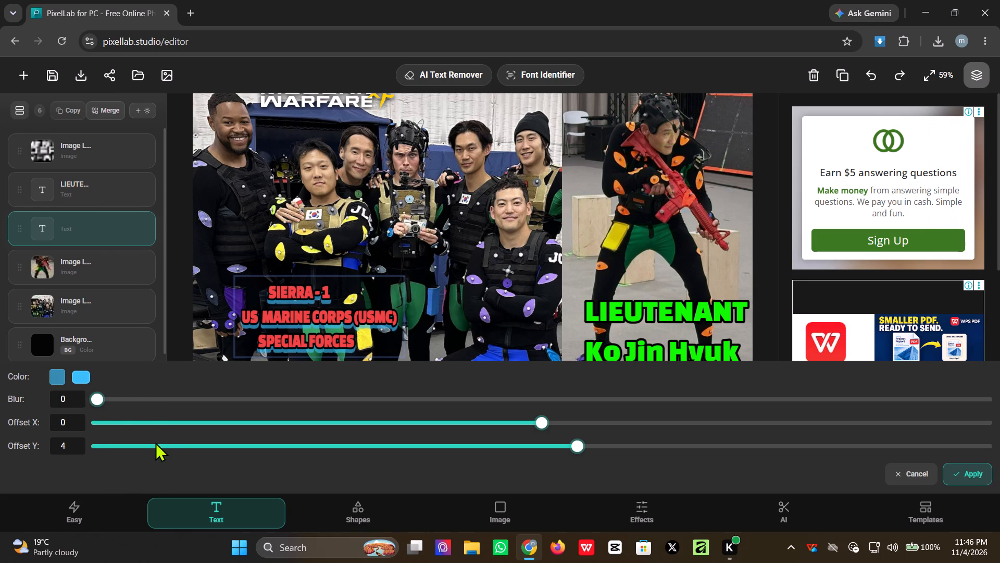
{"action": "left_click", "coordinate": [155, 443]}
{"action": "left_click_drag", "start_coordinate": [157, 439], "coordinate": [178, 457]}
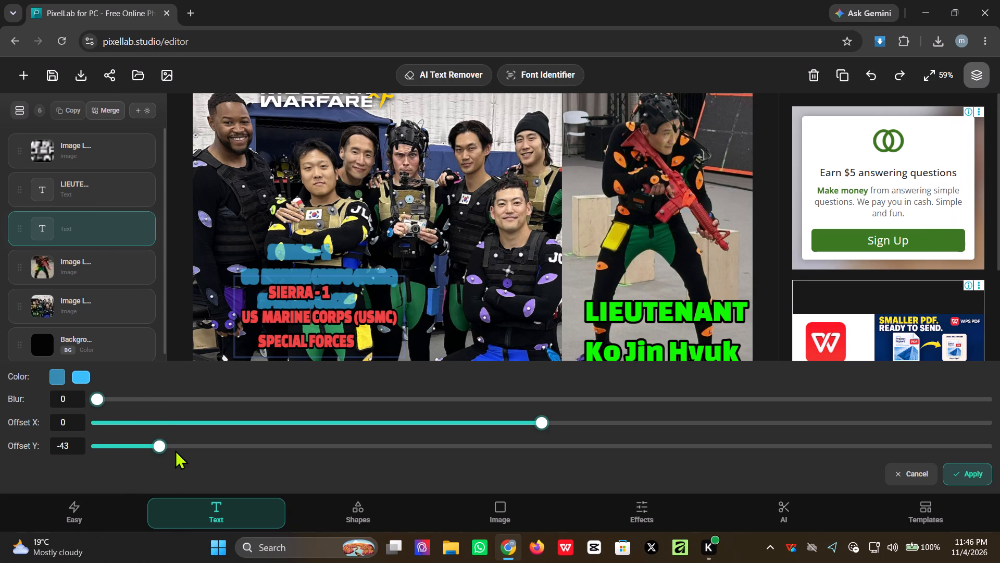
{"action": "left_click", "coordinate": [181, 441]}
{"action": "left_click", "coordinate": [235, 448]}
{"action": "left_click", "coordinate": [257, 447]}
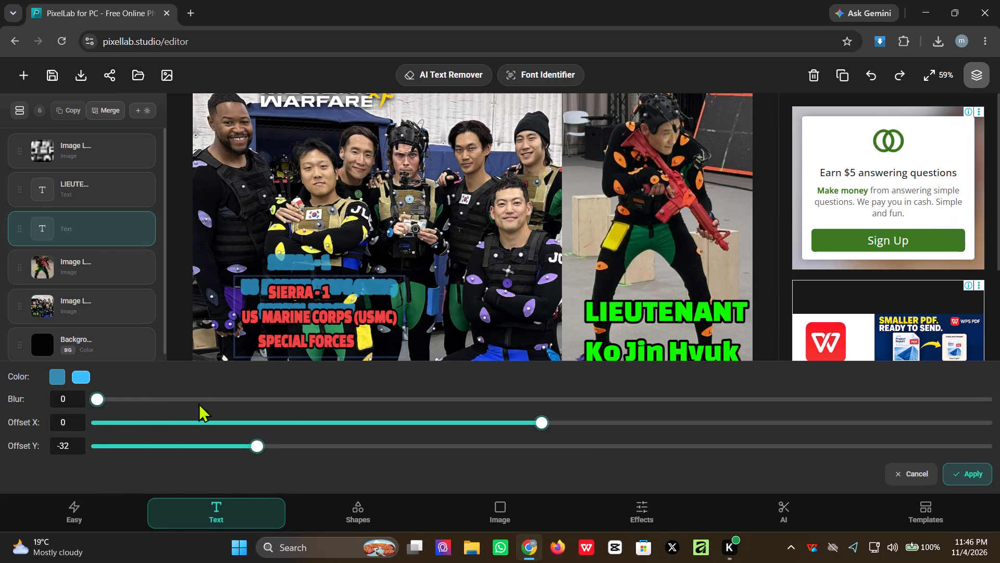
{"action": "left_click_drag", "start_coordinate": [257, 445], "coordinate": [336, 452]}
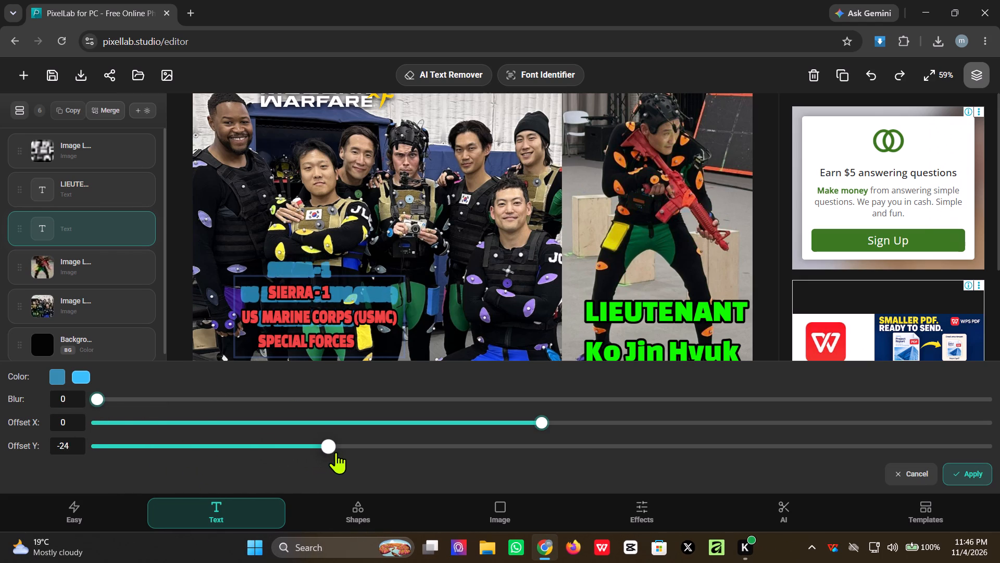
{"action": "left_click_drag", "start_coordinate": [336, 452], "coordinate": [462, 449]}
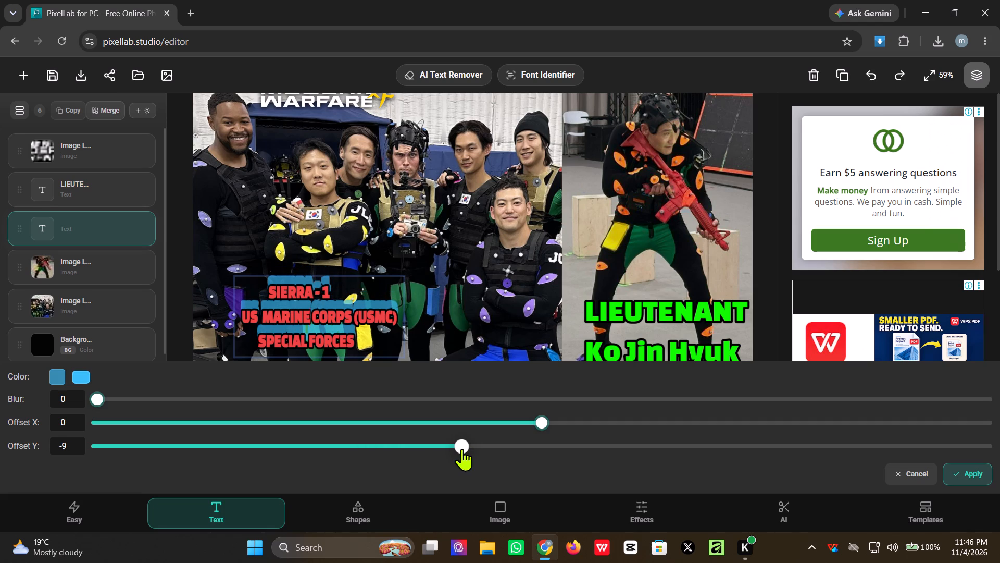
{"action": "left_click_drag", "start_coordinate": [462, 449], "coordinate": [511, 450]}
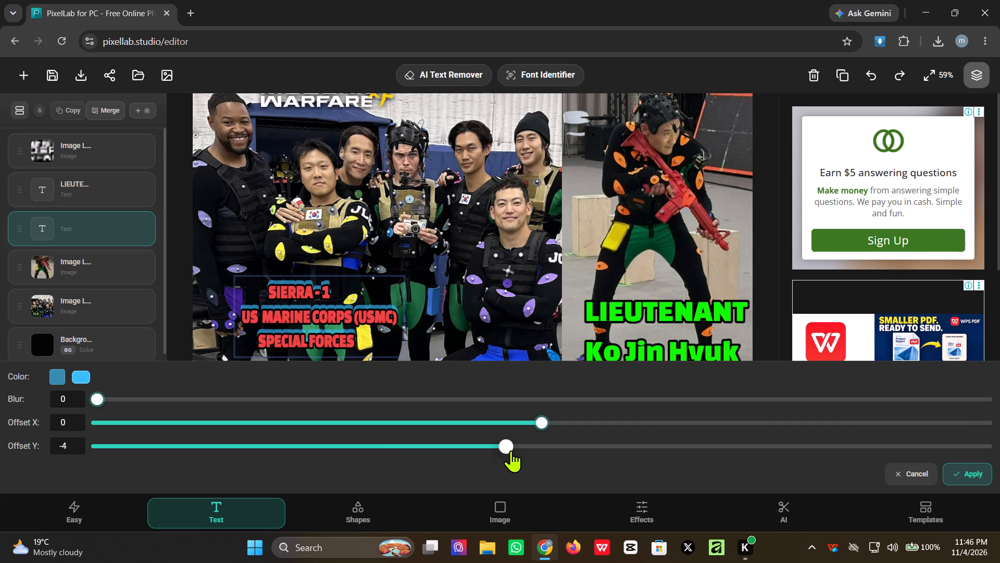
{"action": "left_click_drag", "start_coordinate": [511, 450], "coordinate": [537, 450]}
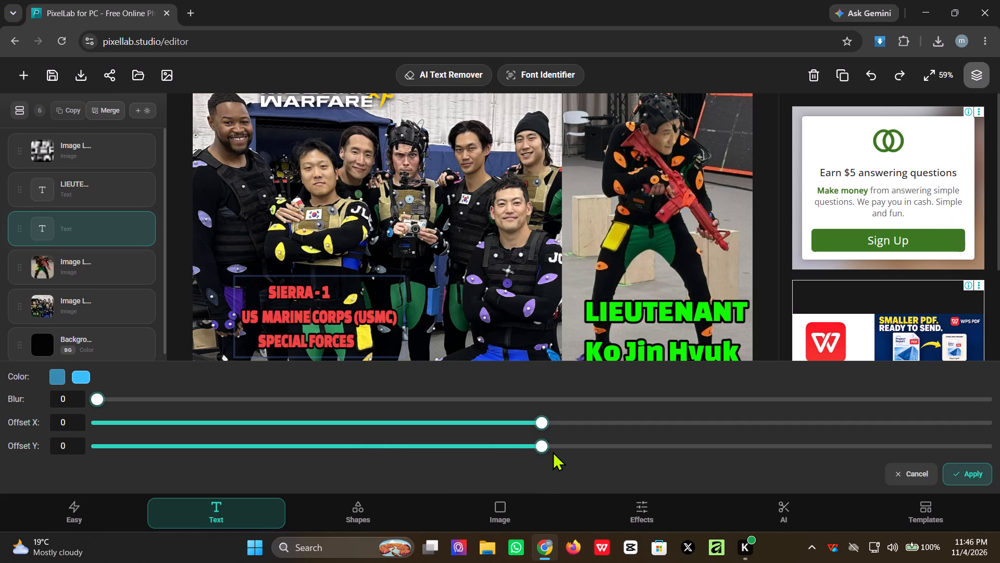
{"action": "left_click", "coordinate": [967, 469]}
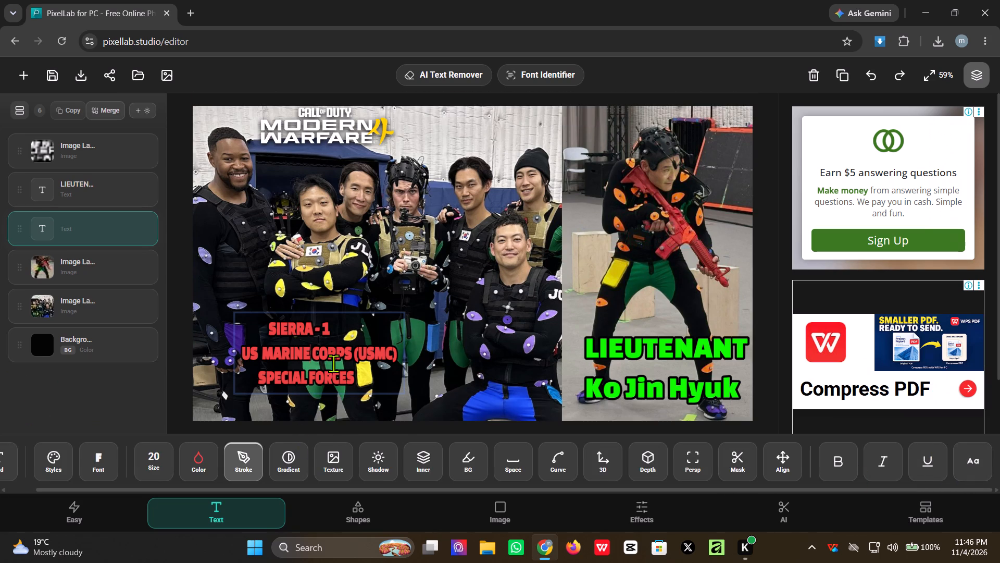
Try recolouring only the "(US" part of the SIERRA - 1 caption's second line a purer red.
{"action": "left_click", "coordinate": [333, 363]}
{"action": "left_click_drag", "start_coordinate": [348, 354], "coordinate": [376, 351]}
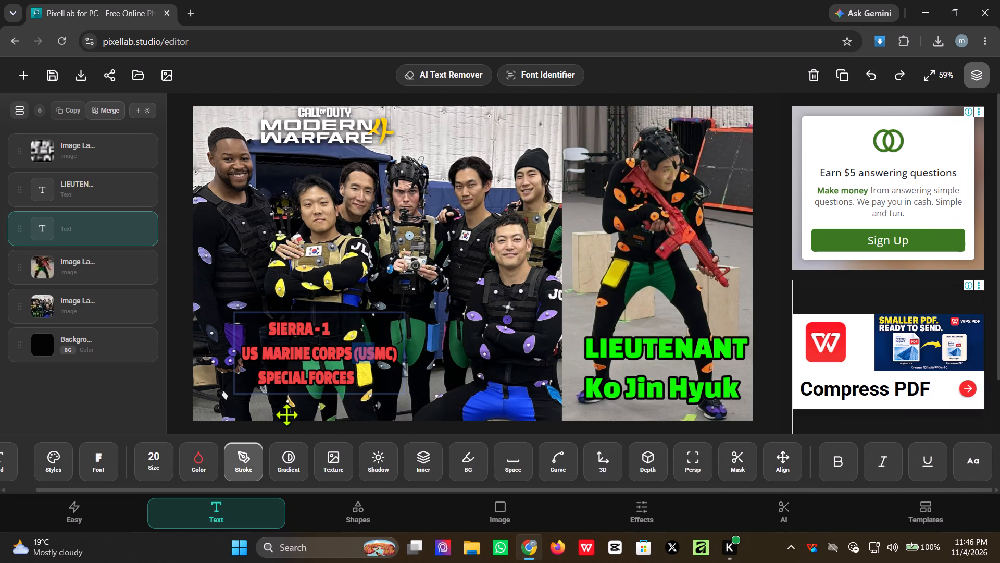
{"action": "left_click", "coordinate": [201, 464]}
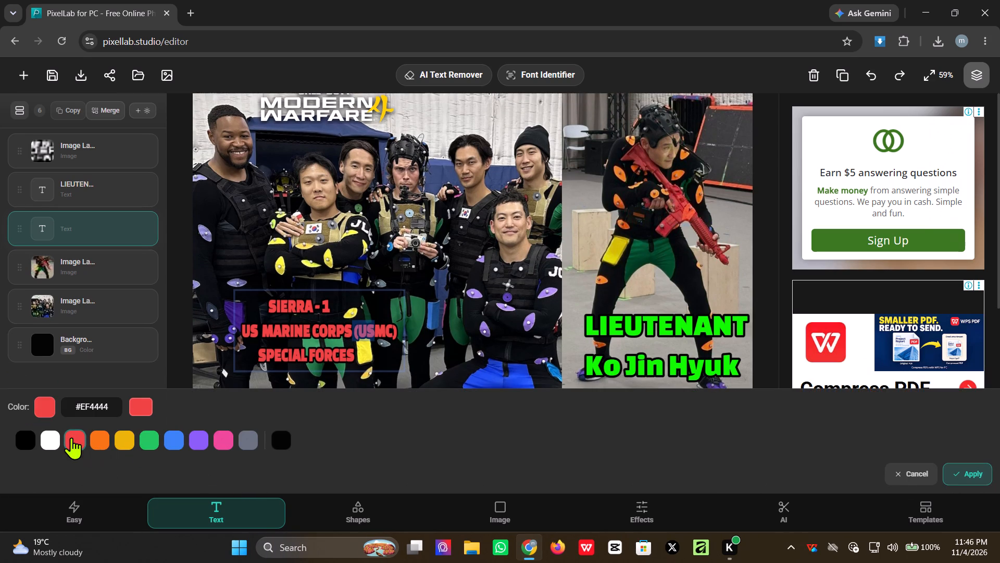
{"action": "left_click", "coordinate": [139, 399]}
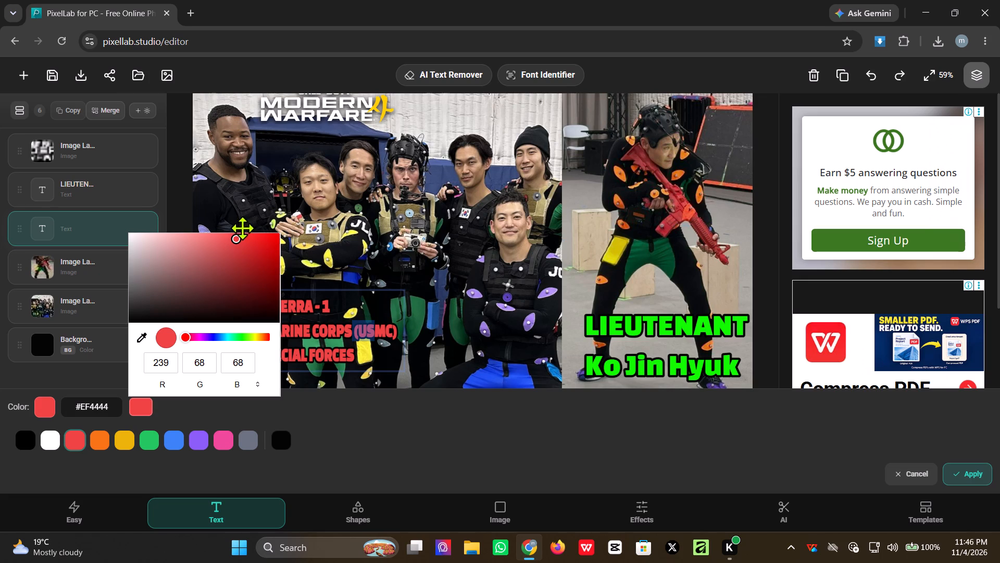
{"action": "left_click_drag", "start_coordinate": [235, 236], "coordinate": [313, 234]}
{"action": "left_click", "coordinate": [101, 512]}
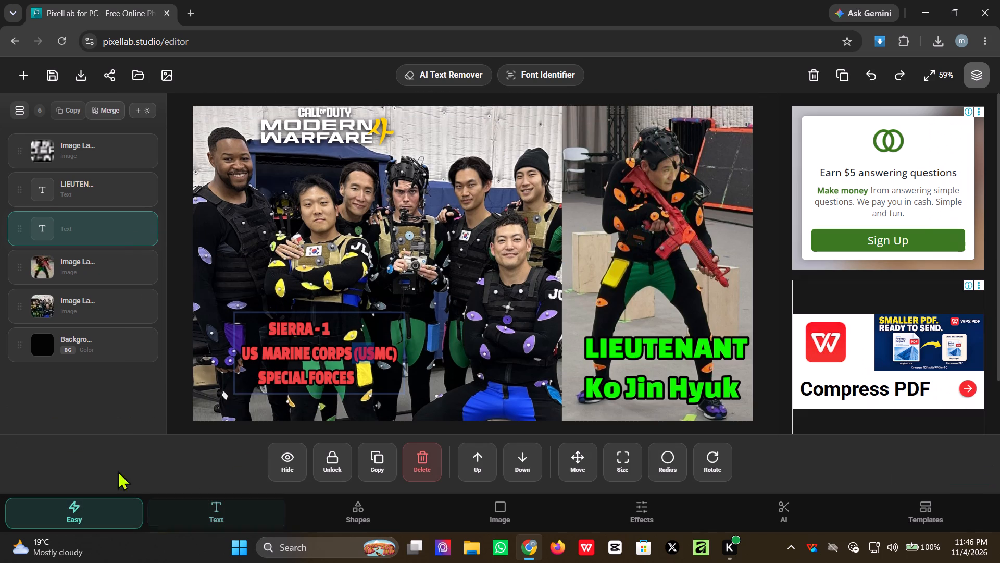
Recolour all three lines of the SIERRA - 1 caption pure red #FF0000.
{"action": "left_click", "coordinate": [304, 351]}
{"action": "left_click", "coordinate": [318, 369]}
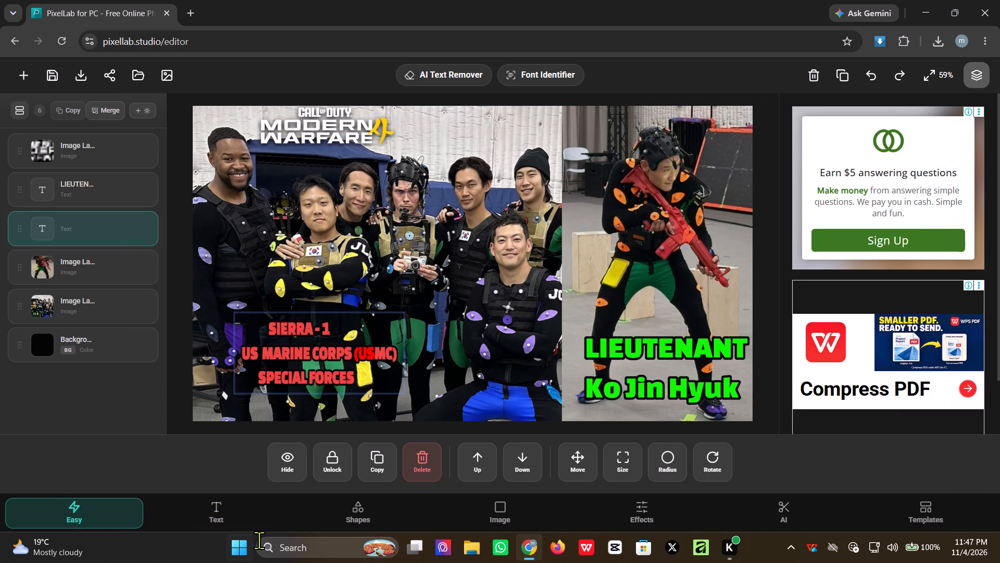
{"action": "left_click", "coordinate": [233, 507]}
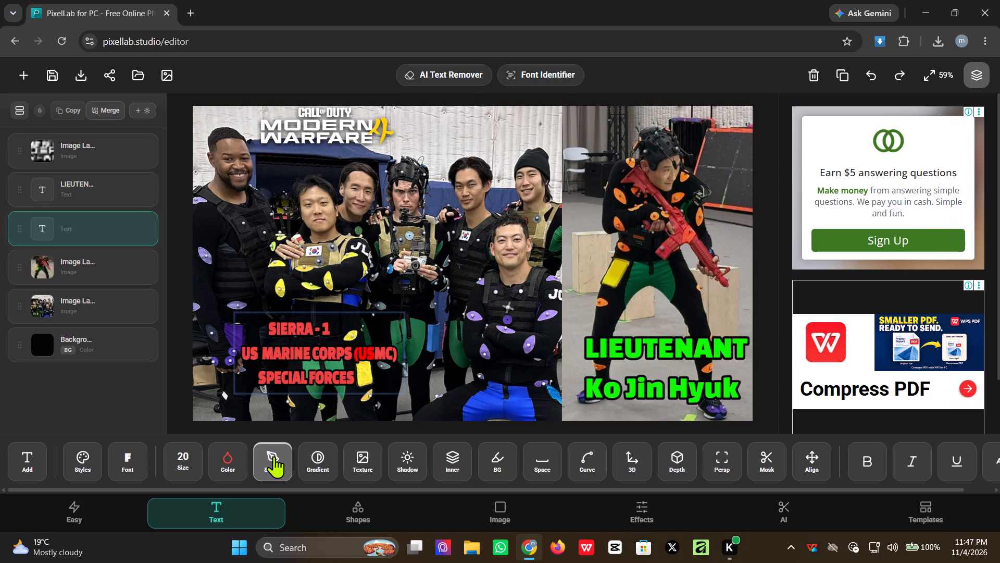
{"action": "left_click", "coordinate": [219, 459]}
{"action": "left_click_drag", "start_coordinate": [270, 307], "coordinate": [301, 315]}
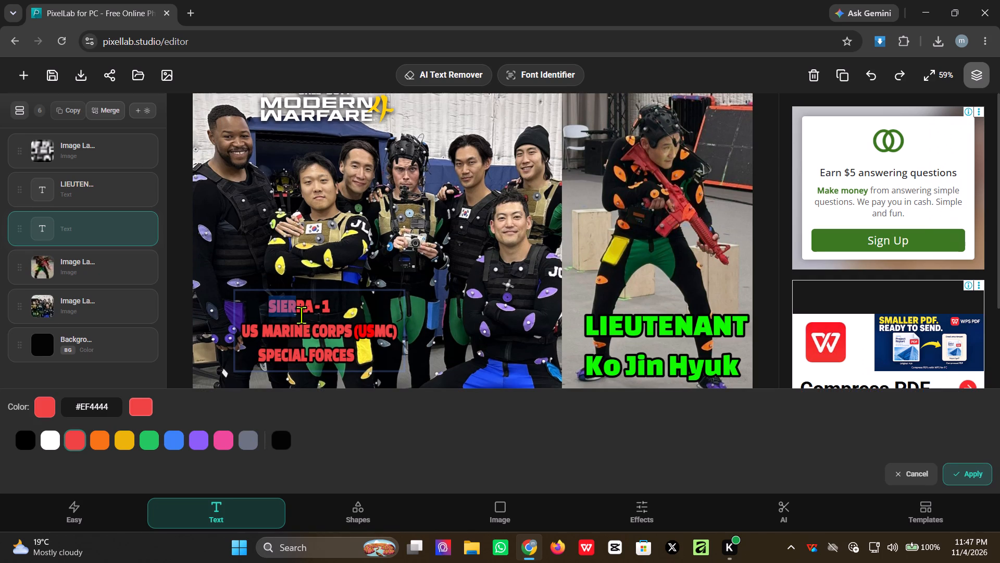
{"action": "left_click_drag", "start_coordinate": [301, 315], "coordinate": [377, 375]}
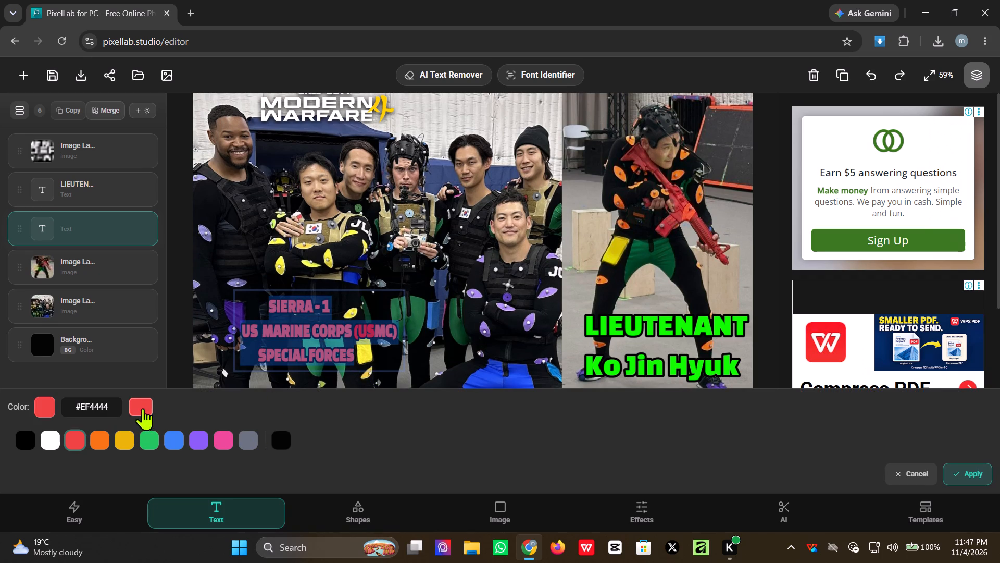
{"action": "left_click", "coordinate": [140, 404]}
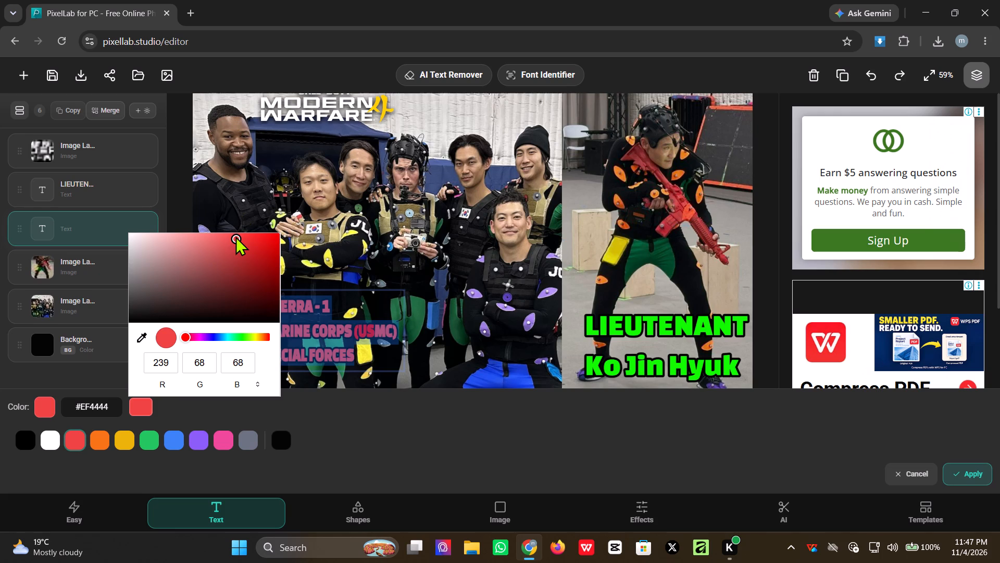
{"action": "left_click_drag", "start_coordinate": [236, 235], "coordinate": [282, 228]}
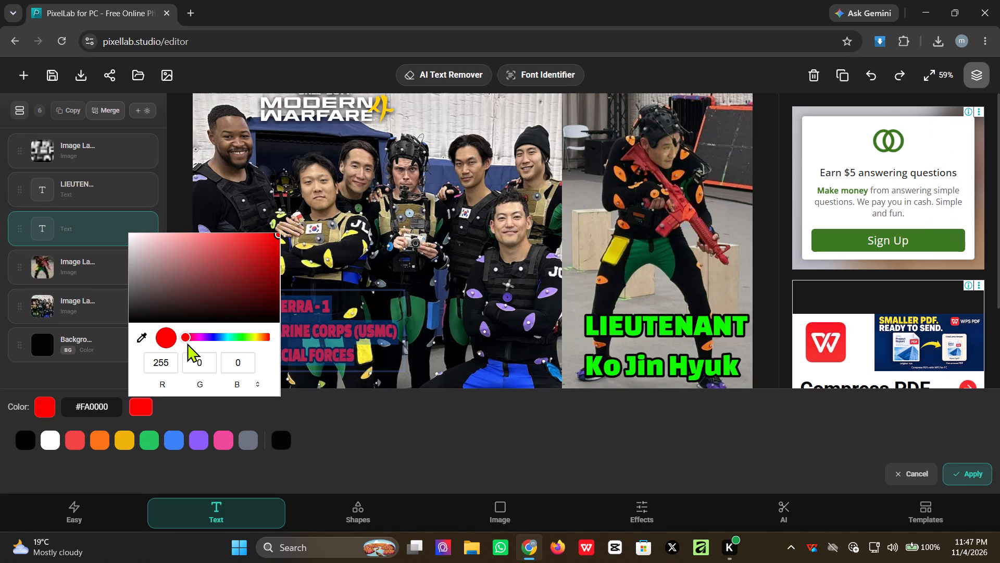
{"action": "left_click", "coordinate": [105, 516]}
{"action": "left_click", "coordinate": [414, 373]}
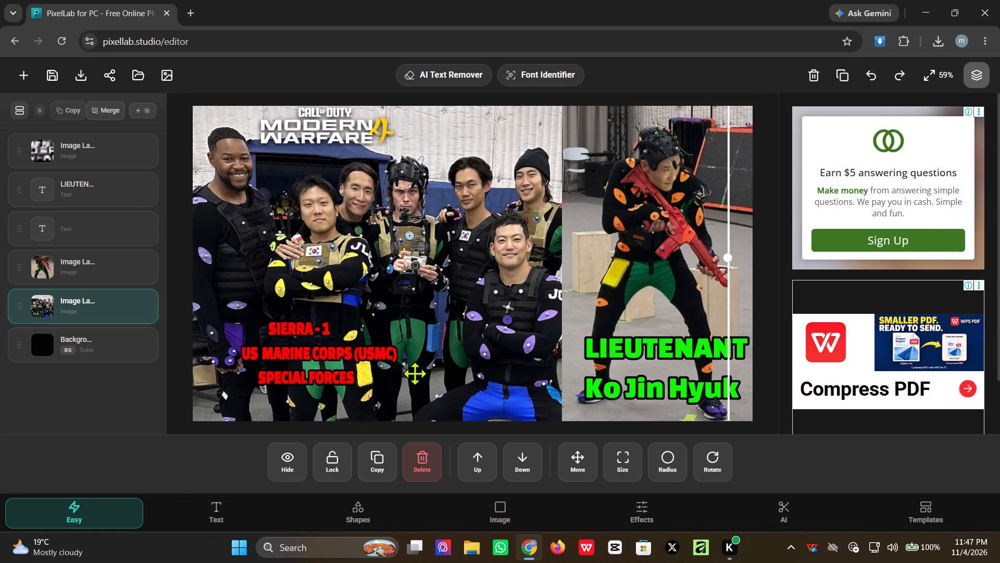
Enlarge the SIERRA - 1 caption proportionally and shift it slightly up along the bottom of the group photo.
{"action": "left_click", "coordinate": [316, 363]}
{"action": "left_click_drag", "start_coordinate": [402, 389], "coordinate": [457, 413]}
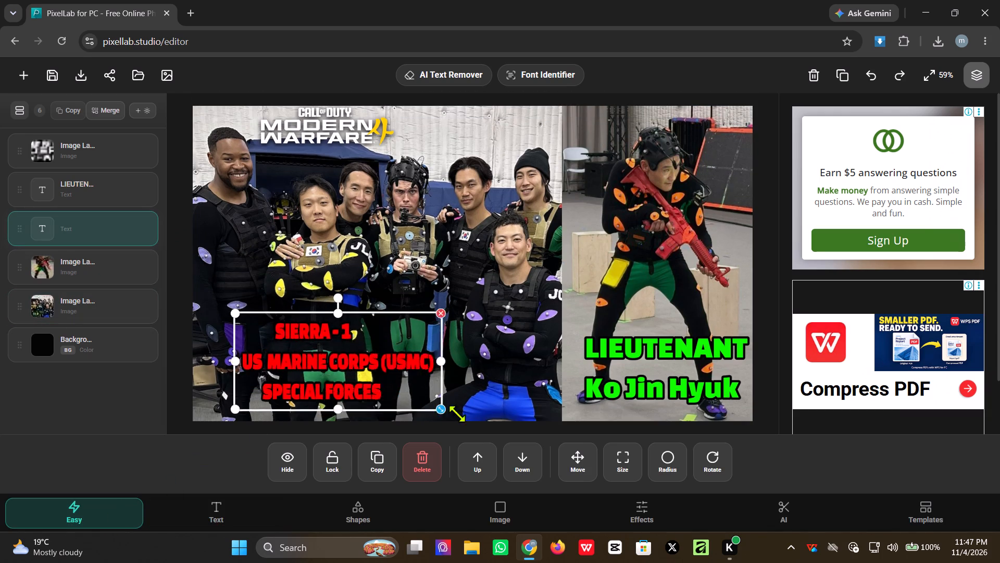
{"action": "left_click_drag", "start_coordinate": [457, 413], "coordinate": [481, 420]}
{"action": "left_click_drag", "start_coordinate": [372, 382], "coordinate": [370, 366]}
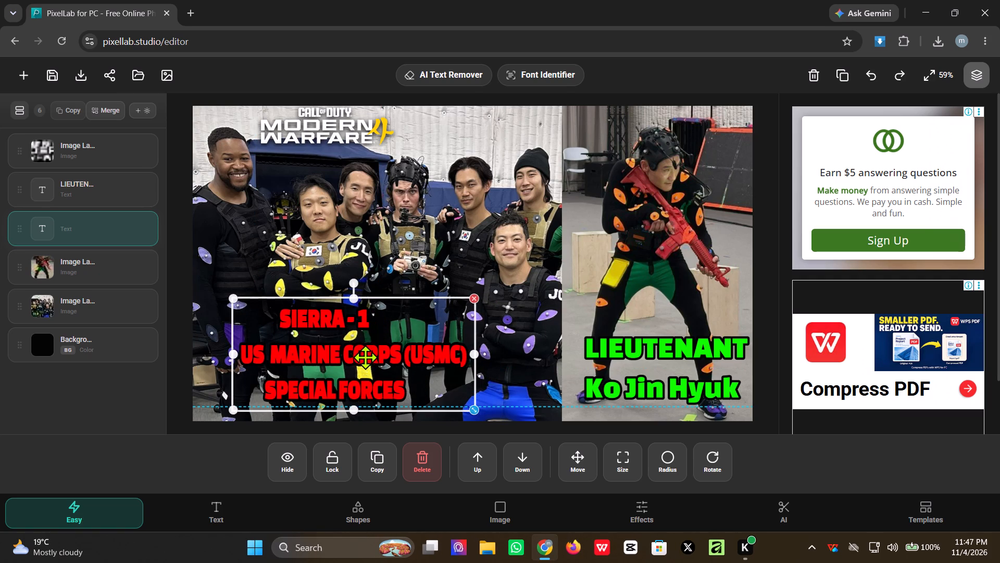
Indent the SIERRA - 1 line of the red caption with six leading spaces to shift it over the lines below.
{"action": "left_click", "coordinate": [274, 320]}
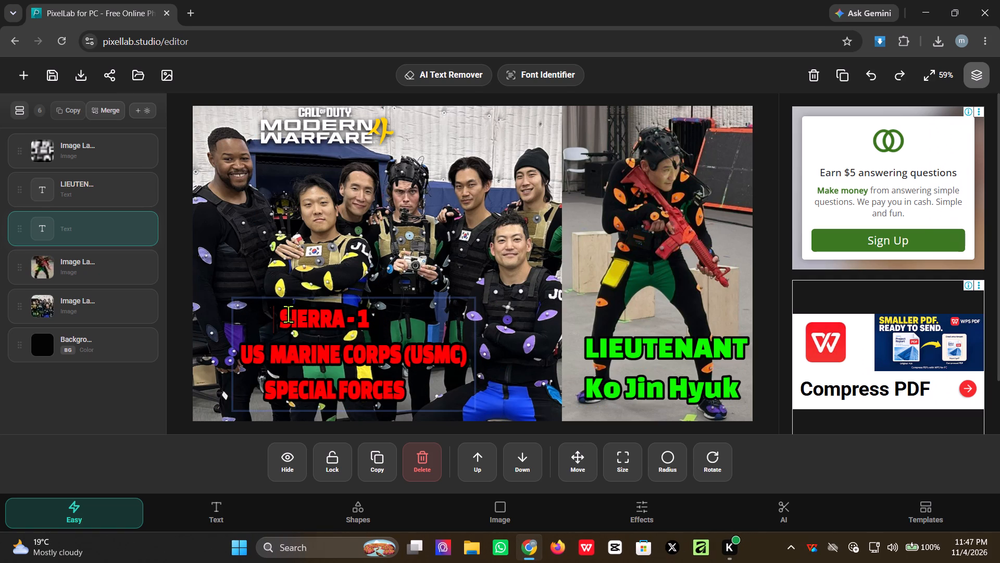
{"action": "key", "text": "space"}
{"action": "key", "text": "space"}
{"action": "key", "text": "space"}
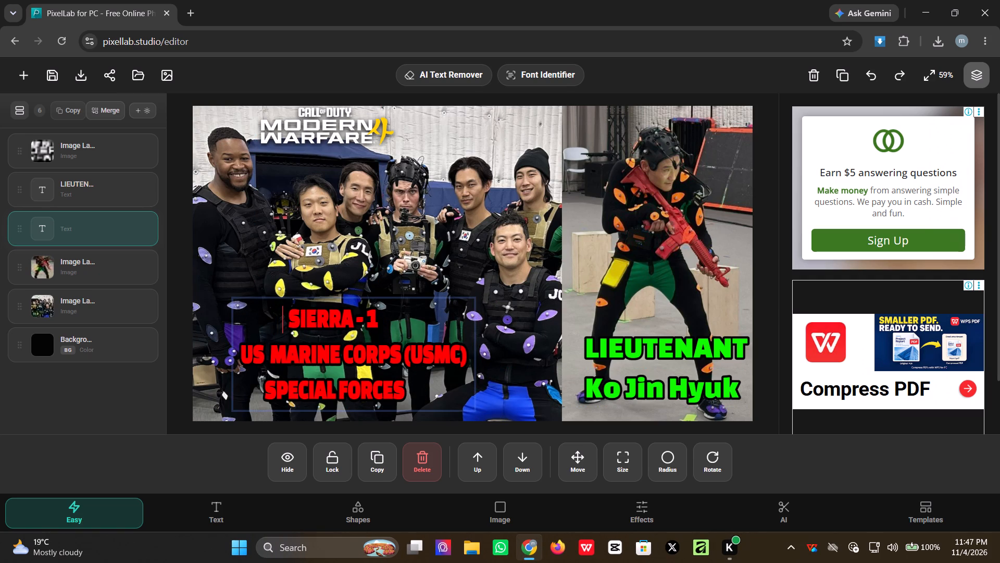
{"action": "key", "text": "space"}
{"action": "key", "text": "space"}
{"action": "key", "text": "space"}
{"action": "left_click_drag", "start_coordinate": [340, 352], "coordinate": [327, 353]}
{"action": "left_click", "coordinate": [431, 321]}
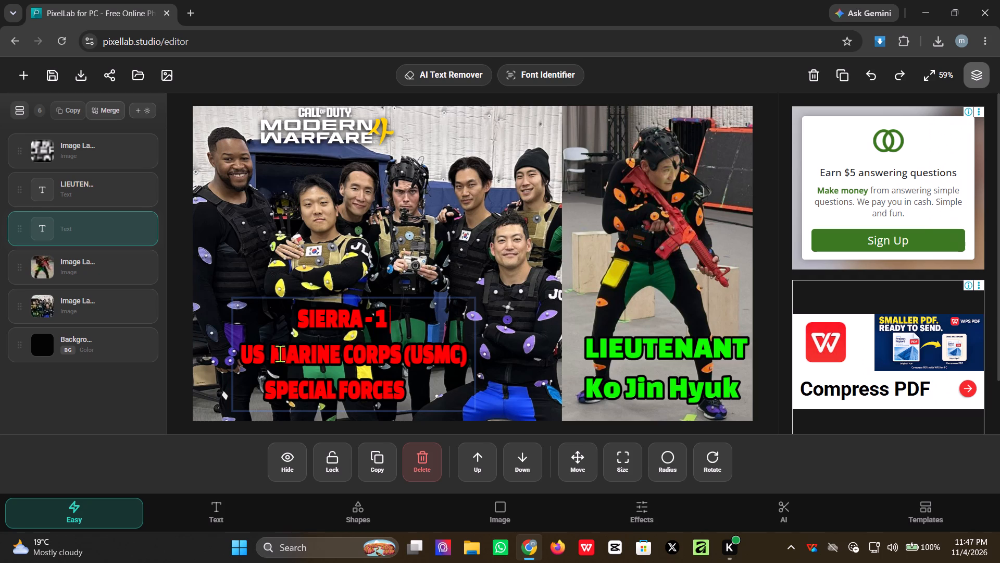
Move the SIERRA - 1 caption to the lower-left corner of the group photo, then deselect it.
{"action": "left_click", "coordinate": [246, 333]}
{"action": "left_click", "coordinate": [195, 319]}
{"action": "left_click", "coordinate": [343, 345]}
{"action": "left_click_drag", "start_coordinate": [342, 344], "coordinate": [309, 350]}
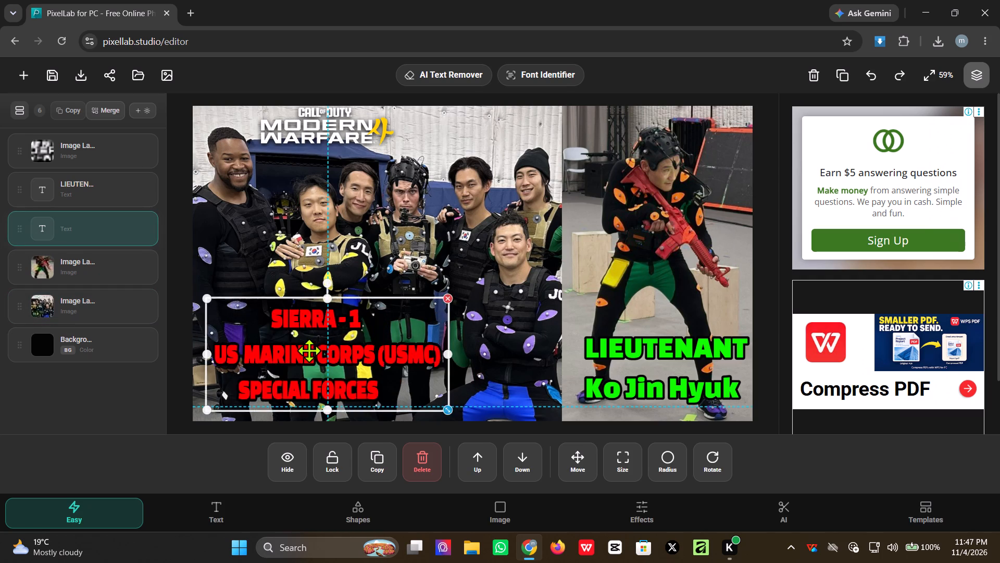
{"action": "left_click_drag", "start_coordinate": [309, 350], "coordinate": [316, 364]}
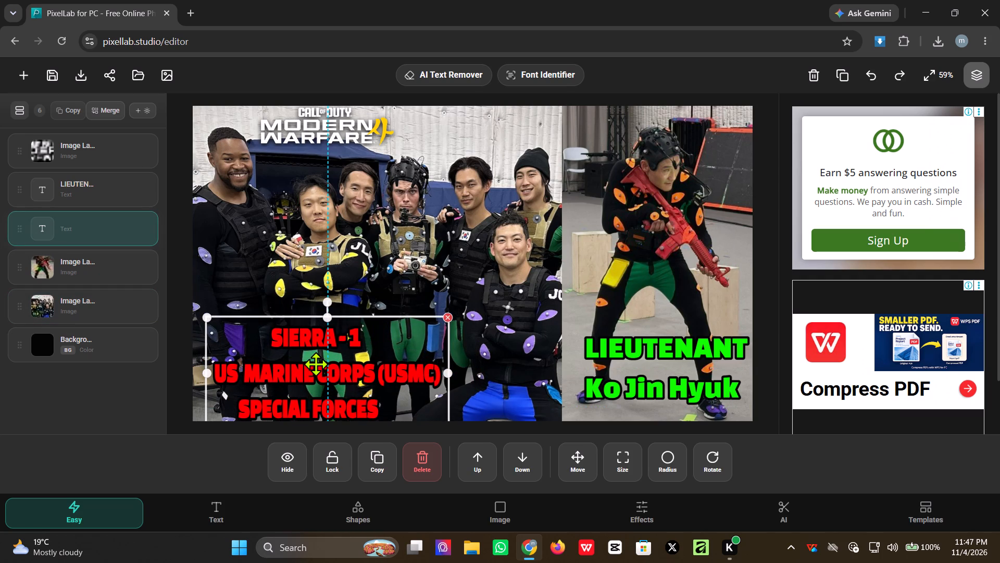
{"action": "left_click_drag", "start_coordinate": [316, 364], "coordinate": [315, 364]}
{"action": "left_click", "coordinate": [456, 236]}
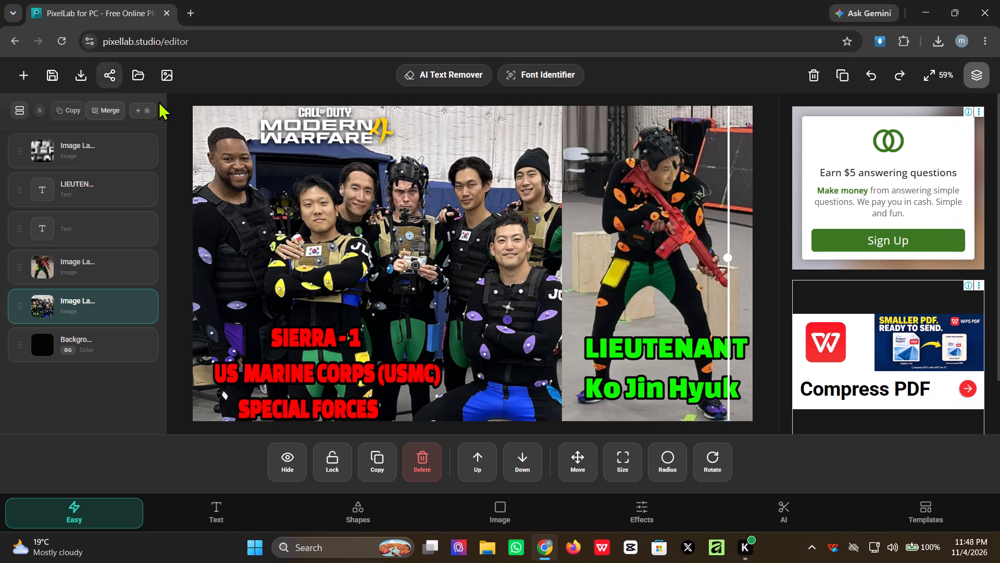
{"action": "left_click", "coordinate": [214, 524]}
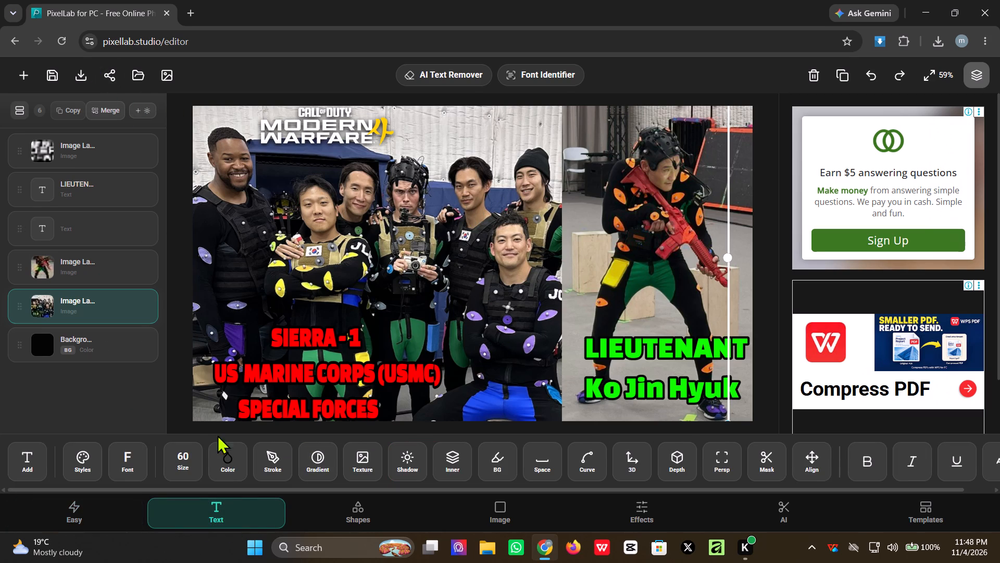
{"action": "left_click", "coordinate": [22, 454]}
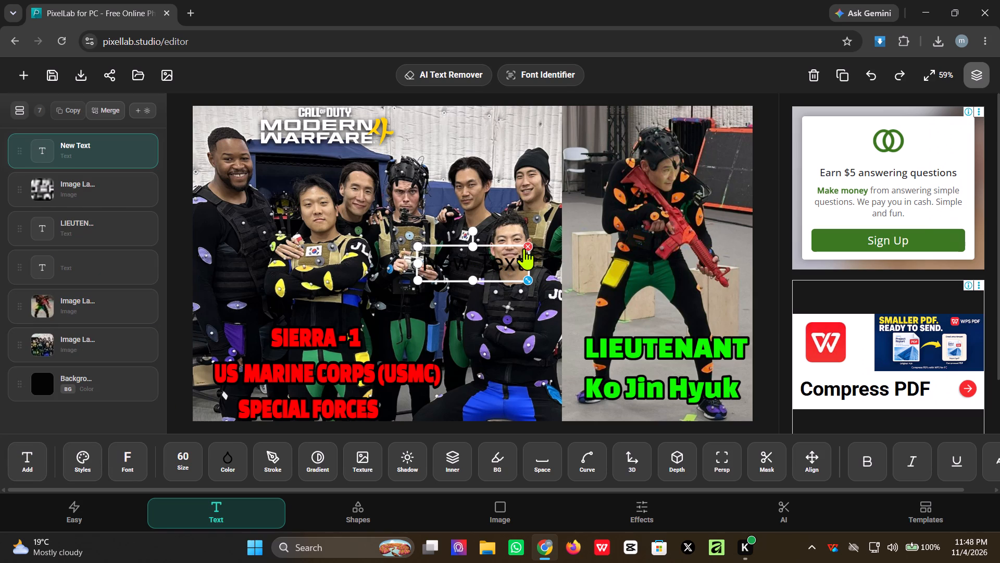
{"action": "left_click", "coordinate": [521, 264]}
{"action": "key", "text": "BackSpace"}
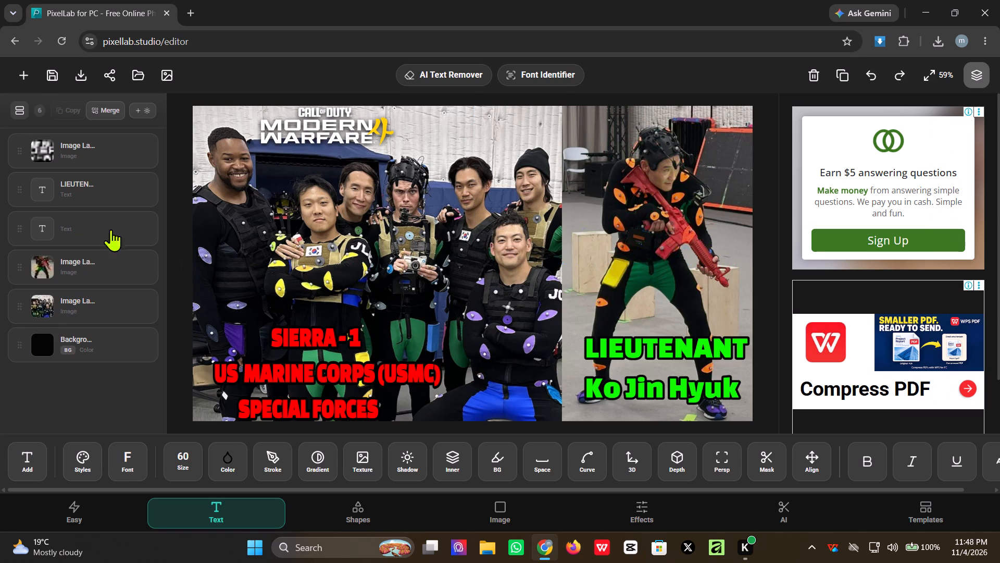
Add a new text layer and replace its placeholder with BEHIND THE SCENES.
{"action": "left_click", "coordinate": [15, 455]}
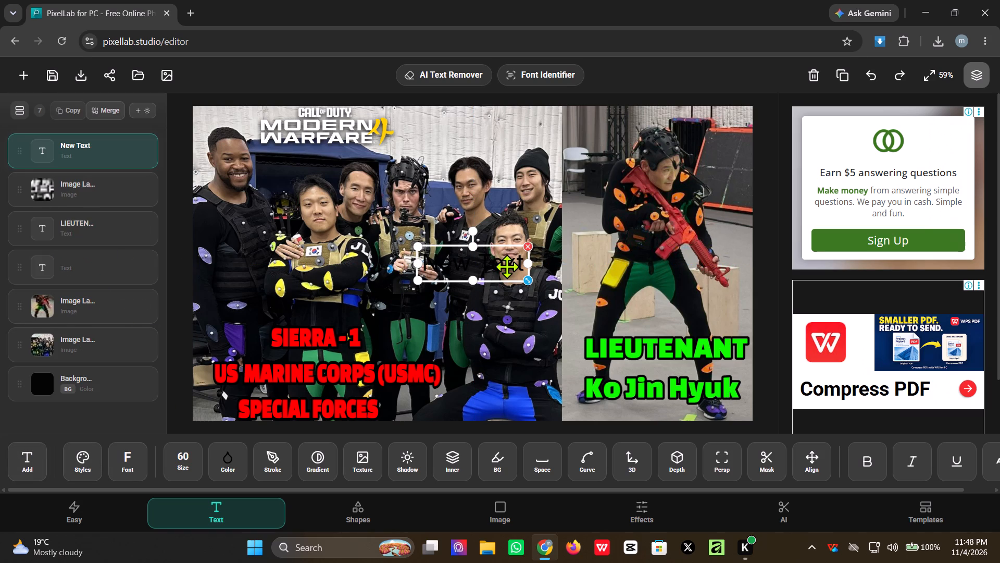
{"action": "left_click", "coordinate": [507, 266]}
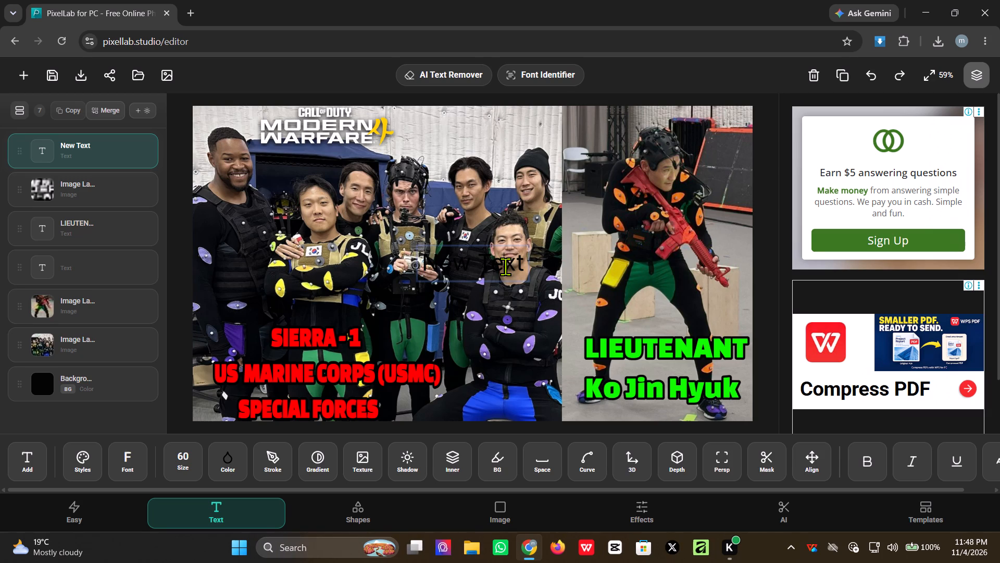
{"action": "key", "text": "BackSpace"}
{"action": "key", "text": "BackSpace"}
{"action": "key", "text": "BackSpace"}
{"action": "key", "text": "BackSpace"}
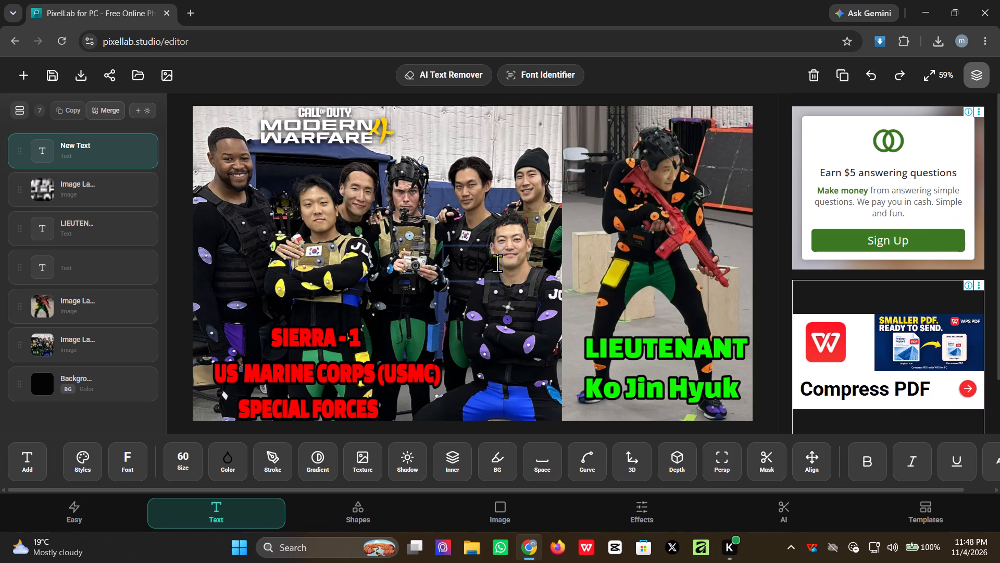
{"action": "left_click", "coordinate": [497, 263]}
{"action": "key", "text": "BackSpace"}
{"action": "key", "text": "BackSpace"}
{"action": "key", "text": "BackSpace"}
{"action": "key", "text": "BackSpace"}
{"action": "key", "text": "BackSpace"}
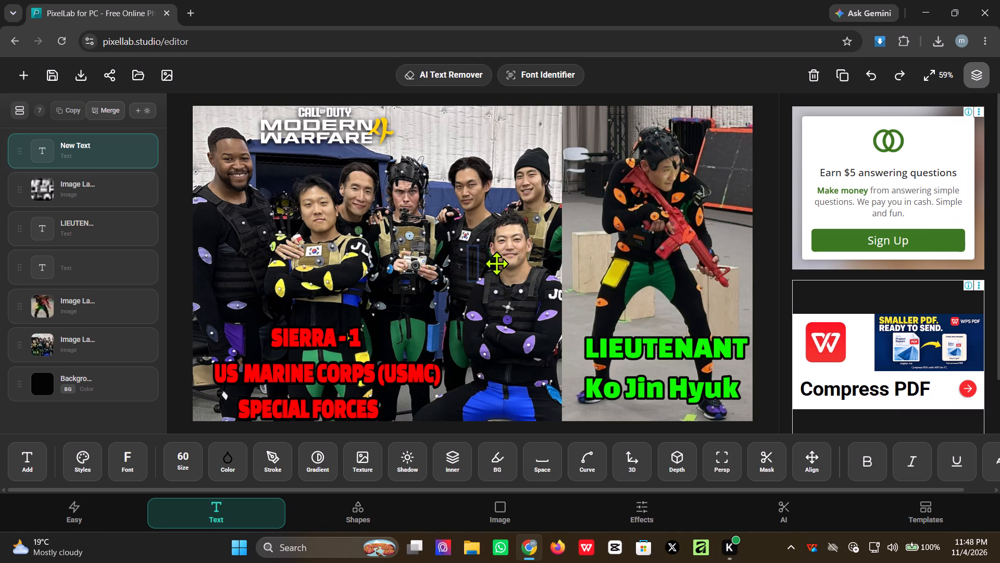
{"action": "key", "text": "b"}
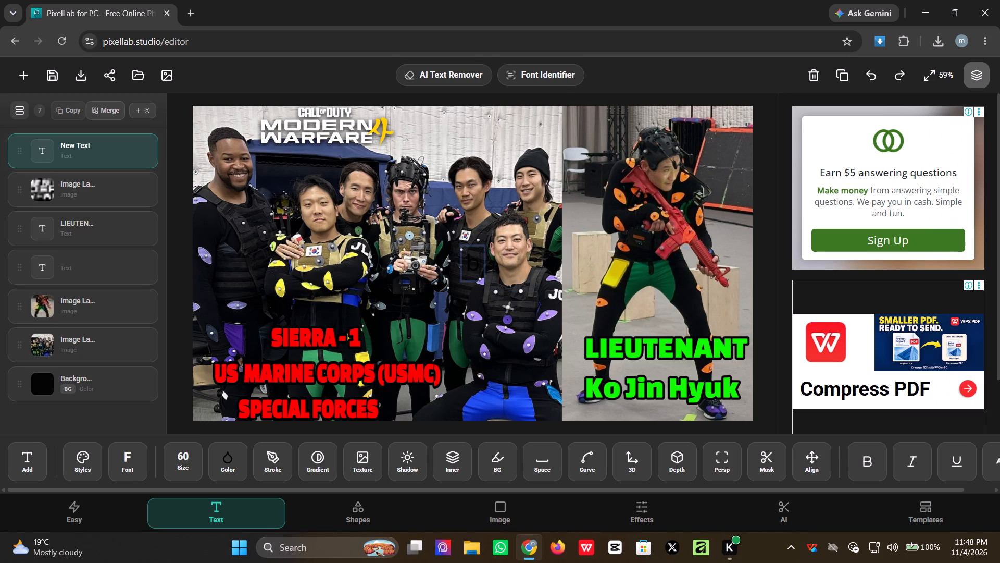
{"action": "type", "text": "BEHIND THE SCENE"}
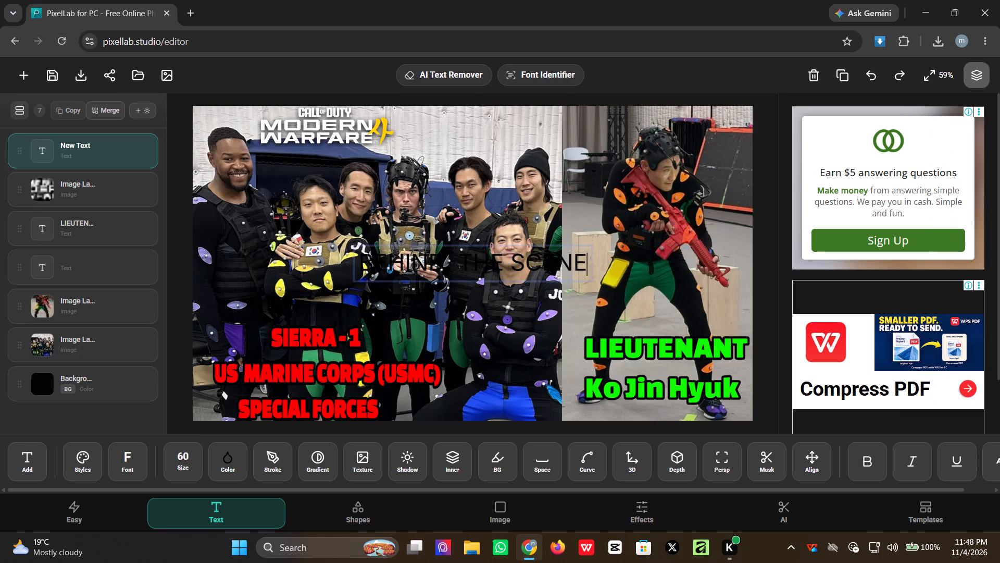
{"action": "type", "text": "S"}
{"action": "key", "text": "space"}
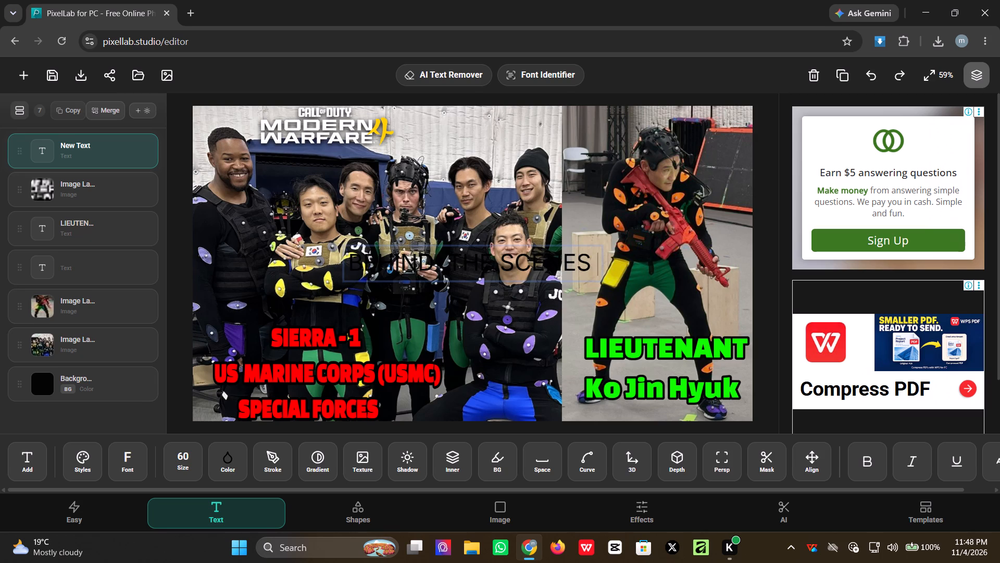
Add a second line reading [ MOTION CAPTURE] to the BEHIND THE SCENES text.
{"action": "key", "text": "Return"}
{"action": "key", "text": "bracketleft"}
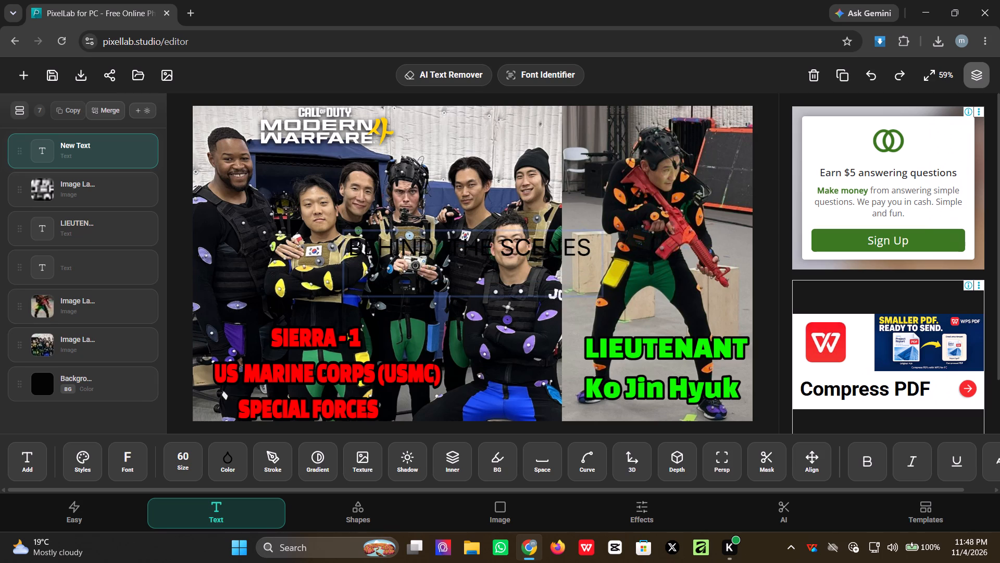
{"action": "key", "text": "space"}
{"action": "type", "text": "MO"}
{"action": "type", "text": "TION CAPTURE"}
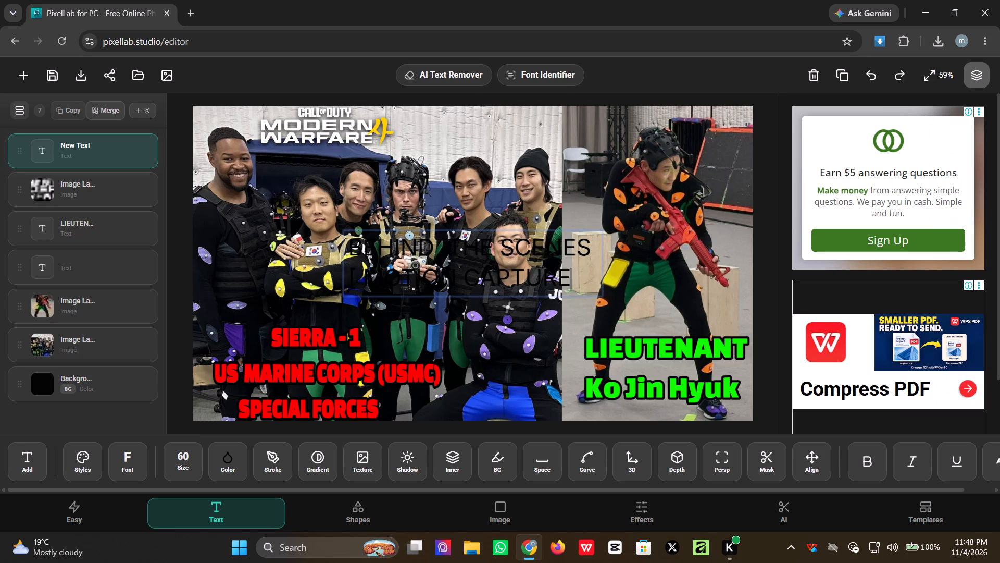
{"action": "key", "text": "bracketright"}
Set the BEHIND THE SCENES text's font to the handwriting face Permanent Marker.
{"action": "left_click", "coordinate": [122, 465]}
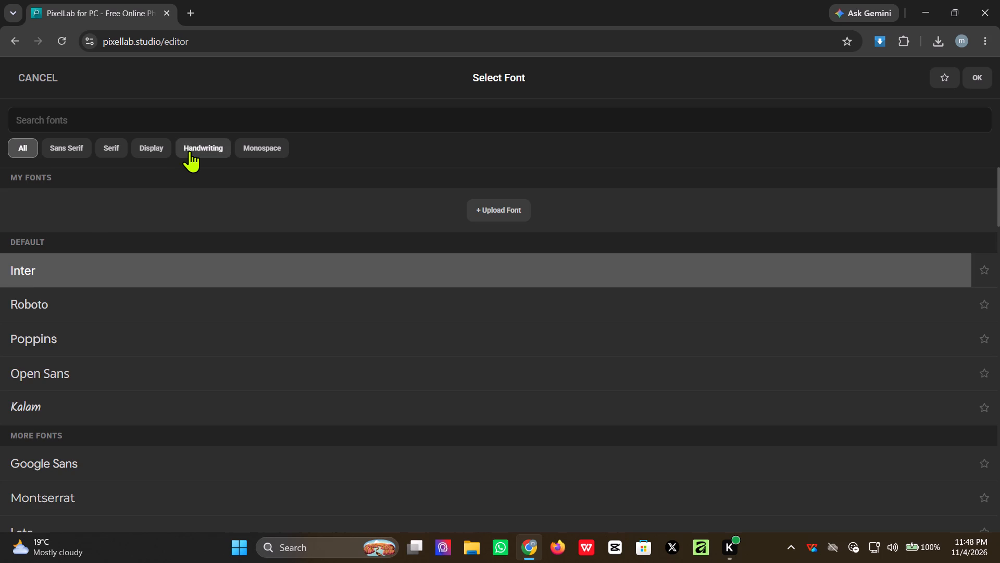
{"action": "left_click", "coordinate": [193, 148]}
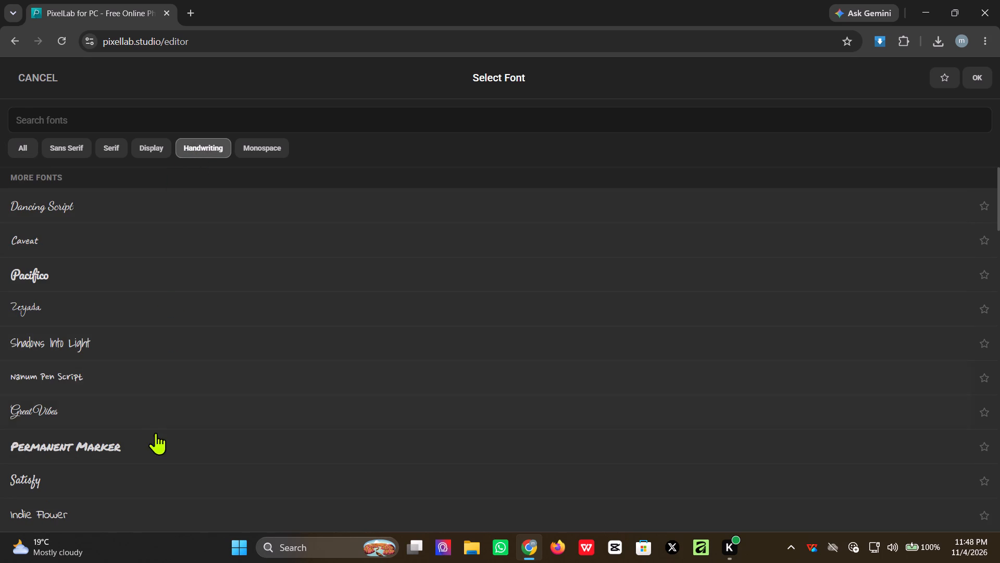
{"action": "left_click", "coordinate": [139, 447]}
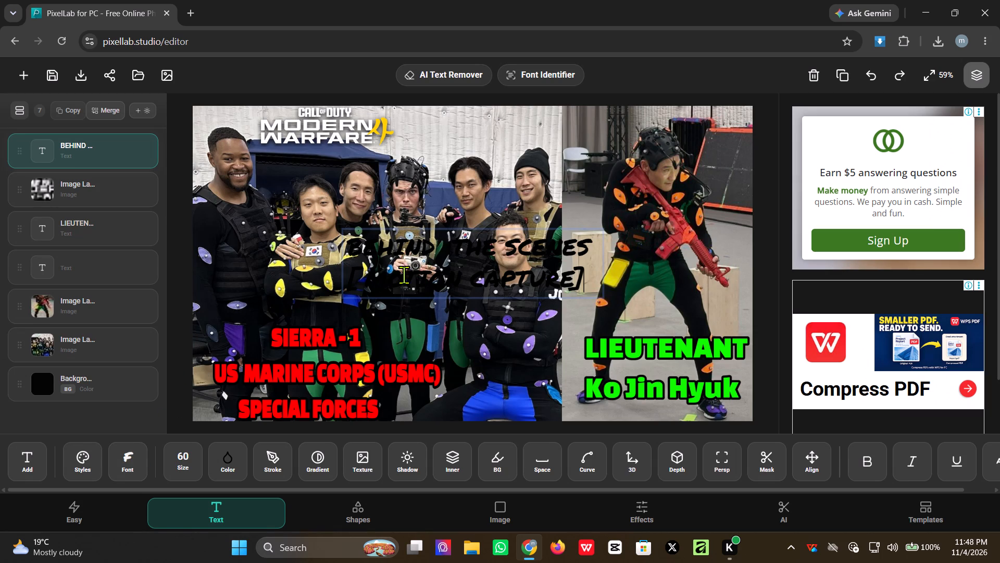
Move the BEHIND THE SCENES text slightly down, keeping it horizontally centred on the canvas.
{"action": "left_click_drag", "start_coordinate": [466, 261], "coordinate": [484, 294]}
{"action": "left_click", "coordinate": [480, 272]}
{"action": "left_click", "coordinate": [441, 250]}
{"action": "left_click", "coordinate": [311, 364]}
{"action": "left_click", "coordinate": [405, 271]}
{"action": "left_click_drag", "start_coordinate": [410, 262], "coordinate": [414, 288]}
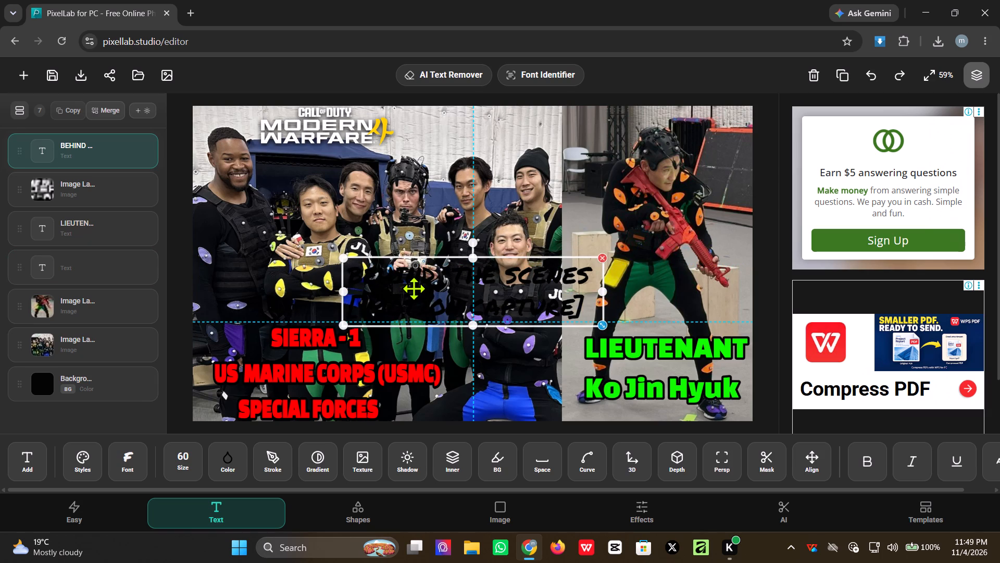
{"action": "left_click_drag", "start_coordinate": [414, 288], "coordinate": [405, 274]}
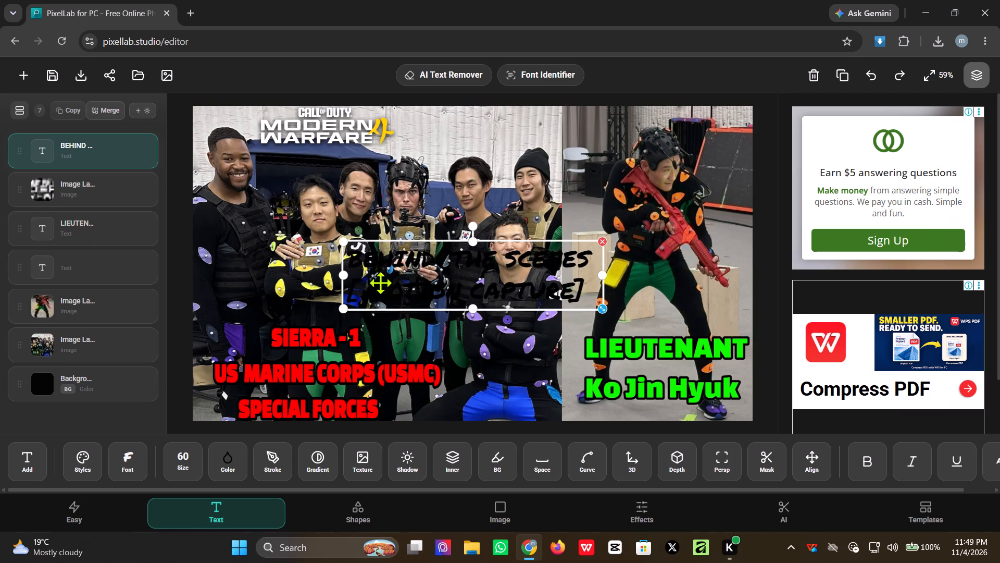
Stretch the SIERRA - 1 caption across the group photo's width, flatten its height and place it along the photo's bottom edge.
{"action": "left_click", "coordinate": [319, 379]}
{"action": "left_click_drag", "start_coordinate": [384, 381], "coordinate": [389, 332]}
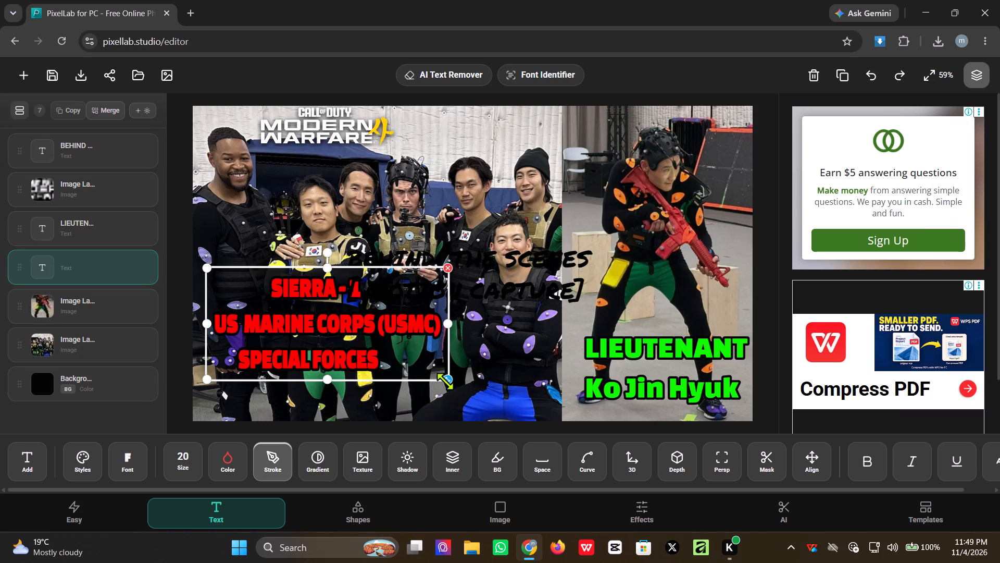
{"action": "left_click_drag", "start_coordinate": [449, 322], "coordinate": [524, 335]}
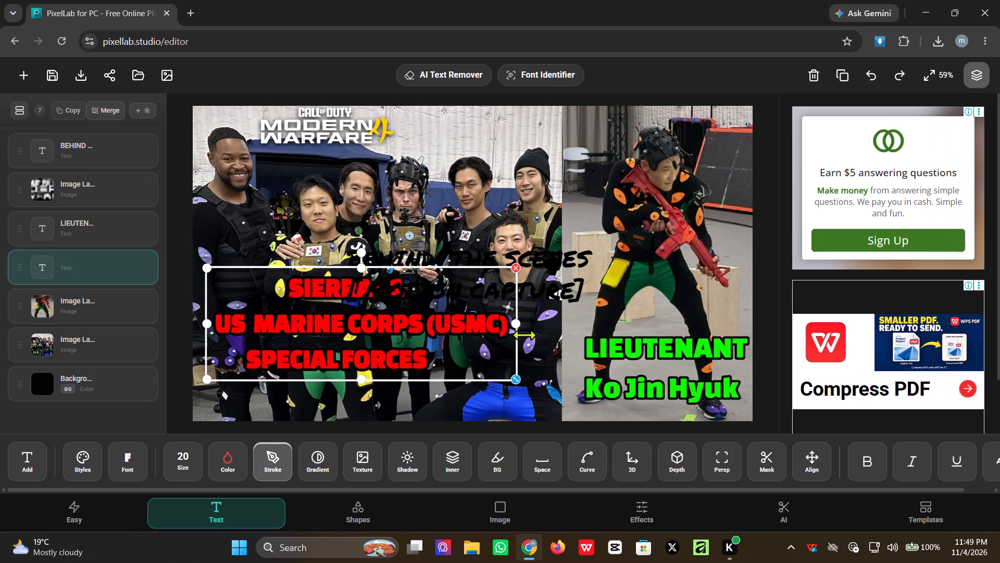
{"action": "left_click_drag", "start_coordinate": [524, 335], "coordinate": [570, 334]}
{"action": "left_click_drag", "start_coordinate": [390, 266], "coordinate": [387, 299]}
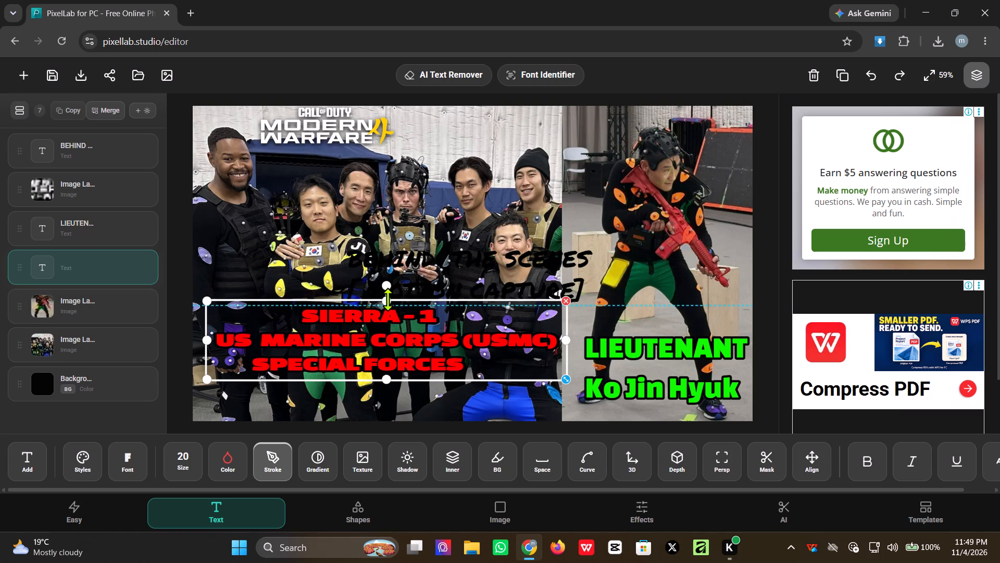
{"action": "left_click_drag", "start_coordinate": [387, 299], "coordinate": [389, 308]}
{"action": "left_click_drag", "start_coordinate": [408, 335], "coordinate": [382, 376]}
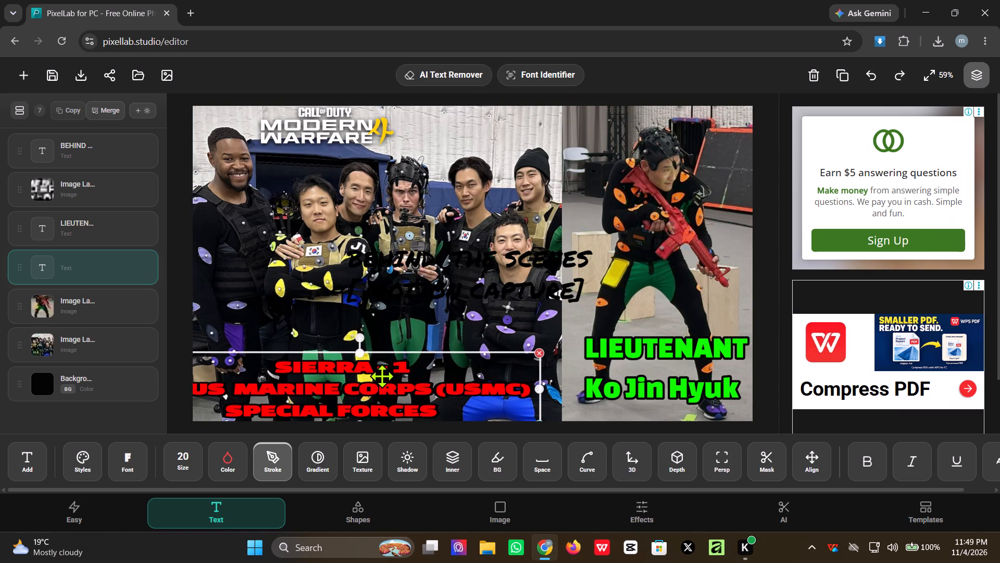
{"action": "left_click_drag", "start_coordinate": [382, 376], "coordinate": [395, 379]}
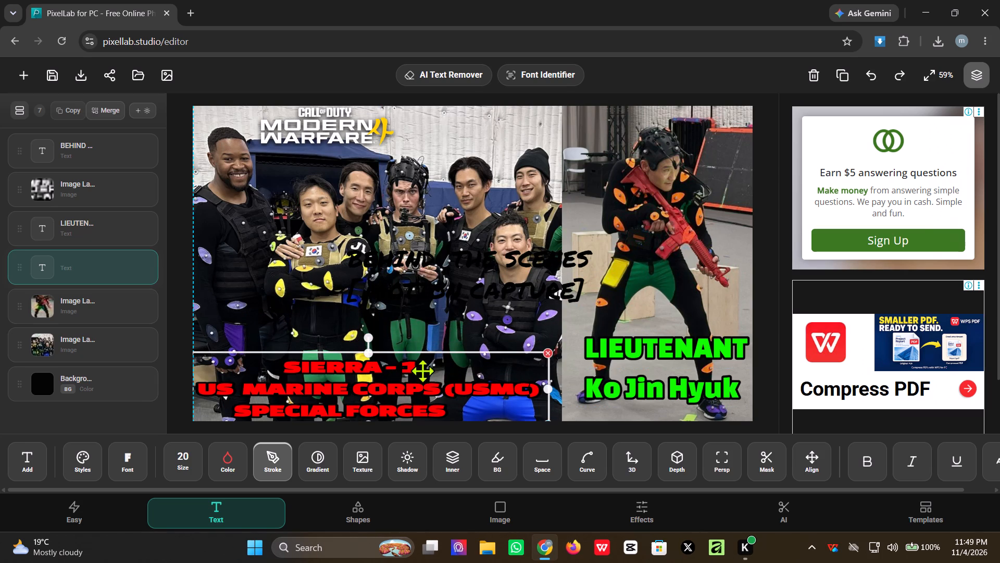
Flatten the green LIEUTENANT caption's height and place it at the bottom of the single-actor photo.
{"action": "left_click", "coordinate": [631, 366]}
{"action": "left_click_drag", "start_coordinate": [638, 355], "coordinate": [593, 337]}
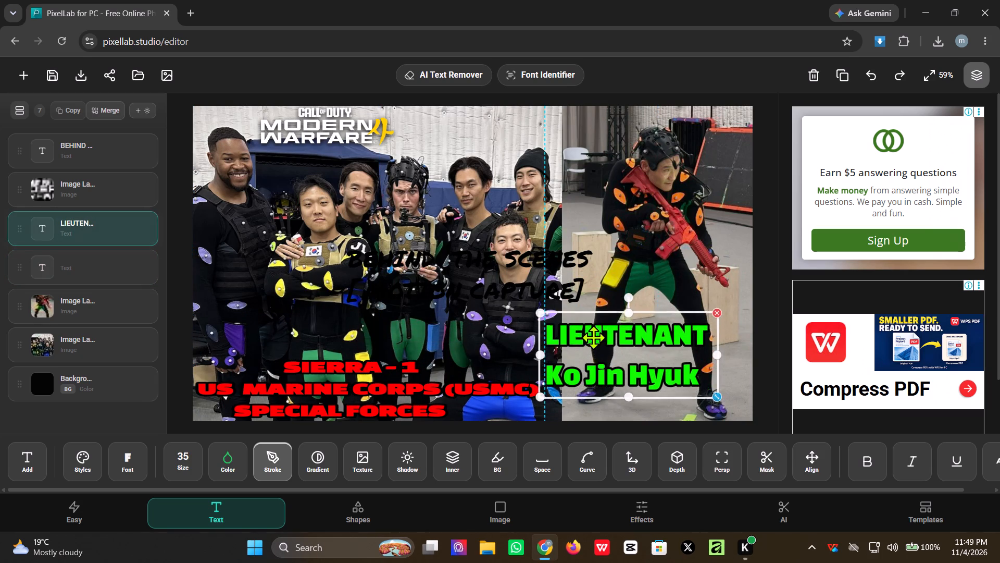
{"action": "left_click_drag", "start_coordinate": [593, 337], "coordinate": [595, 334]}
{"action": "left_click_drag", "start_coordinate": [632, 304], "coordinate": [632, 330]}
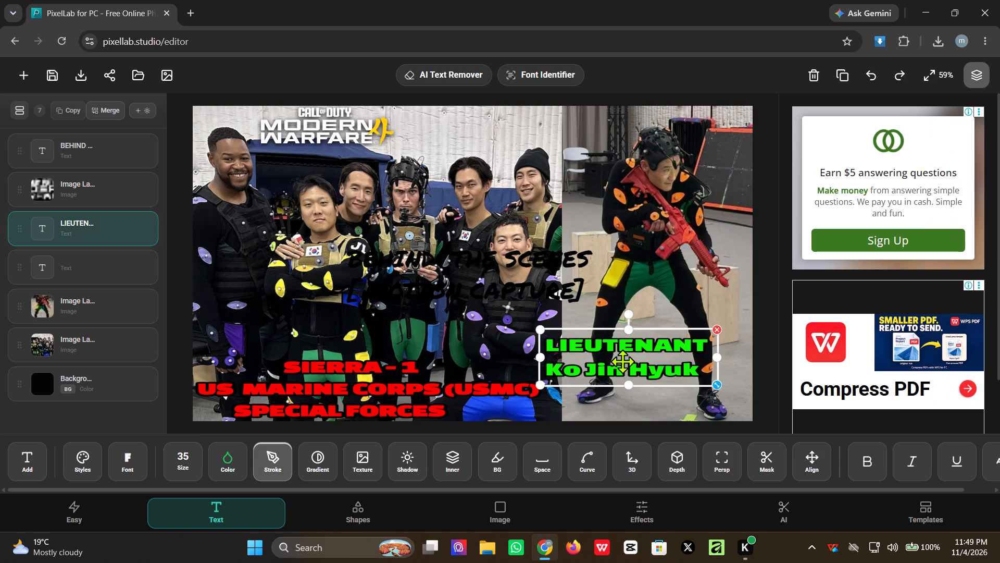
{"action": "left_click_drag", "start_coordinate": [622, 361], "coordinate": [654, 396]}
{"action": "left_click", "coordinate": [654, 387]}
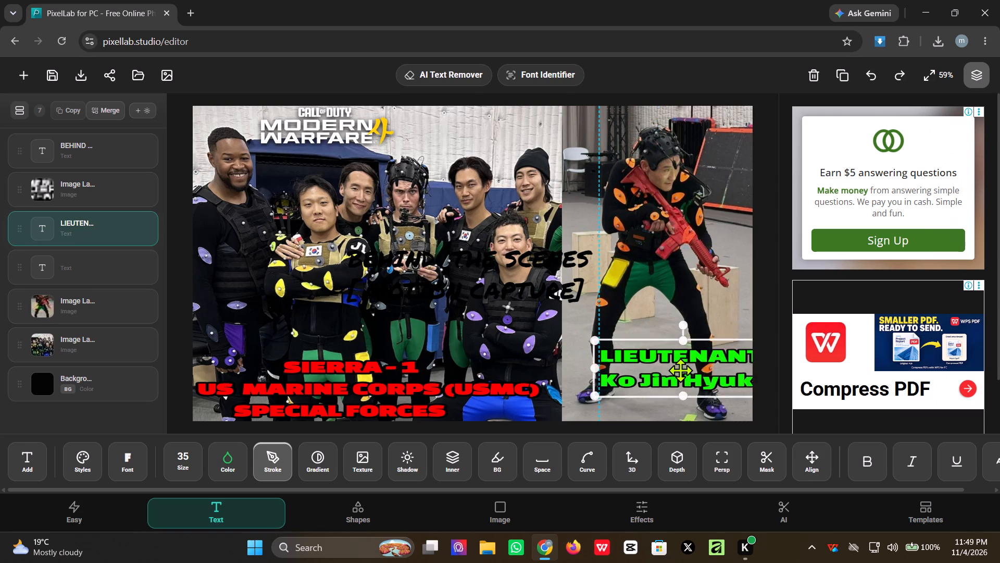
Stretch the BEHIND THE SCENES [MOTION CAPTURE] text wider and move it down to just above the SIERRA - 1 caption.
{"action": "left_click", "coordinate": [520, 286]}
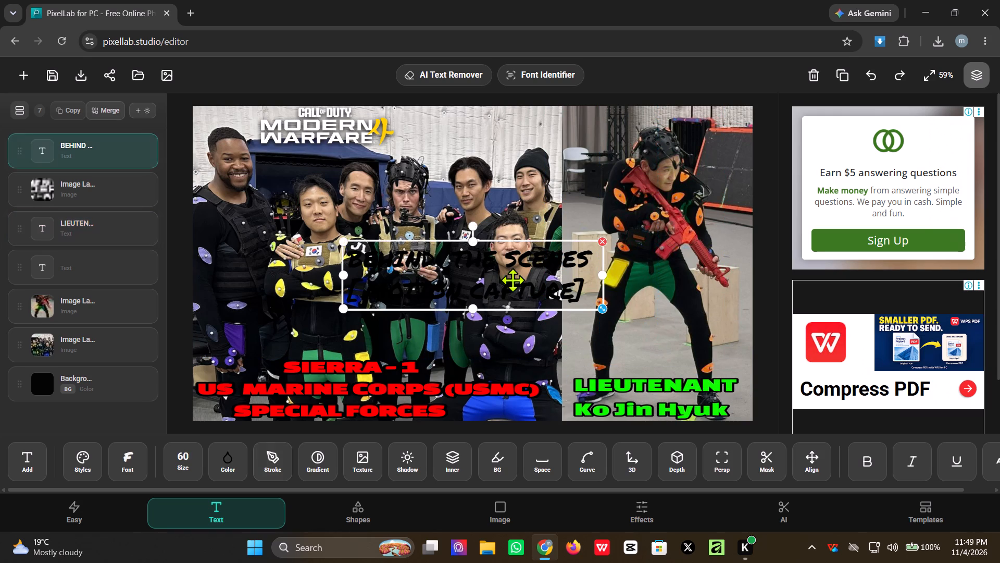
{"action": "left_click_drag", "start_coordinate": [494, 265], "coordinate": [508, 299]}
{"action": "left_click_drag", "start_coordinate": [620, 314], "coordinate": [694, 320]}
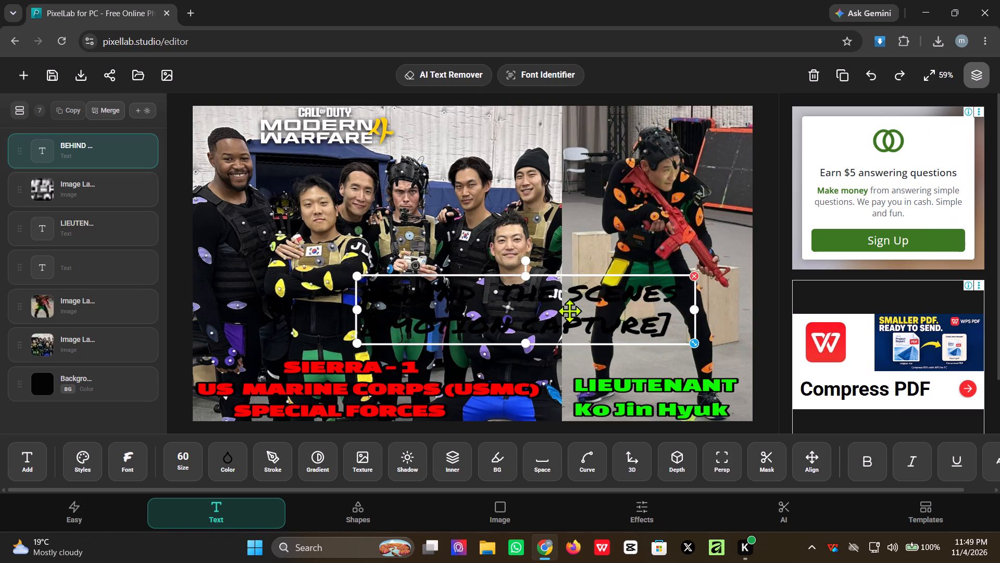
{"action": "left_click_drag", "start_coordinate": [536, 312], "coordinate": [488, 319]}
{"action": "left_click_drag", "start_coordinate": [645, 315], "coordinate": [667, 317]}
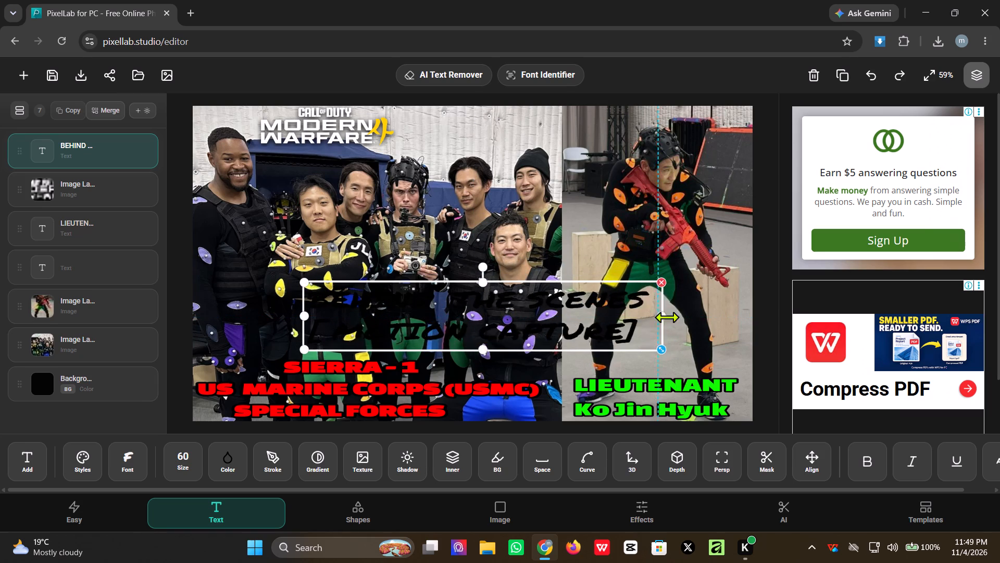
{"action": "left_click_drag", "start_coordinate": [667, 317], "coordinate": [699, 321]}
{"action": "left_click_drag", "start_coordinate": [548, 312], "coordinate": [538, 320]}
Colour only the BEHIND THE SCENES line of the title bright green, #44FF00.
{"action": "left_click", "coordinate": [236, 464]}
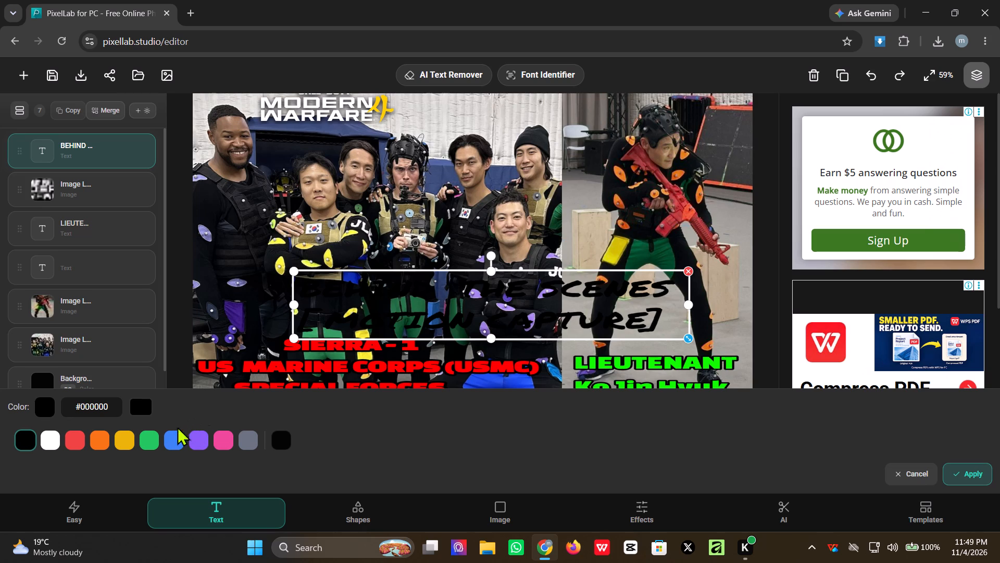
{"action": "left_click_drag", "start_coordinate": [312, 286], "coordinate": [307, 286]}
{"action": "left_click", "coordinate": [301, 285]}
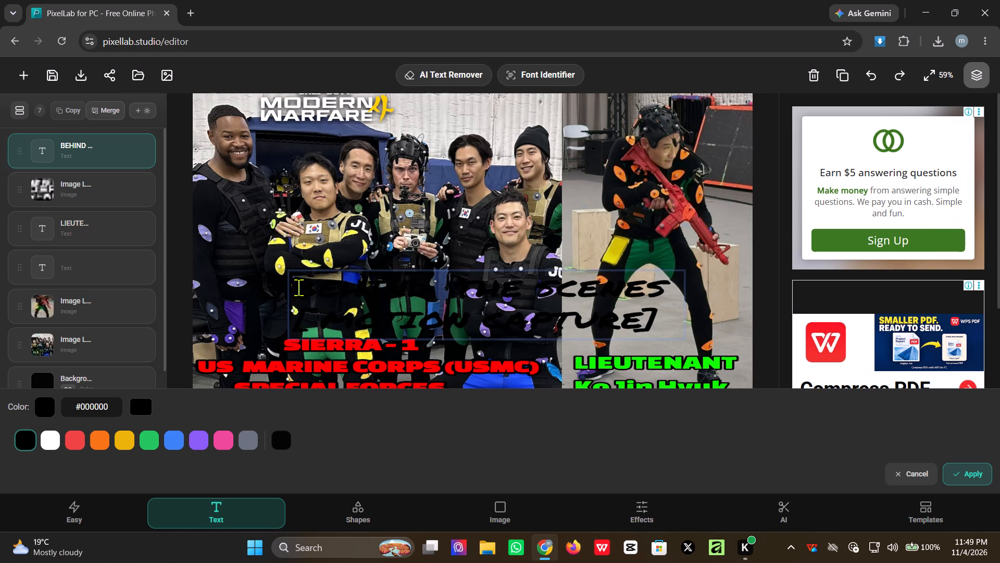
{"action": "left_click_drag", "start_coordinate": [302, 289], "coordinate": [480, 302]}
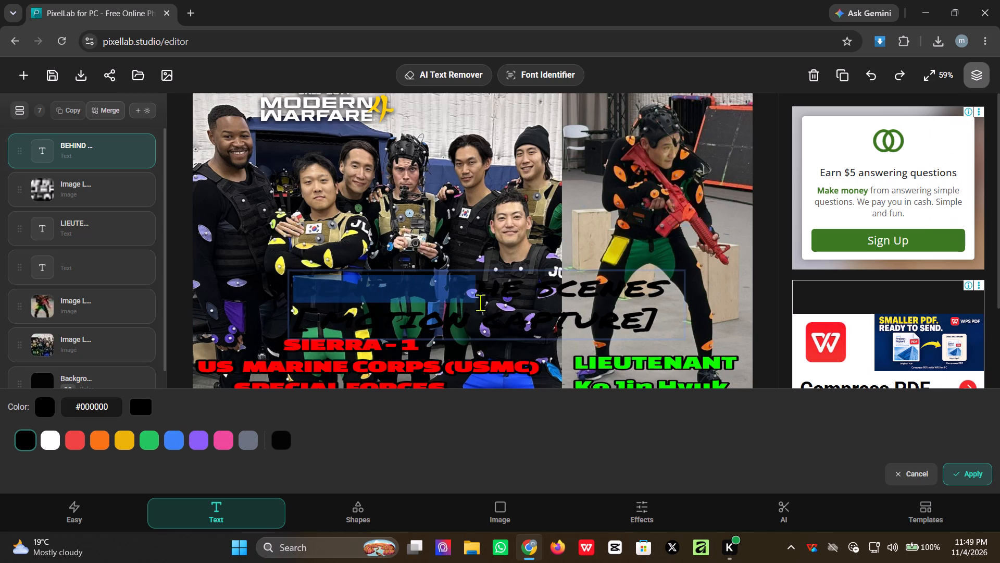
{"action": "left_click_drag", "start_coordinate": [480, 302], "coordinate": [577, 300]}
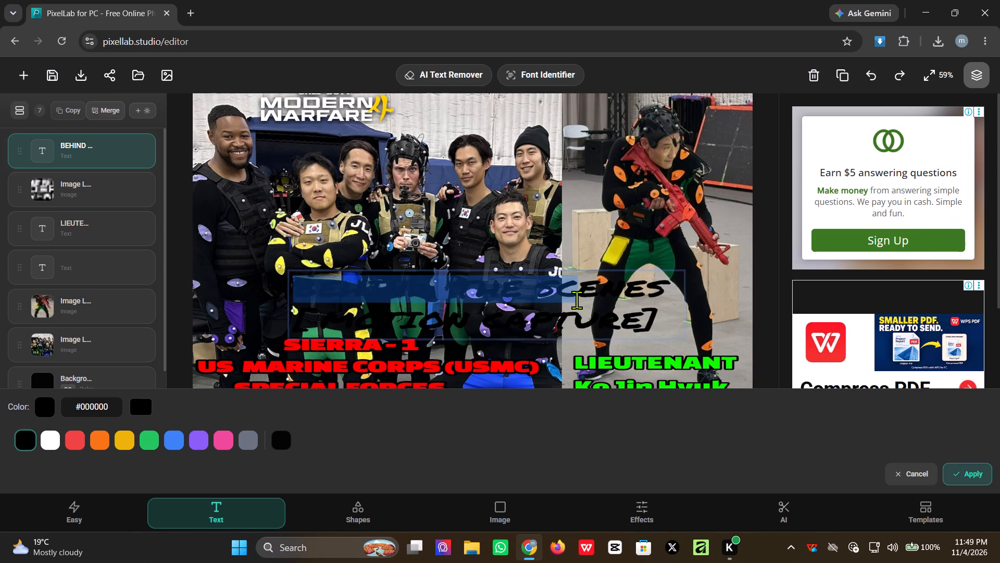
{"action": "left_click_drag", "start_coordinate": [577, 300], "coordinate": [667, 295]}
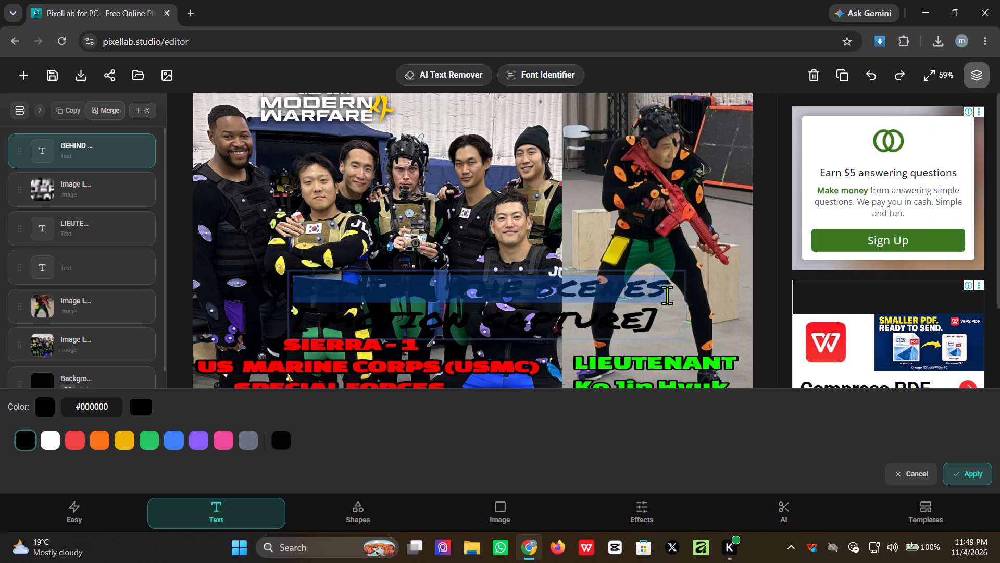
{"action": "left_click_drag", "start_coordinate": [667, 295], "coordinate": [672, 294]}
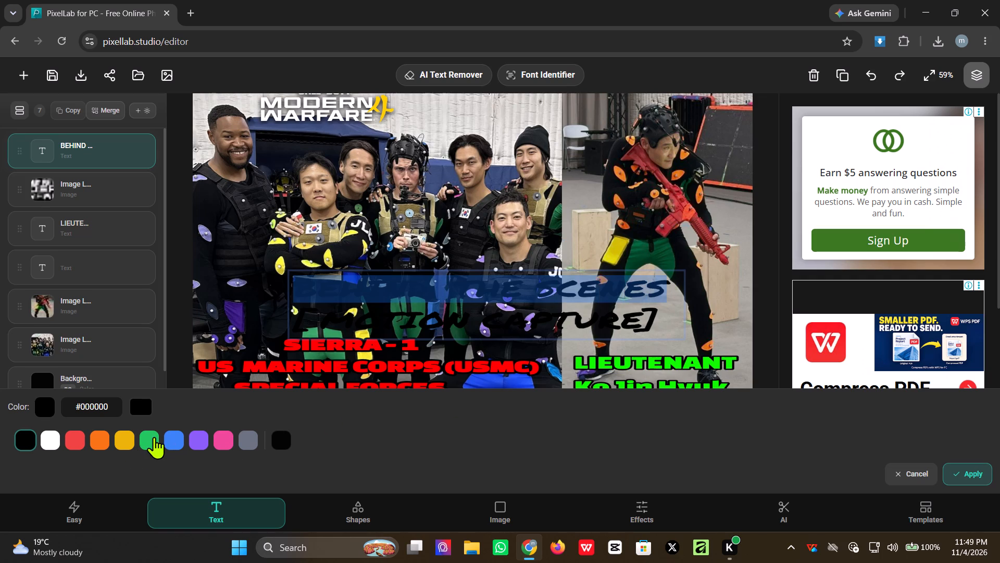
{"action": "left_click", "coordinate": [154, 437]}
{"action": "left_click", "coordinate": [144, 405]}
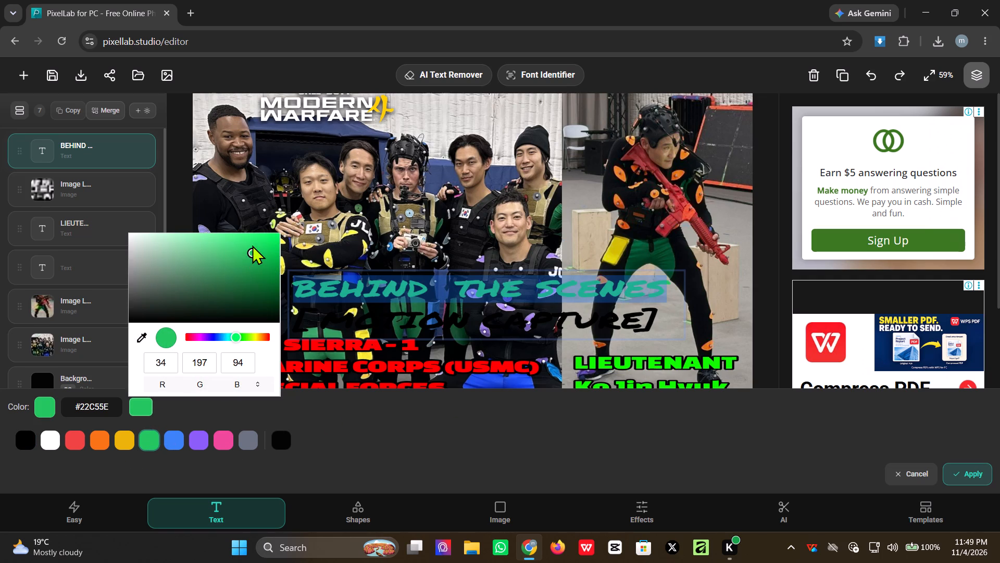
{"action": "left_click_drag", "start_coordinate": [256, 251], "coordinate": [292, 234]}
{"action": "left_click_drag", "start_coordinate": [236, 335], "coordinate": [236, 335]}
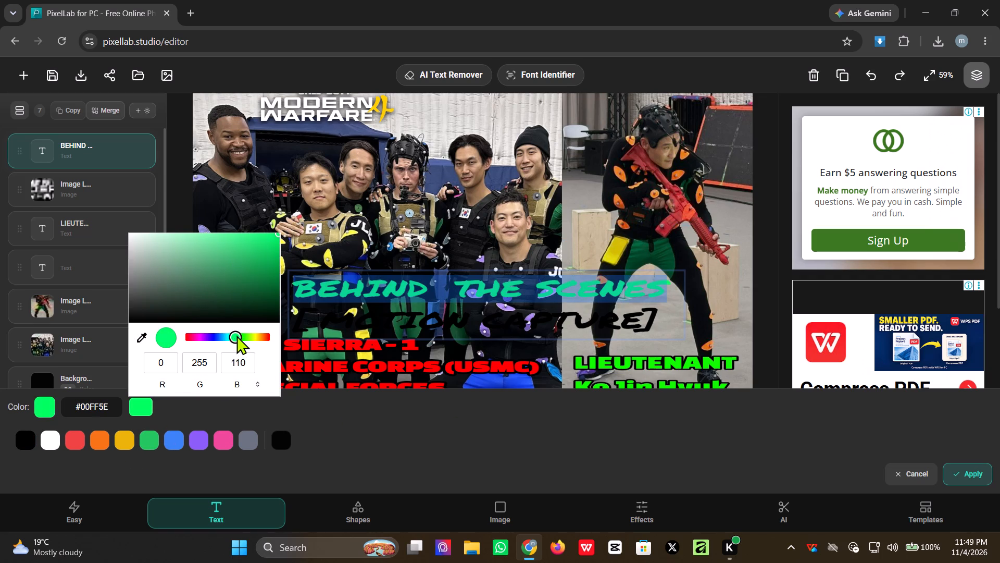
{"action": "left_click_drag", "start_coordinate": [236, 335], "coordinate": [247, 336]}
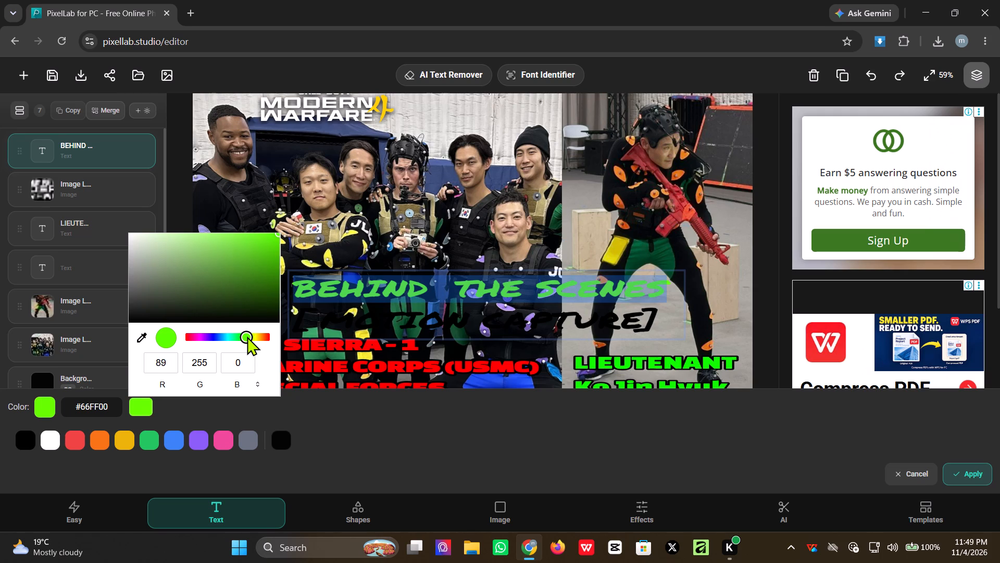
{"action": "left_click_drag", "start_coordinate": [247, 336], "coordinate": [246, 336]}
{"action": "left_click", "coordinate": [100, 509]}
{"action": "left_click", "coordinate": [203, 509]}
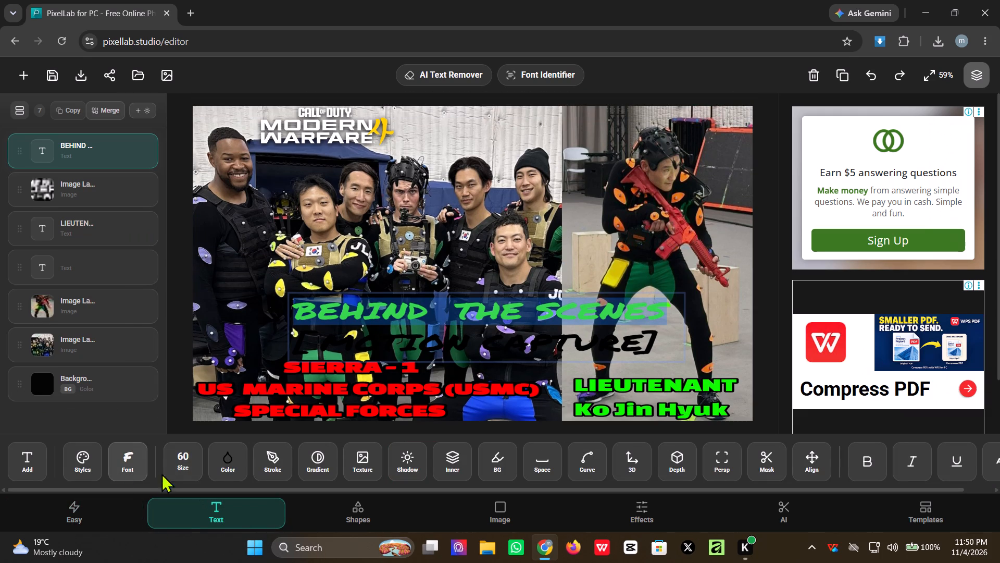
Colour only the [MOTION CAPTURE] line of the title pure red, #FF0000, and finish editing the text.
{"action": "left_click", "coordinate": [221, 461]}
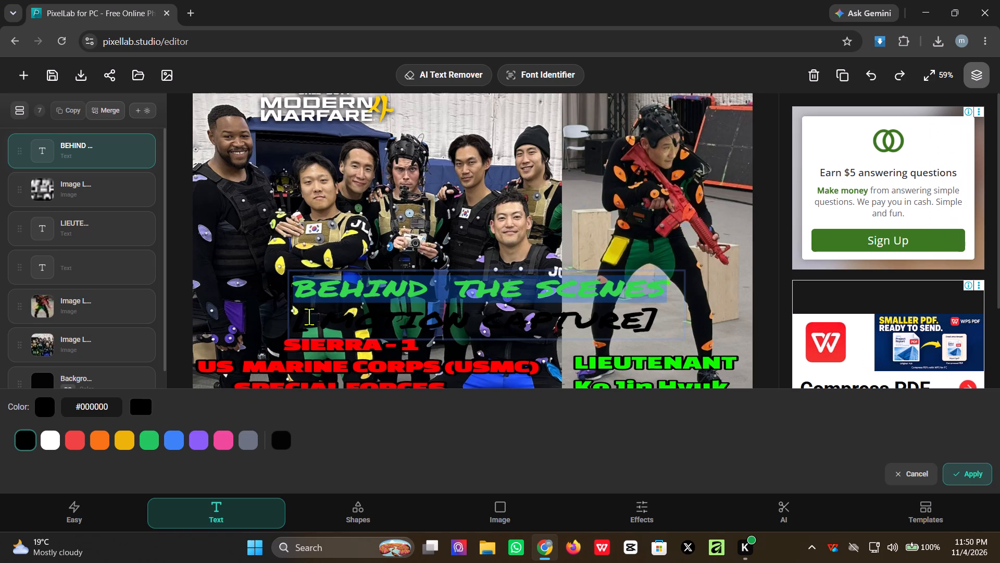
{"action": "left_click_drag", "start_coordinate": [297, 318], "coordinate": [404, 323]}
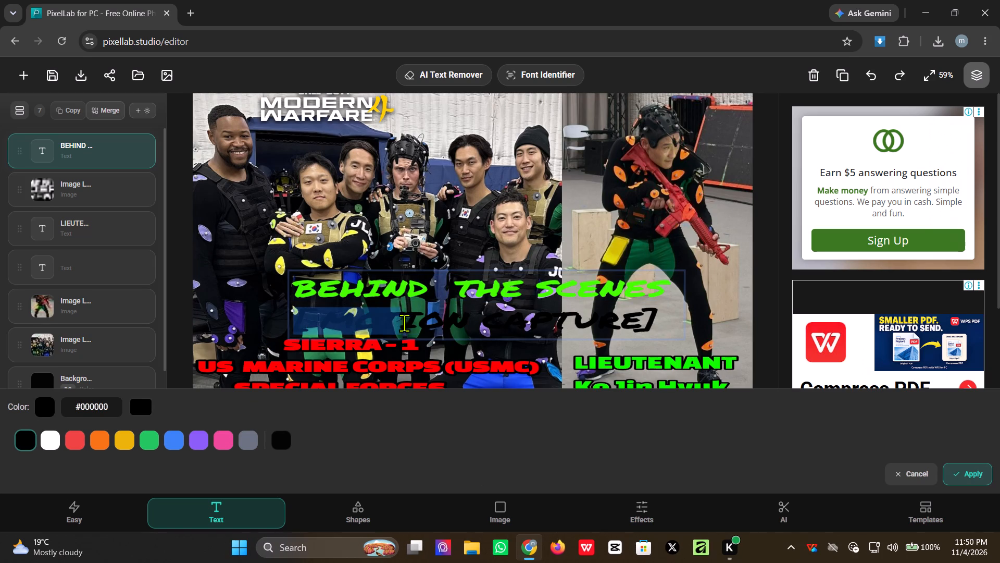
{"action": "left_click_drag", "start_coordinate": [404, 323], "coordinate": [640, 326]}
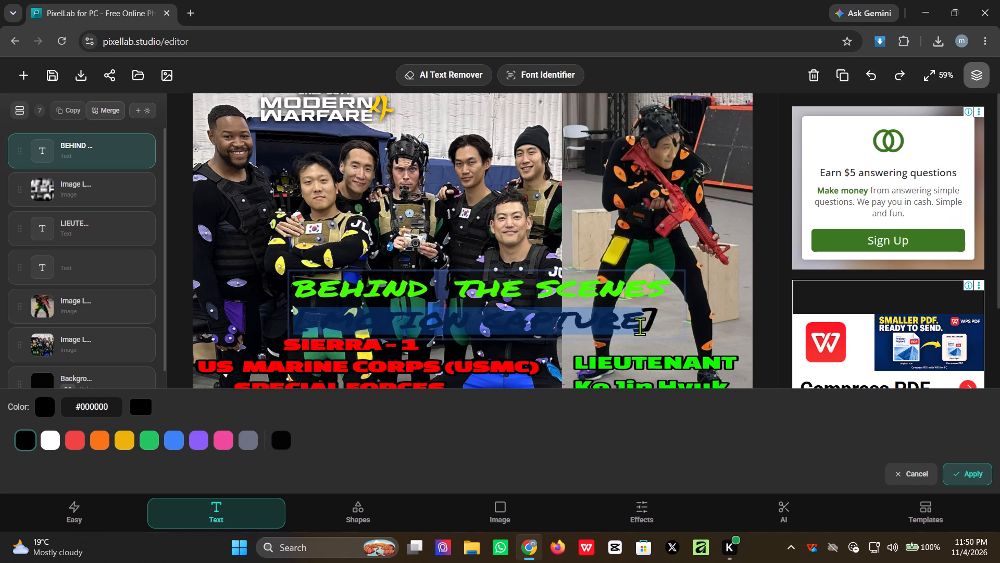
{"action": "left_click_drag", "start_coordinate": [640, 326], "coordinate": [705, 326]}
{"action": "left_click", "coordinate": [77, 437]}
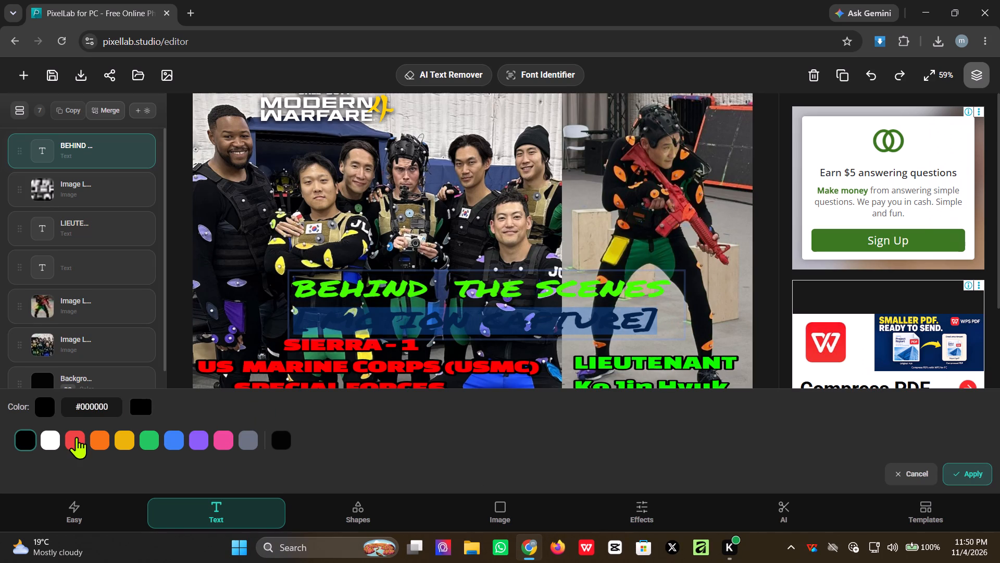
{"action": "left_click", "coordinate": [149, 401]}
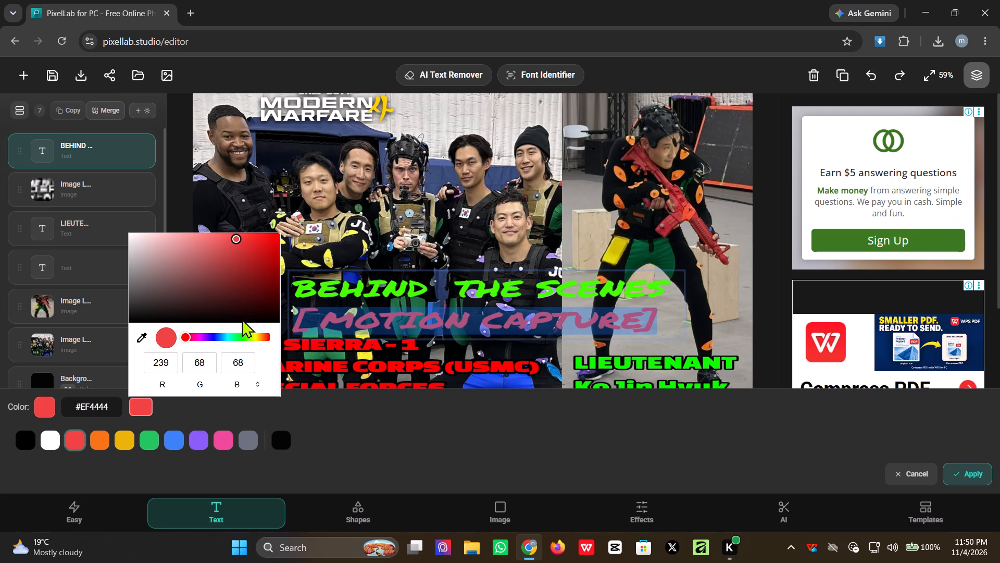
{"action": "left_click_drag", "start_coordinate": [185, 332], "coordinate": [206, 333]}
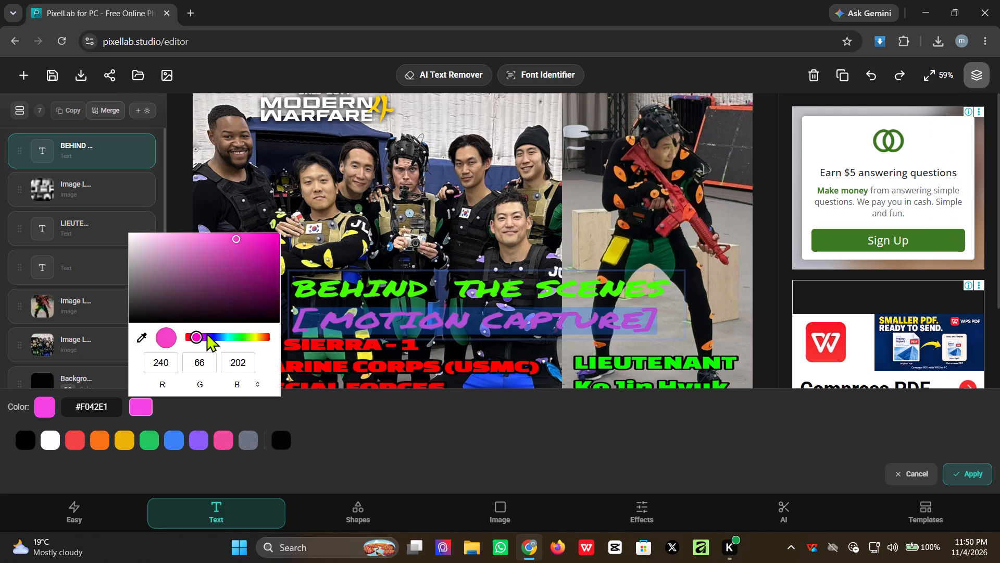
{"action": "left_click_drag", "start_coordinate": [206, 333], "coordinate": [283, 331]}
{"action": "left_click_drag", "start_coordinate": [234, 237], "coordinate": [247, 237]}
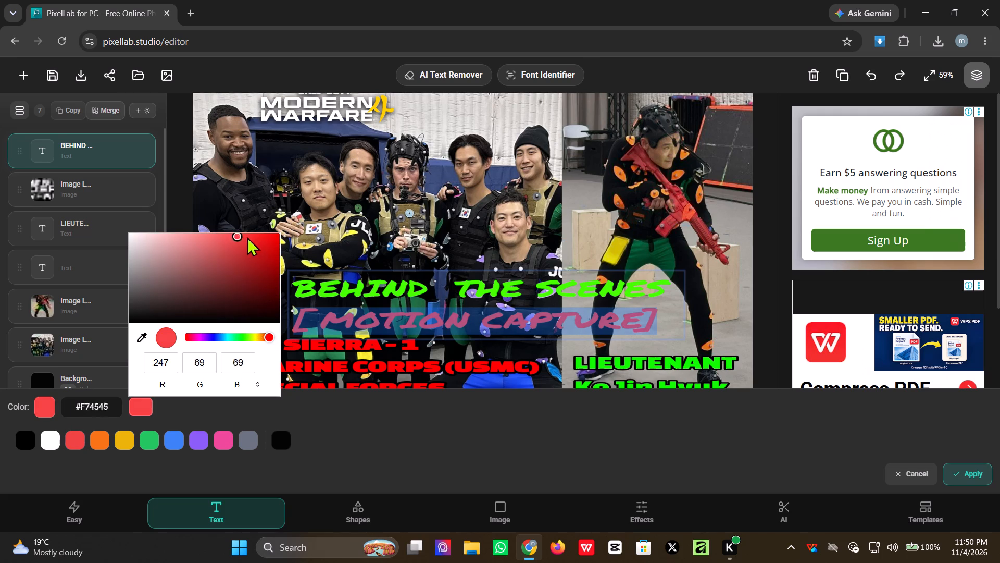
{"action": "left_click_drag", "start_coordinate": [247, 237], "coordinate": [310, 234]}
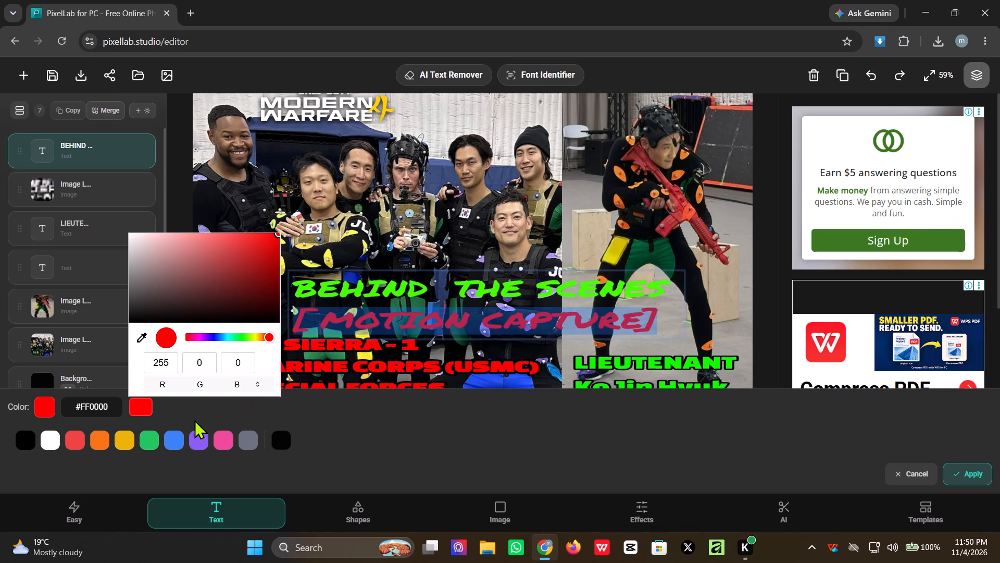
{"action": "left_click", "coordinate": [77, 512]}
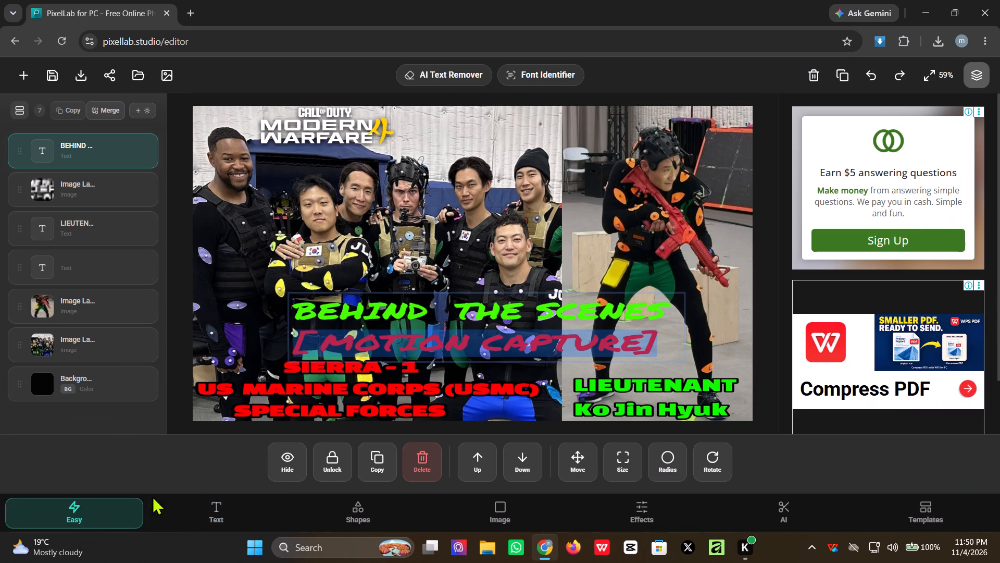
{"action": "left_click", "coordinate": [429, 312]}
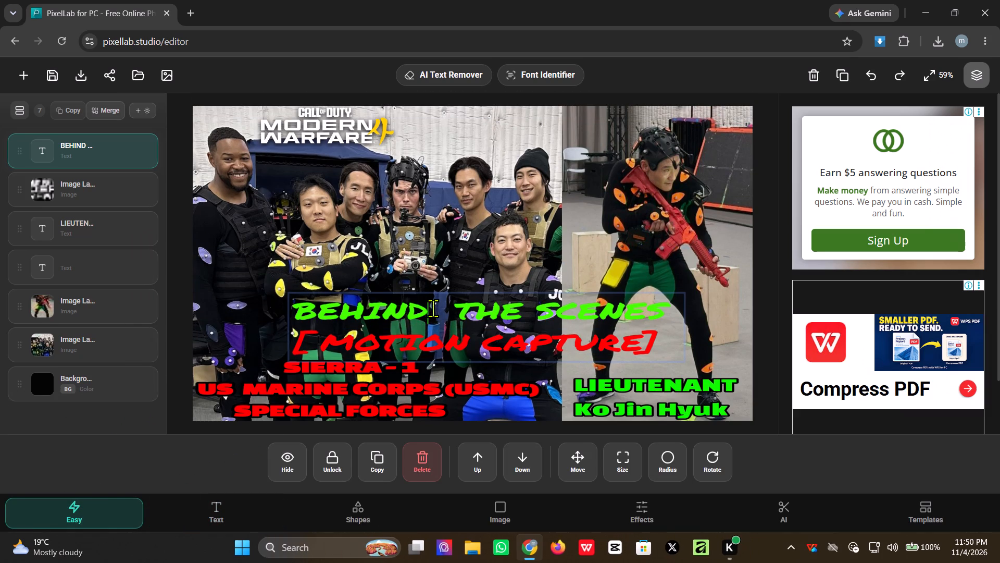
{"action": "left_click", "coordinate": [254, 314]}
Move the two-colour title slightly up and centre it horizontally on the canvas.
{"action": "left_click", "coordinate": [416, 319]}
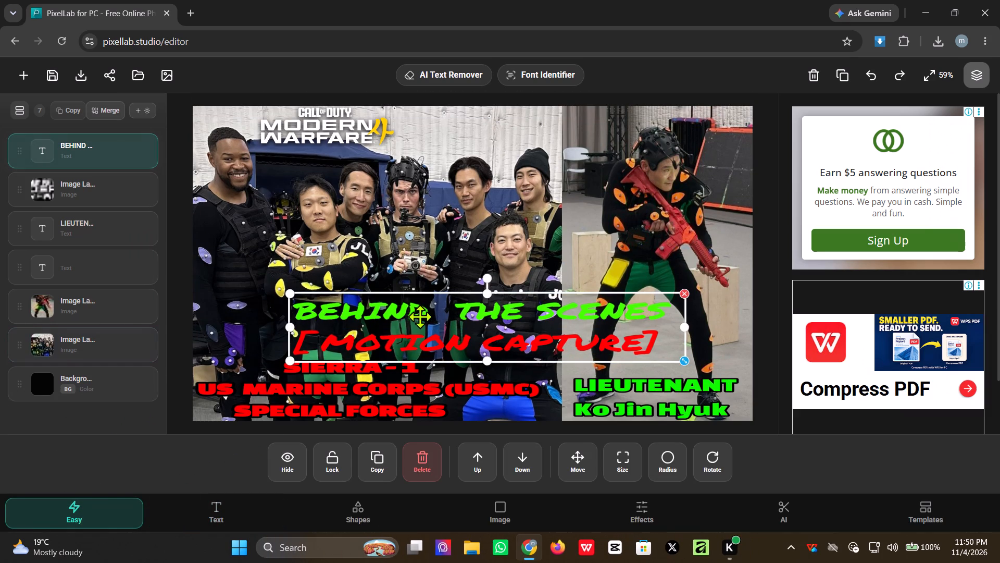
{"action": "left_click_drag", "start_coordinate": [424, 315], "coordinate": [412, 307]}
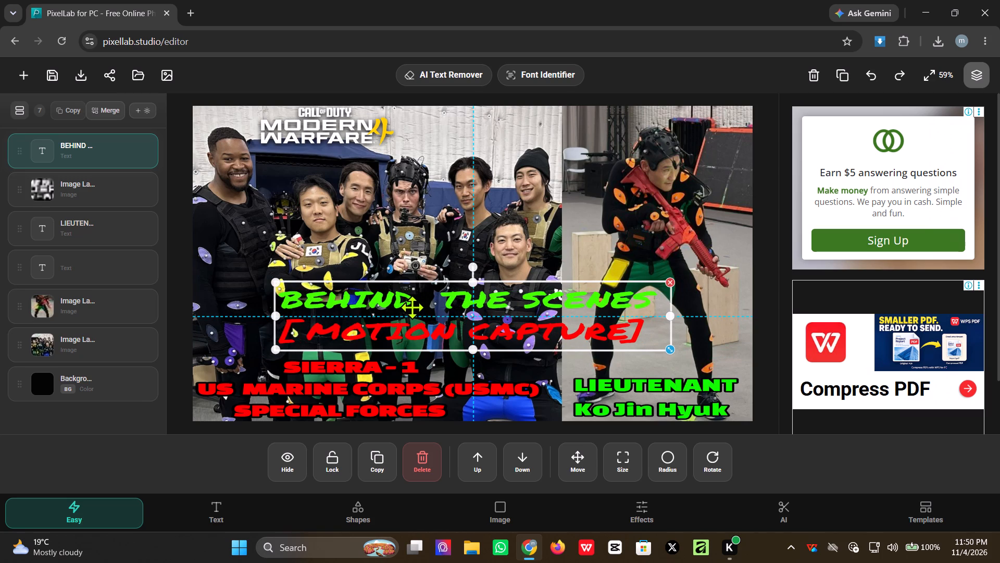
{"action": "left_click_drag", "start_coordinate": [412, 307], "coordinate": [413, 307]}
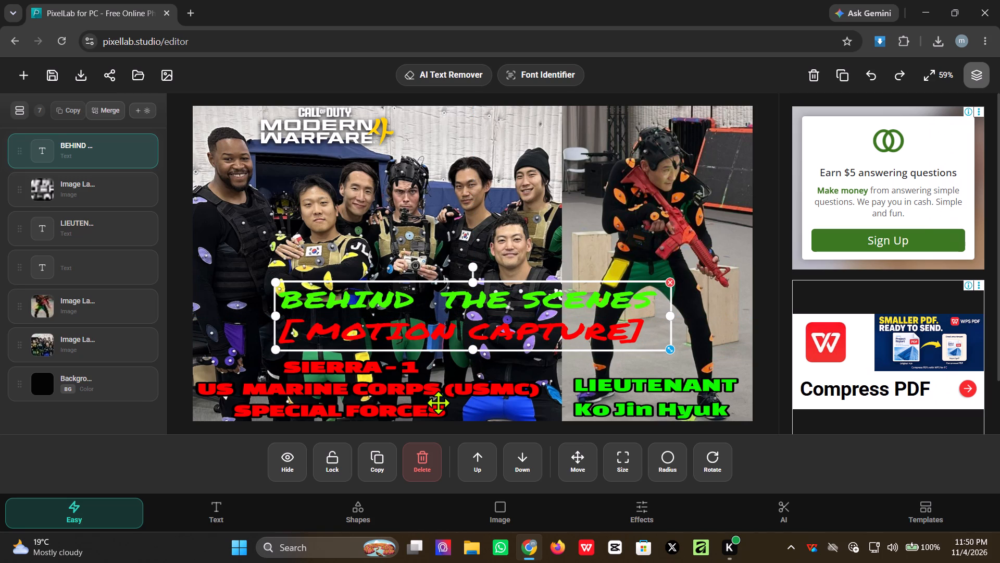
Set the red SIERRA - 1 caption's font to the handwriting face Permanent Marker.
{"action": "left_click", "coordinate": [414, 399]}
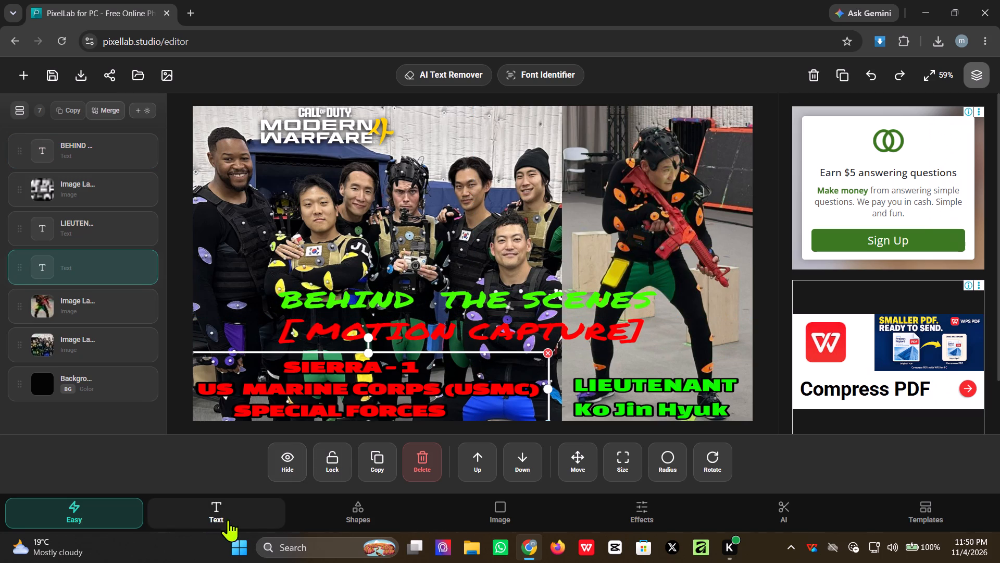
{"action": "left_click", "coordinate": [207, 510]}
{"action": "left_click", "coordinate": [117, 451]}
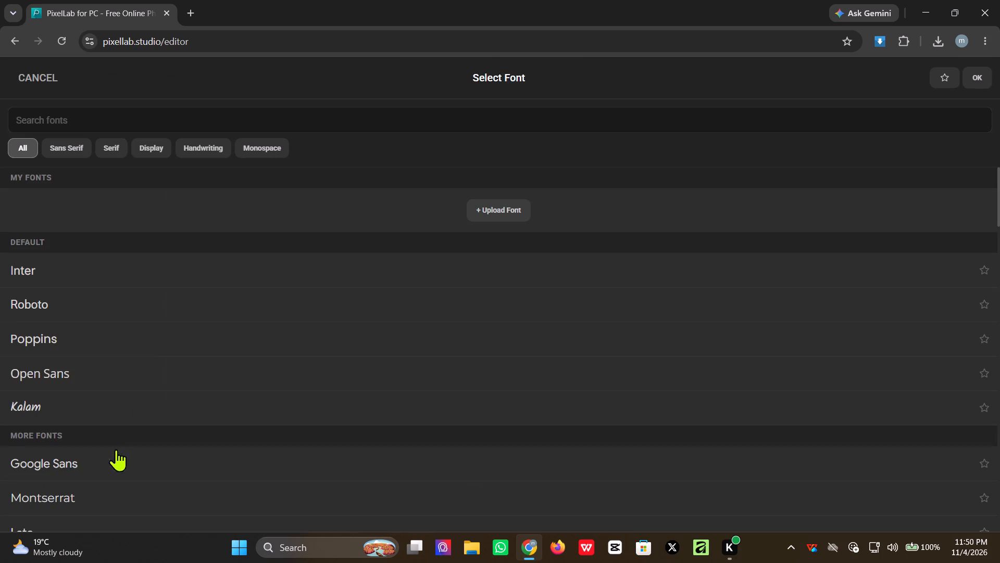
{"action": "left_click", "coordinate": [191, 140]}
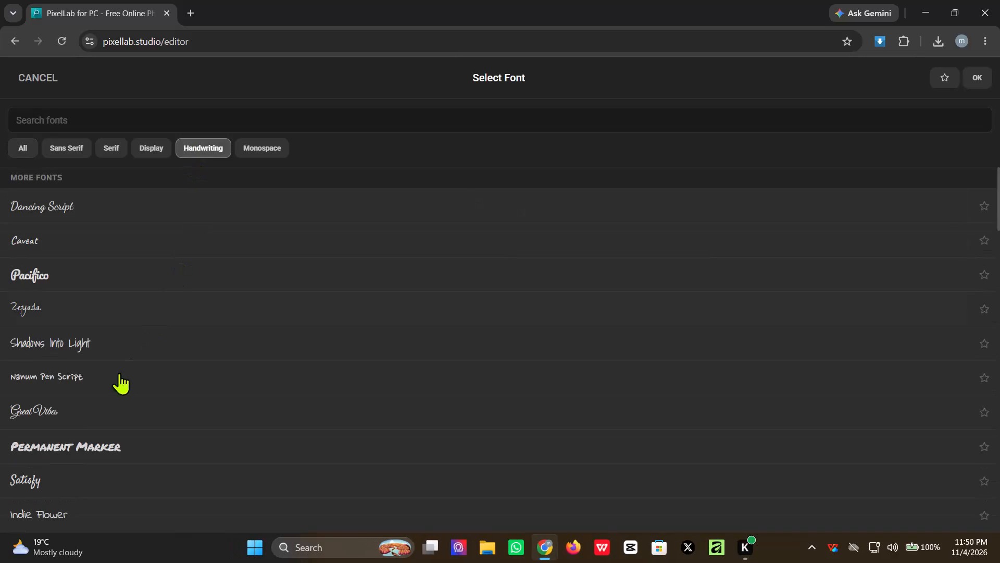
{"action": "left_click", "coordinate": [92, 440]}
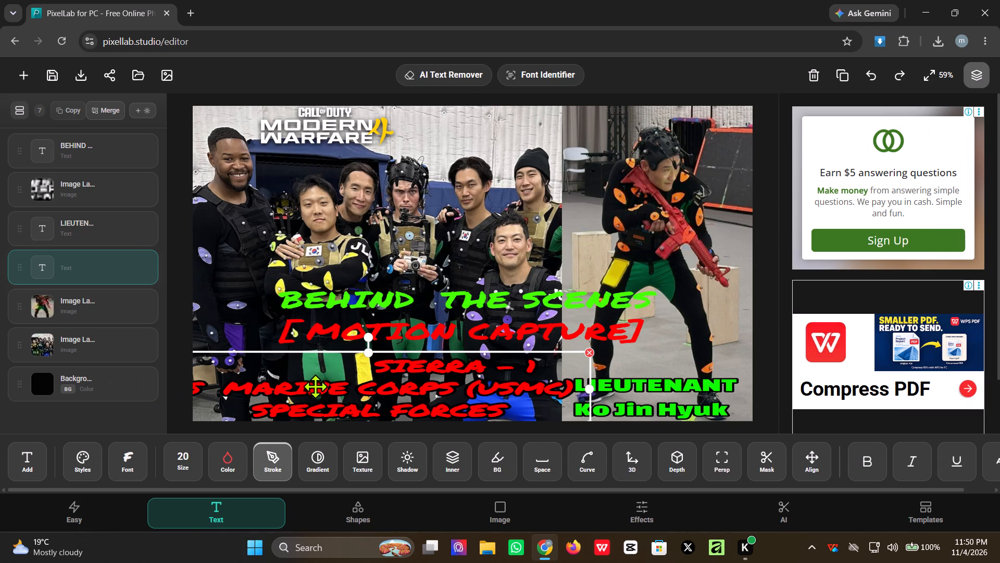
Move the red SIERRA - 1 caption up and right until it lies fully on the canvas, and trim its height slightly.
{"action": "left_click_drag", "start_coordinate": [334, 394], "coordinate": [349, 375]}
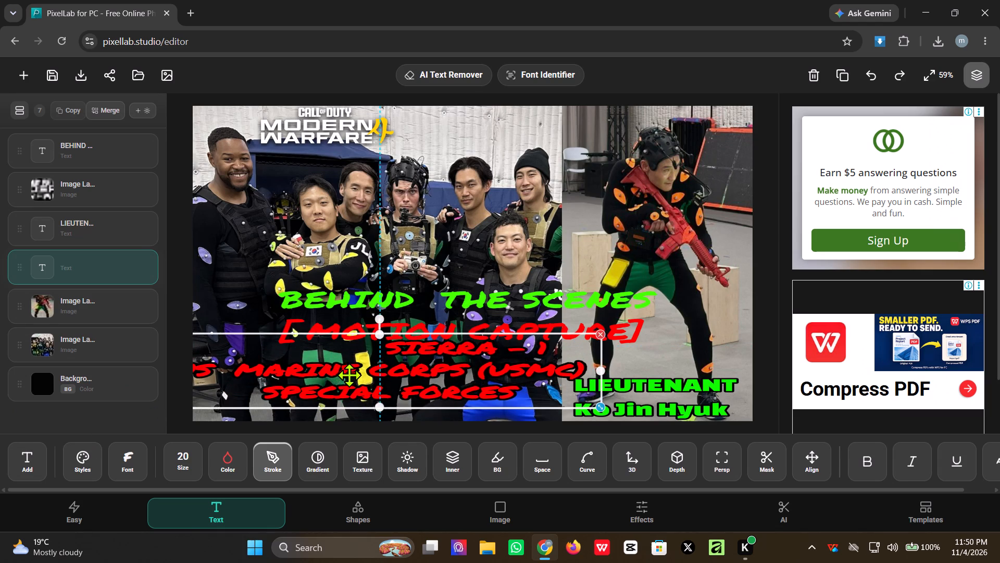
{"action": "left_click_drag", "start_coordinate": [349, 375], "coordinate": [377, 369]}
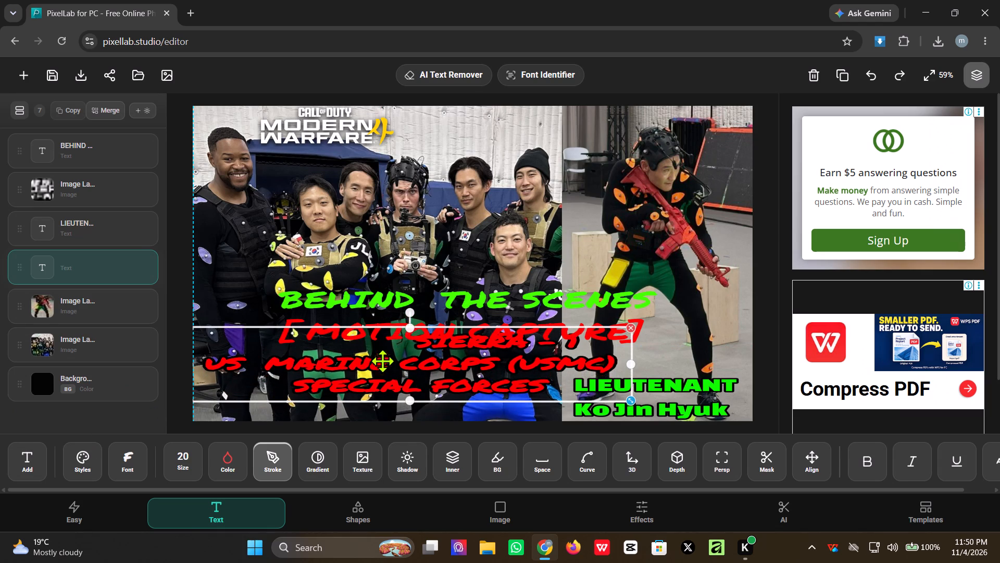
{"action": "left_click_drag", "start_coordinate": [410, 326], "coordinate": [410, 332]}
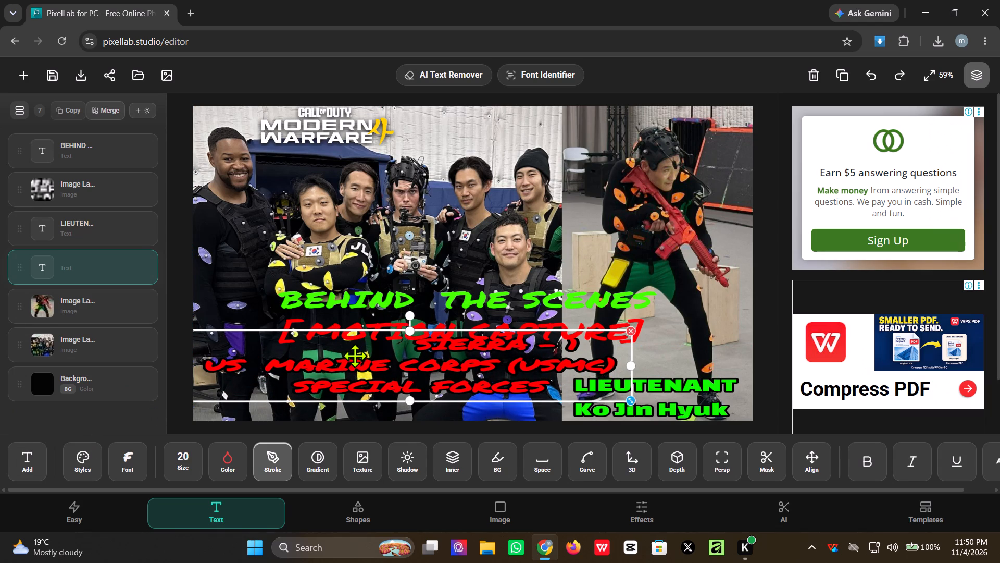
{"action": "left_click_drag", "start_coordinate": [355, 357], "coordinate": [392, 355]}
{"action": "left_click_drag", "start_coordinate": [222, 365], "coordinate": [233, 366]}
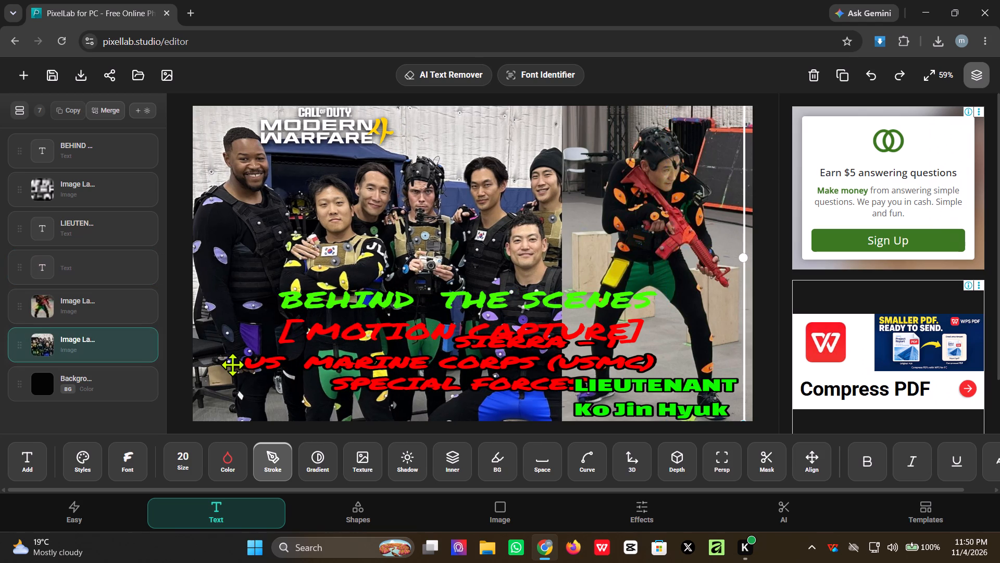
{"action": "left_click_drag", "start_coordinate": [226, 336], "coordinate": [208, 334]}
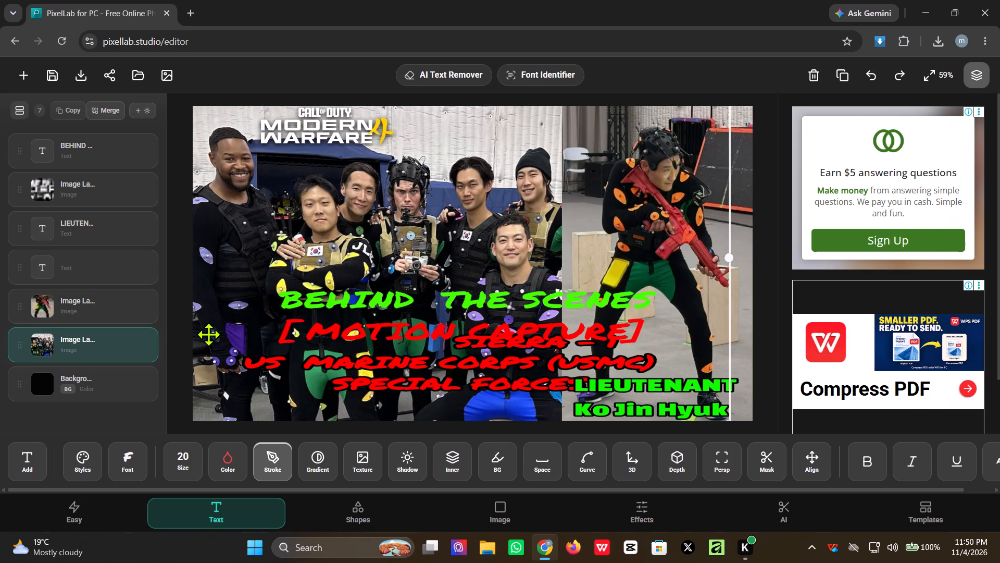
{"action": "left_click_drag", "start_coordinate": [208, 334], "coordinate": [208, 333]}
Narrow the red SIERRA - 1 caption and place it in the canvas's lower-left corner, below the title.
{"action": "left_click", "coordinate": [360, 354]}
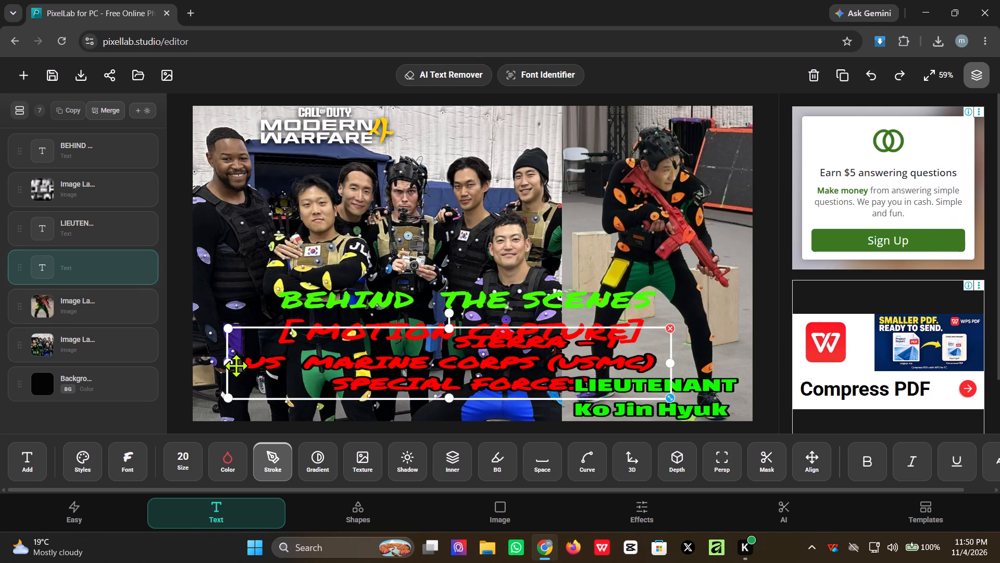
{"action": "left_click_drag", "start_coordinate": [228, 362], "coordinate": [301, 365]}
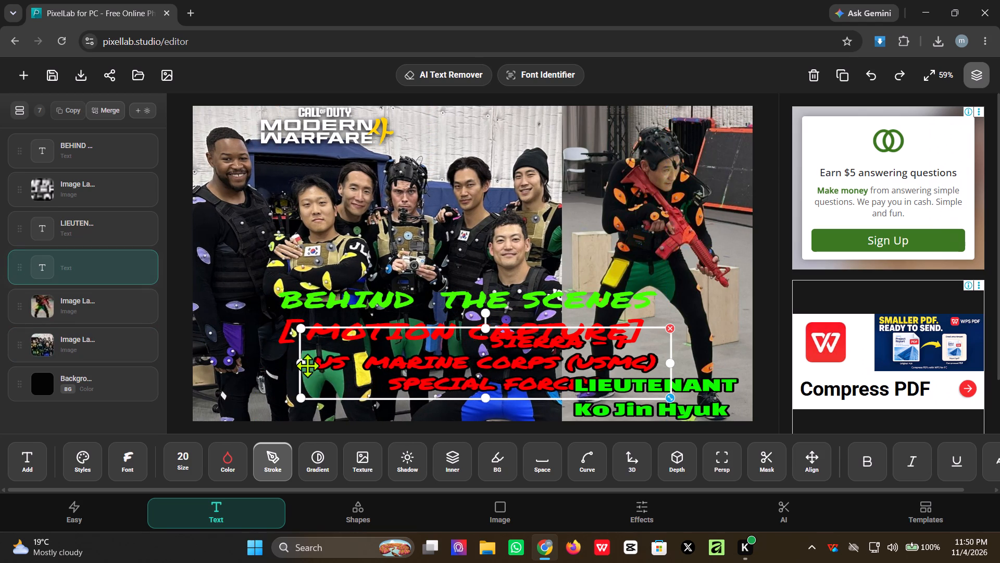
{"action": "left_click_drag", "start_coordinate": [457, 368], "coordinate": [383, 370]}
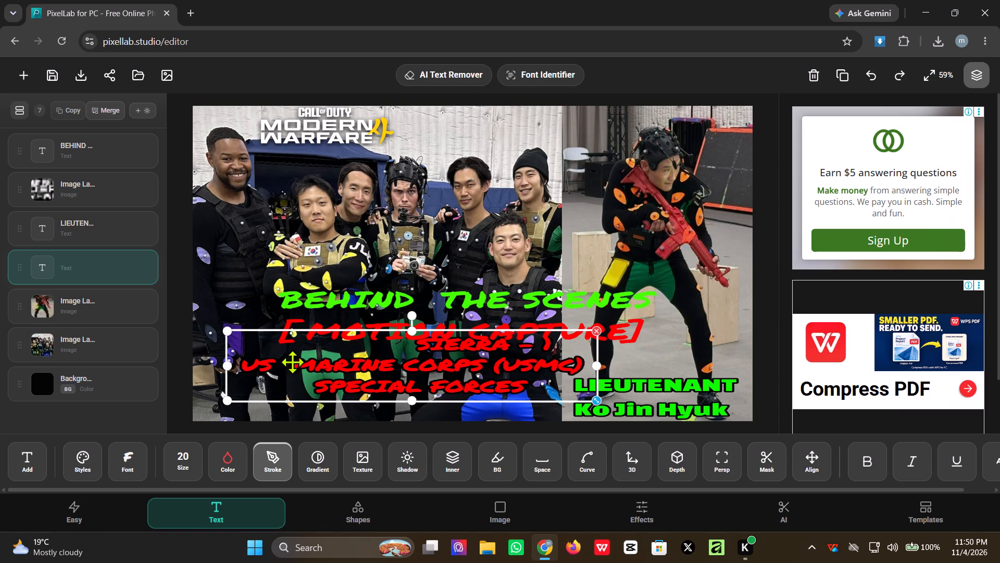
{"action": "left_click_drag", "start_coordinate": [228, 363], "coordinate": [264, 364]}
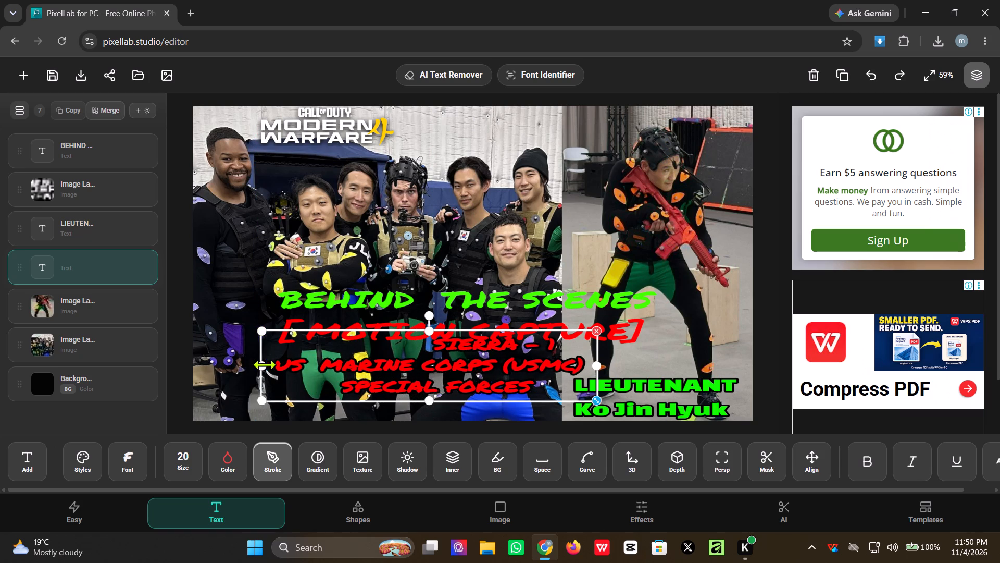
{"action": "left_click_drag", "start_coordinate": [264, 364], "coordinate": [293, 365]}
{"action": "left_click_drag", "start_coordinate": [467, 366], "coordinate": [376, 387]}
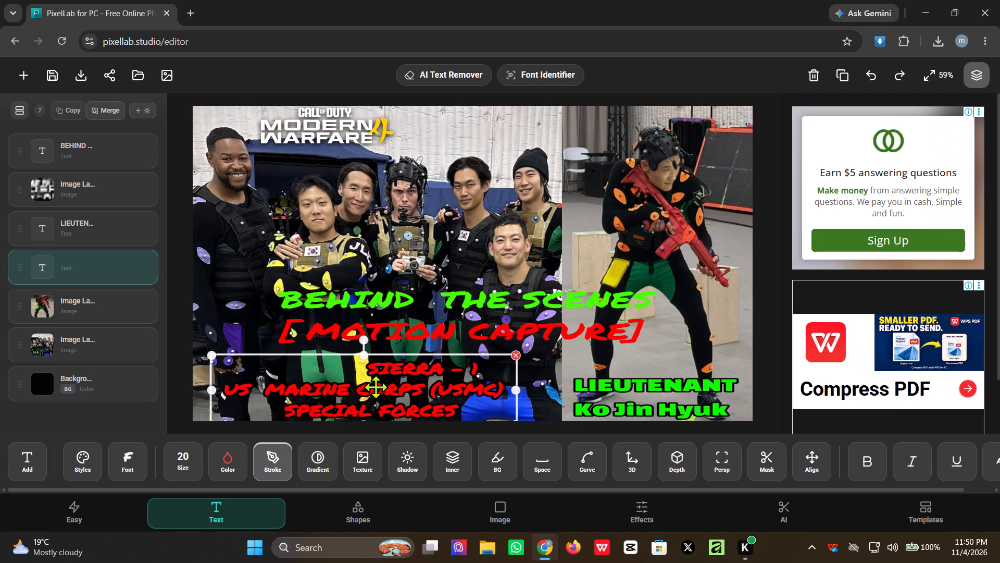
{"action": "left_click_drag", "start_coordinate": [376, 387], "coordinate": [357, 388]}
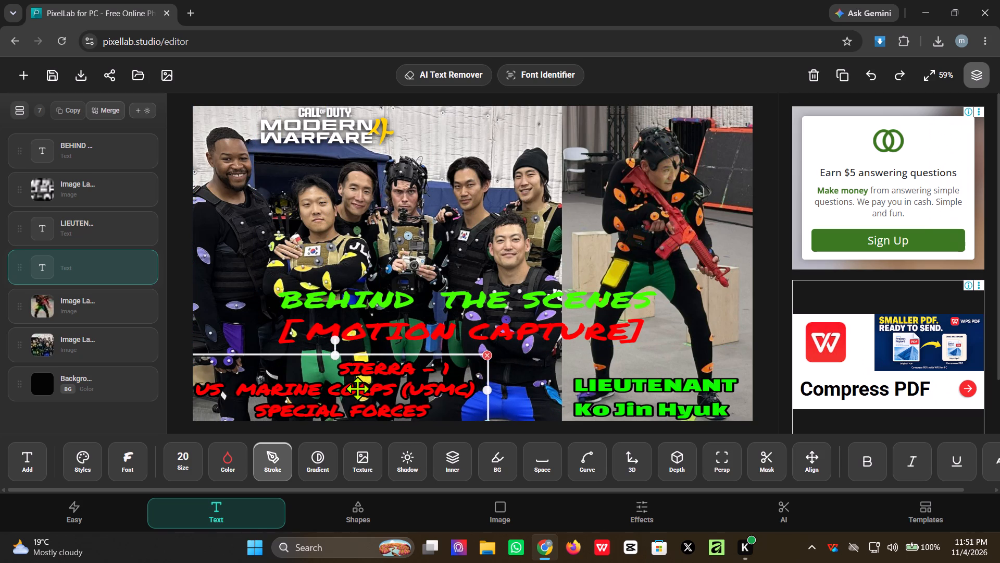
{"action": "left_click_drag", "start_coordinate": [357, 388], "coordinate": [356, 389]}
Add a black #000000 stroke several units wide to the two-colour BEHIND THE SCENES title.
{"action": "left_click", "coordinate": [642, 395]}
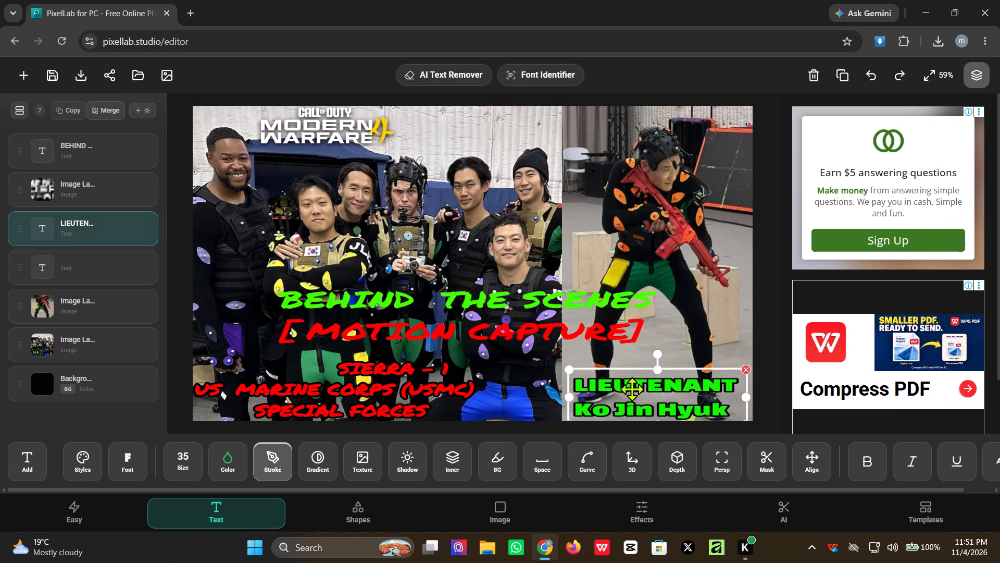
{"action": "left_click", "coordinate": [539, 341]}
{"action": "left_click_drag", "start_coordinate": [532, 335], "coordinate": [532, 330]}
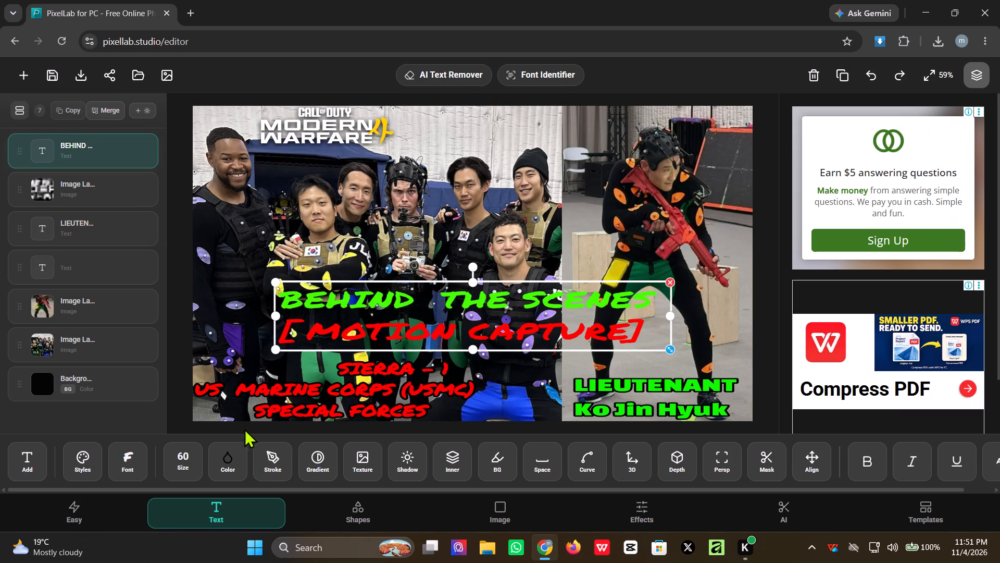
{"action": "left_click", "coordinate": [273, 466]}
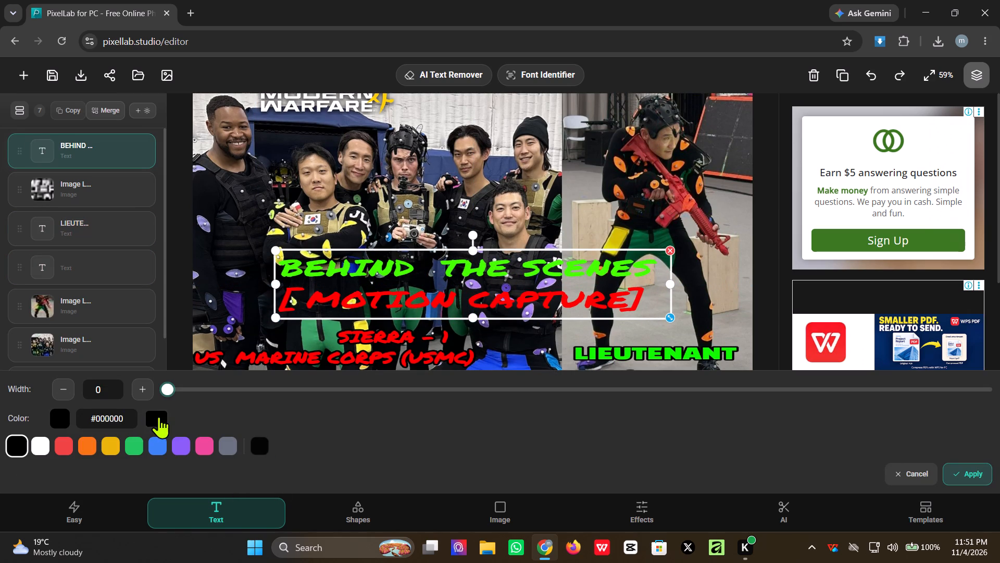
{"action": "left_click", "coordinate": [150, 413]}
{"action": "left_click", "coordinate": [318, 401]}
{"action": "left_click_drag", "start_coordinate": [172, 390], "coordinate": [227, 392]}
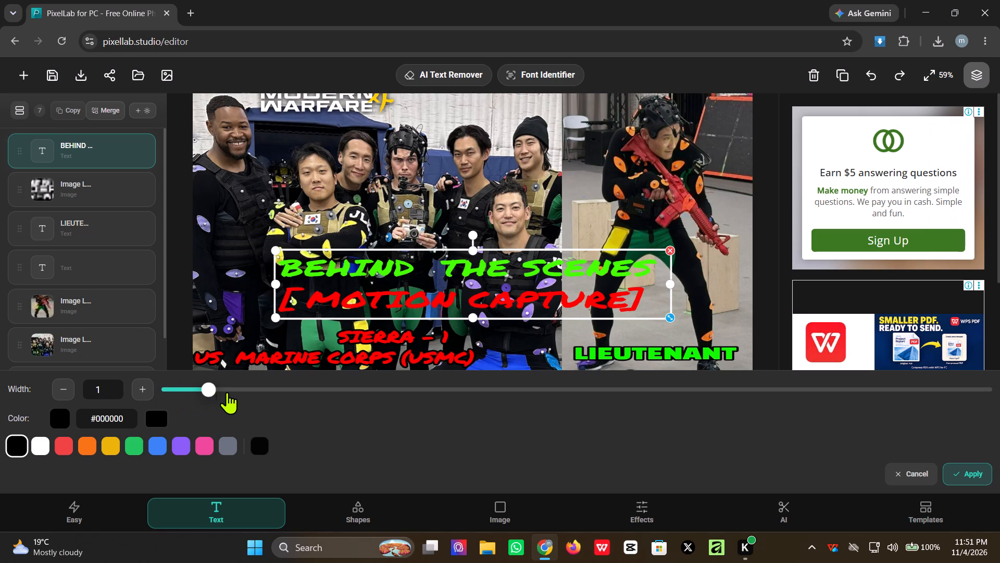
{"action": "left_click_drag", "start_coordinate": [227, 392], "coordinate": [408, 394]}
Set the green LIEUTENANT caption's font to the handwriting face Rock Salt.
{"action": "left_click", "coordinate": [596, 351]}
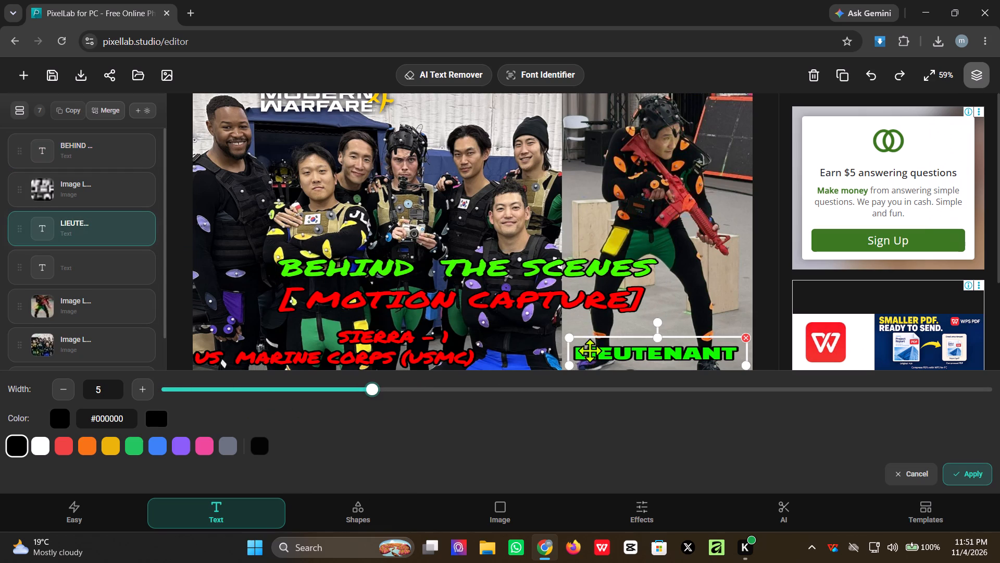
{"action": "left_click_drag", "start_coordinate": [90, 506], "coordinate": [80, 509]}
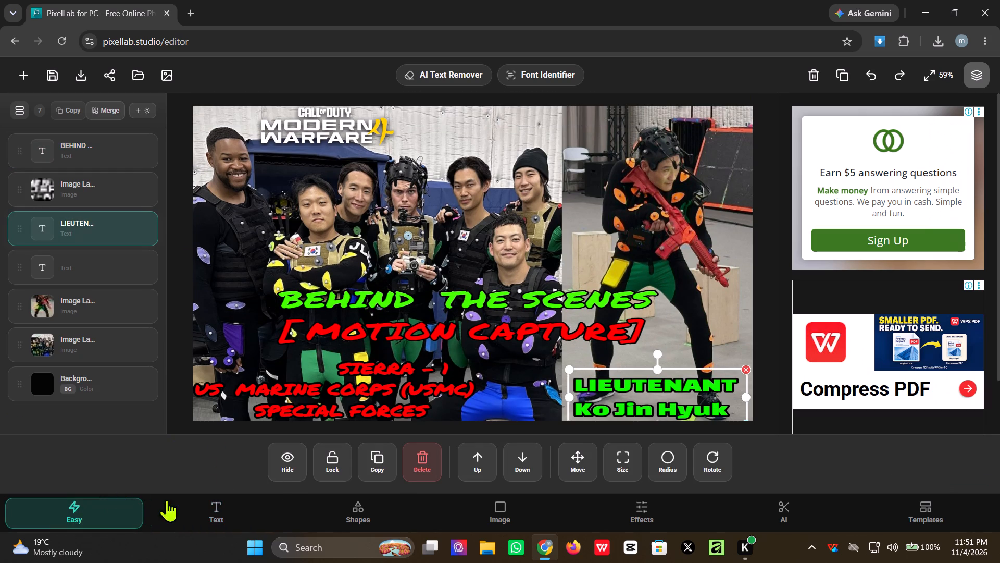
{"action": "left_click", "coordinate": [207, 508]}
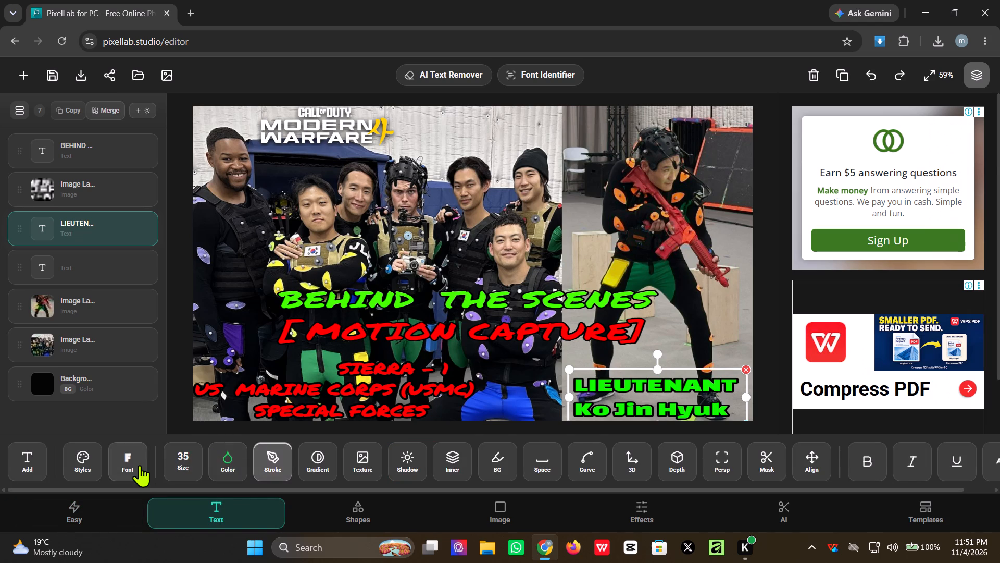
{"action": "left_click", "coordinate": [132, 465]}
{"action": "left_click", "coordinate": [201, 148]}
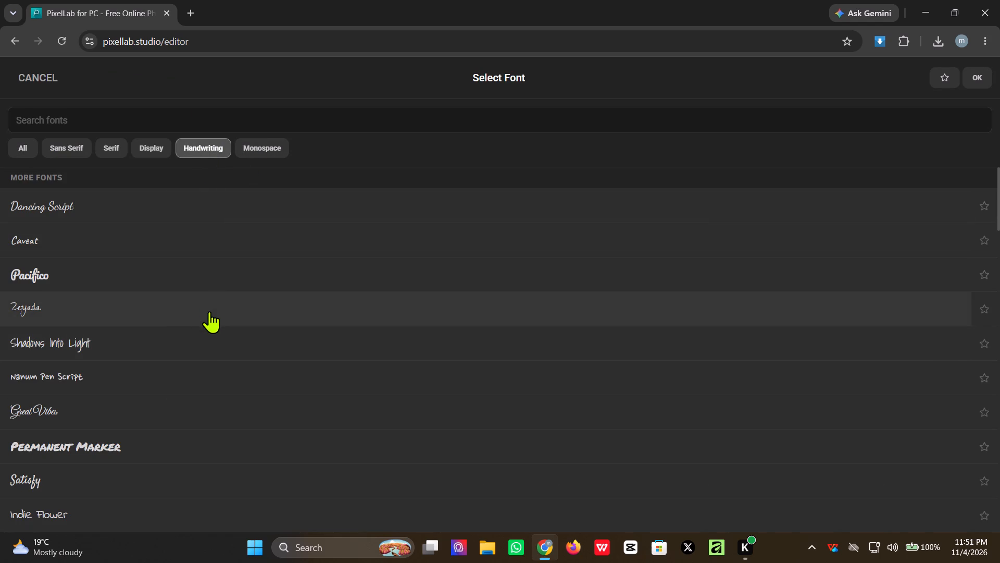
{"action": "scroll", "coordinate": [179, 332], "scroll_direction": "down", "scroll_amount": 2}
{"action": "scroll", "coordinate": [174, 343], "scroll_direction": "up", "scroll_amount": 1}
{"action": "scroll", "coordinate": [174, 344], "scroll_direction": "down", "scroll_amount": 5}
{"action": "scroll", "coordinate": [171, 353], "scroll_direction": "up", "scroll_amount": 1}
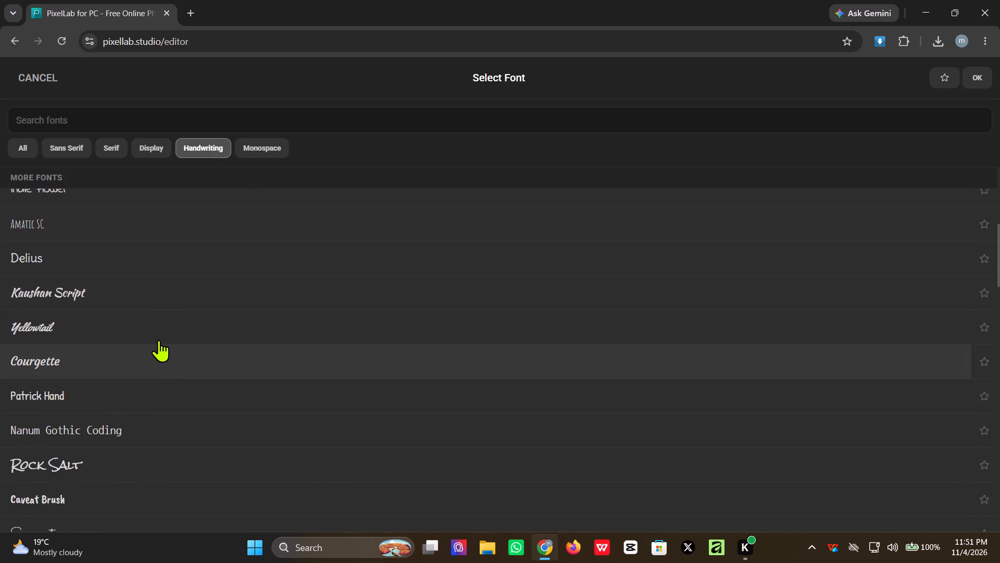
{"action": "scroll", "coordinate": [134, 346], "scroll_direction": "down", "scroll_amount": 3}
{"action": "scroll", "coordinate": [138, 353], "scroll_direction": "up", "scroll_amount": 1}
{"action": "left_click", "coordinate": [130, 337]}
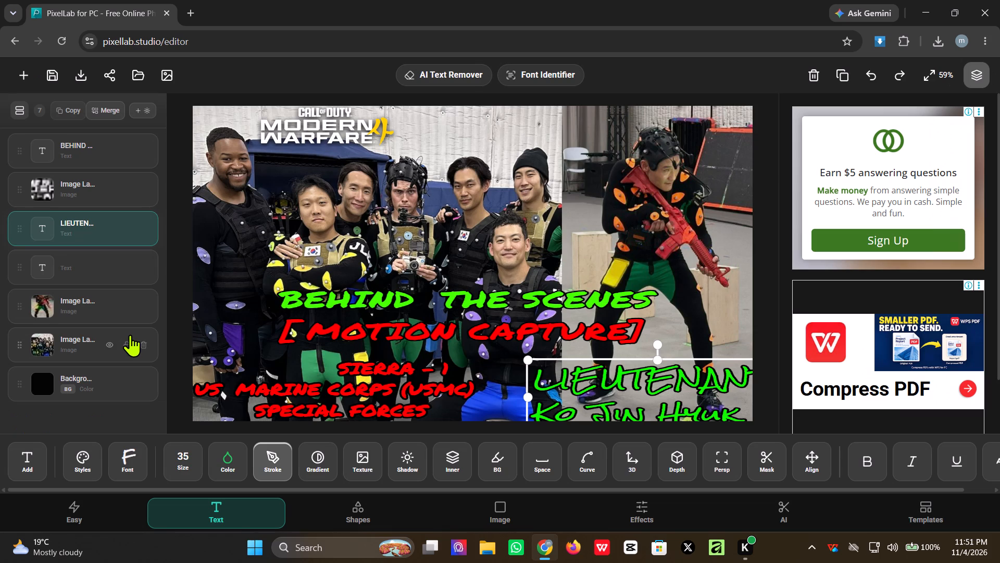
Move the LIEUTENANT caption up and left onto the canvas, and make its lettering slightly flatter.
{"action": "left_click_drag", "start_coordinate": [647, 382], "coordinate": [630, 344]}
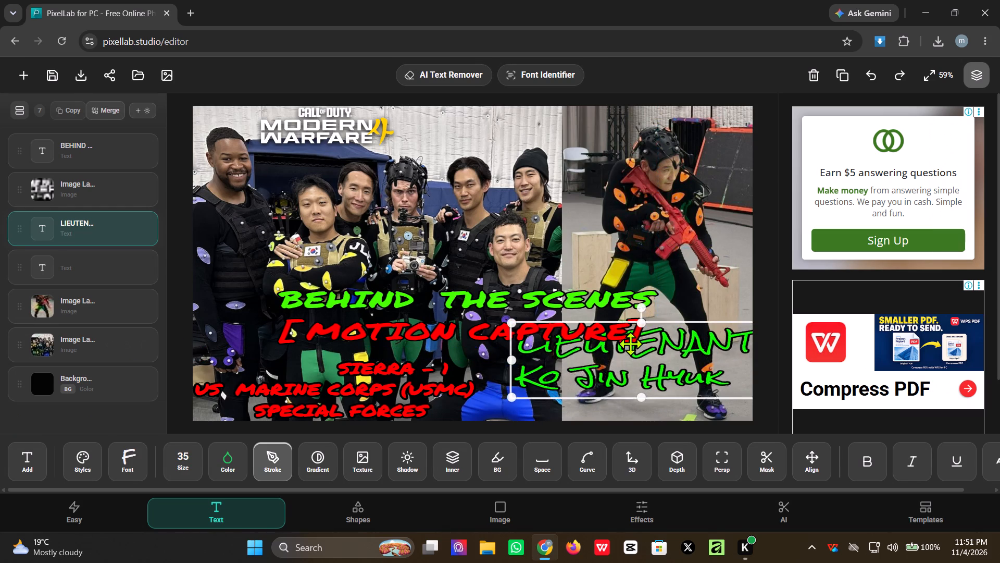
{"action": "left_click_drag", "start_coordinate": [630, 344], "coordinate": [572, 344]}
{"action": "left_click_drag", "start_coordinate": [715, 397], "coordinate": [685, 389]}
{"action": "left_click_drag", "start_coordinate": [682, 357], "coordinate": [719, 352]}
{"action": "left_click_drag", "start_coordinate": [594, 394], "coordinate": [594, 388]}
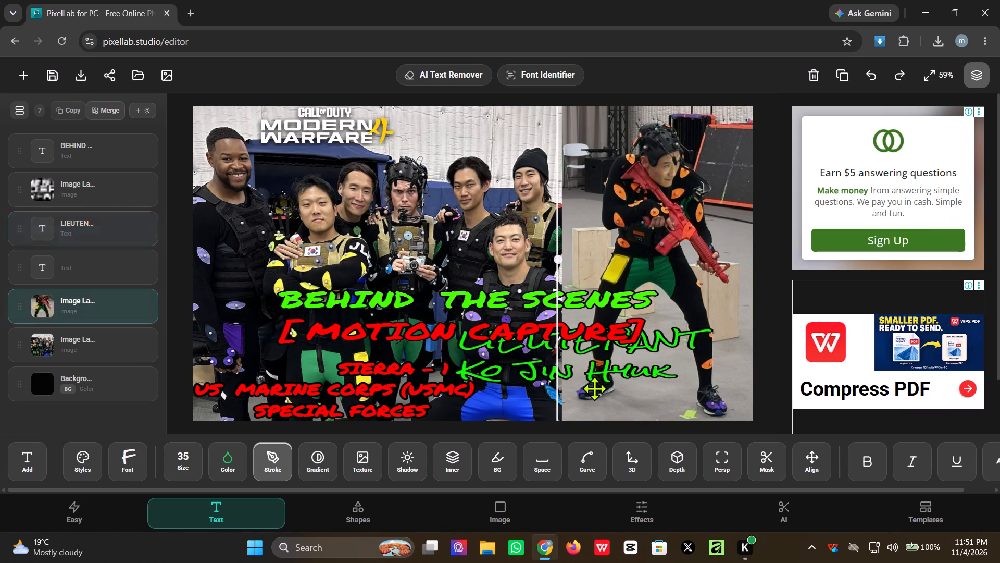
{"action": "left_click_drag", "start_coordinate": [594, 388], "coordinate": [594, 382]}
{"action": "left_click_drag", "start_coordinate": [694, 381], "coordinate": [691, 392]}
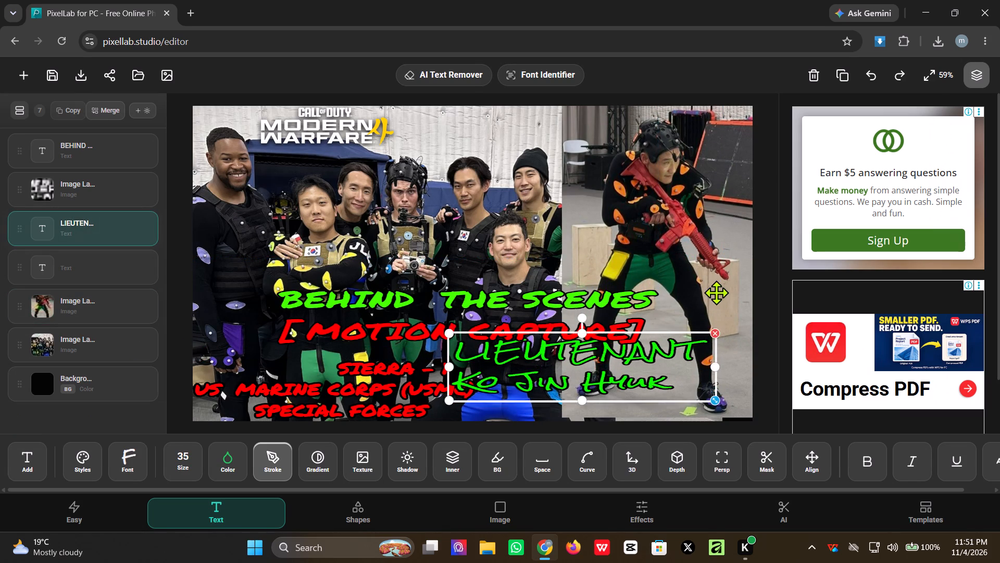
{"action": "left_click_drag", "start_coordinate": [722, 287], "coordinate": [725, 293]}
Flatten and narrow the LIEUTENANT caption to fit the soldier photo's width, and place it in the canvas's lower-right corner.
{"action": "left_click", "coordinate": [622, 372]}
{"action": "left_click_drag", "start_coordinate": [582, 368], "coordinate": [594, 374]}
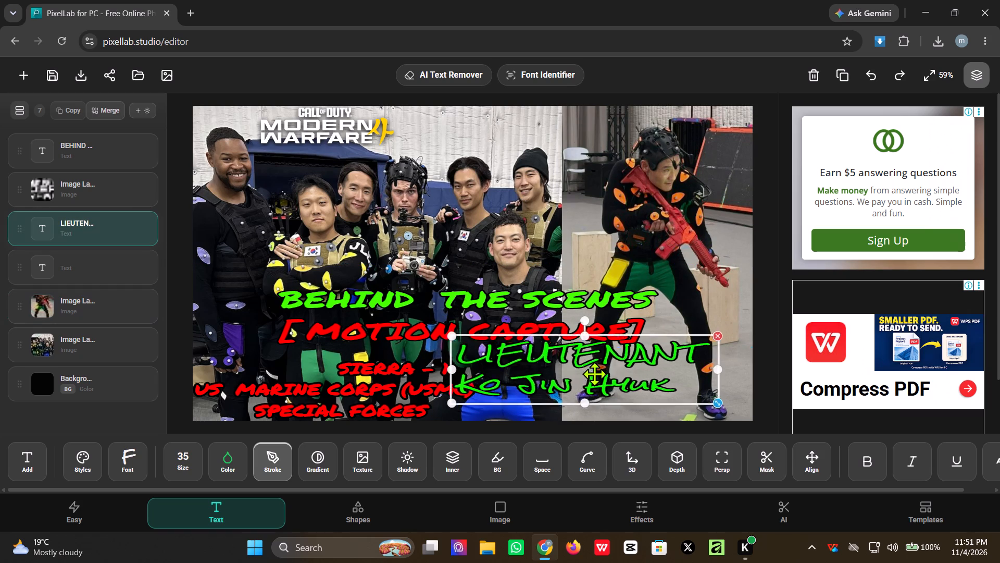
{"action": "left_click_drag", "start_coordinate": [594, 374], "coordinate": [596, 373]}
{"action": "left_click_drag", "start_coordinate": [594, 408], "coordinate": [603, 396]}
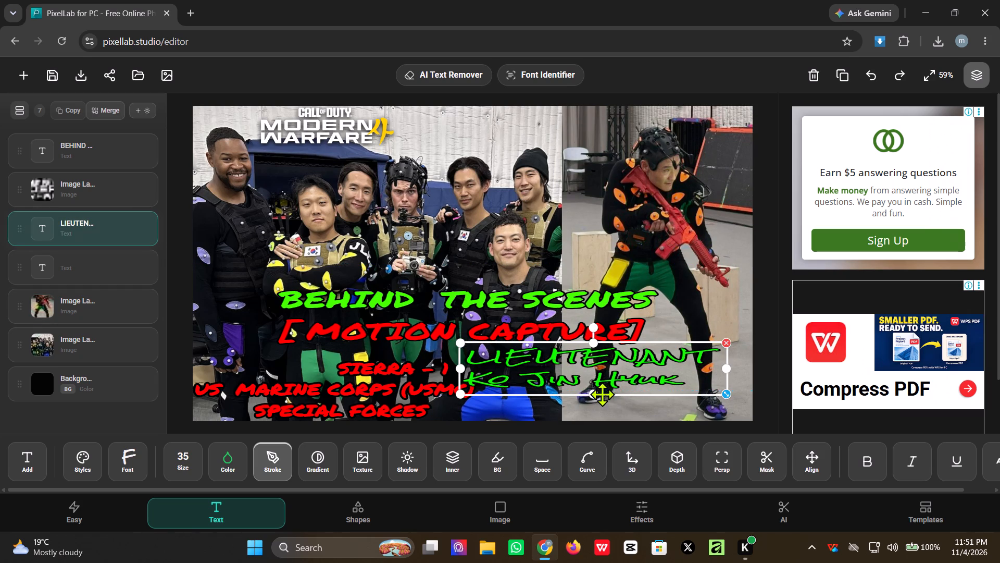
{"action": "left_click_drag", "start_coordinate": [586, 375], "coordinate": [622, 383]}
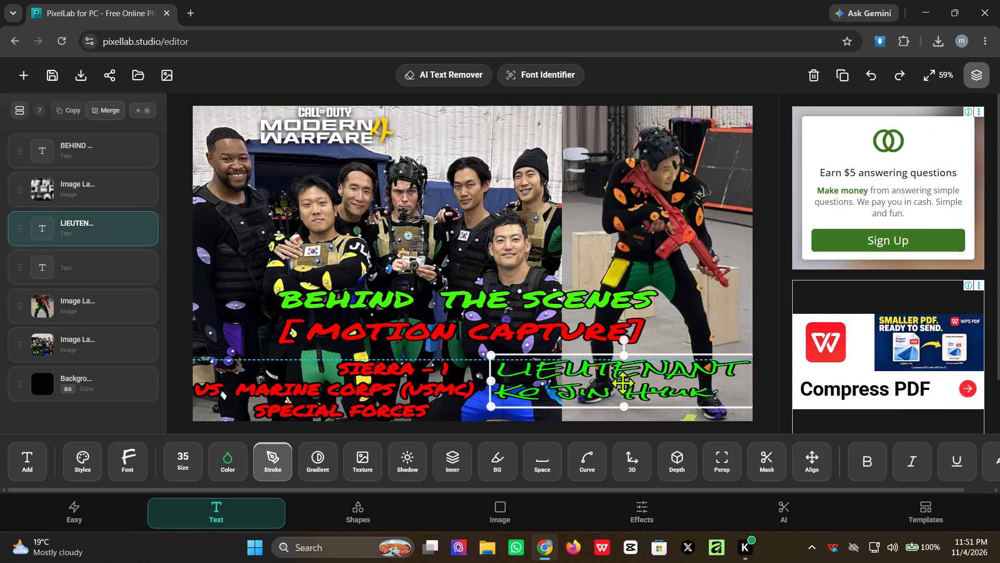
{"action": "left_click_drag", "start_coordinate": [622, 383], "coordinate": [606, 385]}
{"action": "left_click_drag", "start_coordinate": [670, 371], "coordinate": [634, 377]}
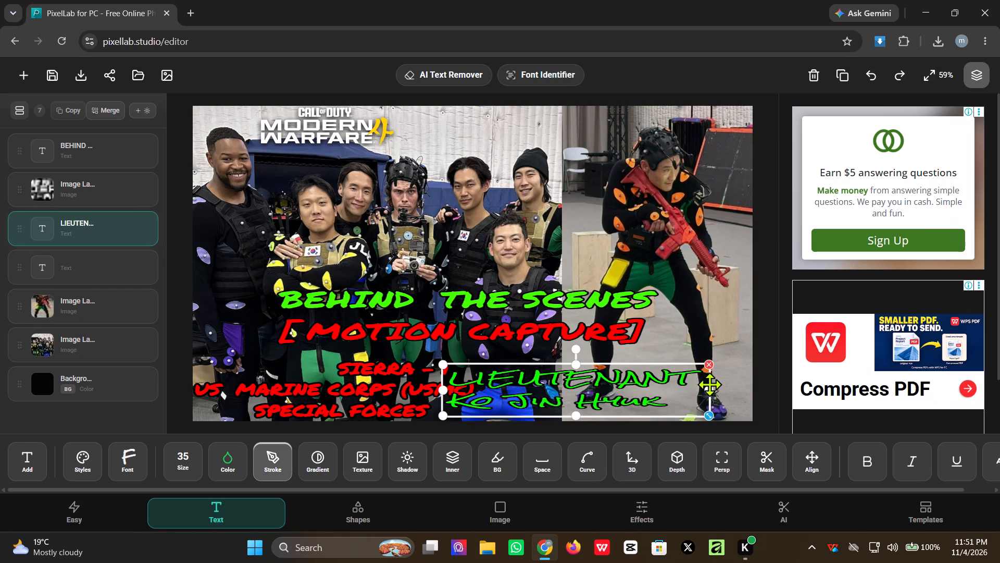
{"action": "left_click_drag", "start_coordinate": [709, 384], "coordinate": [685, 384]}
{"action": "left_click_drag", "start_coordinate": [683, 390], "coordinate": [662, 394]}
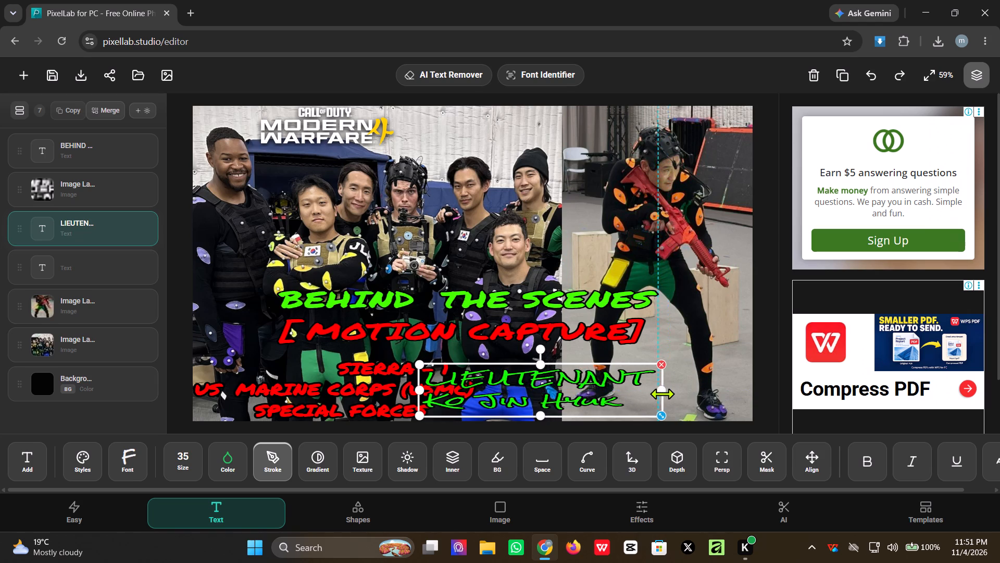
{"action": "left_click_drag", "start_coordinate": [662, 394], "coordinate": [604, 397]}
{"action": "left_click_drag", "start_coordinate": [509, 388], "coordinate": [636, 394]}
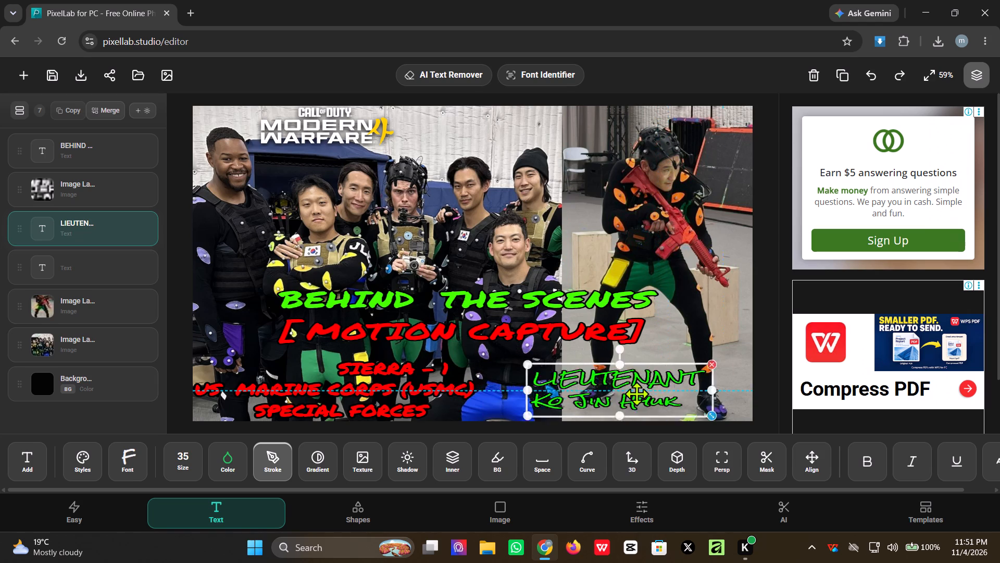
{"action": "left_click_drag", "start_coordinate": [636, 394], "coordinate": [652, 386]}
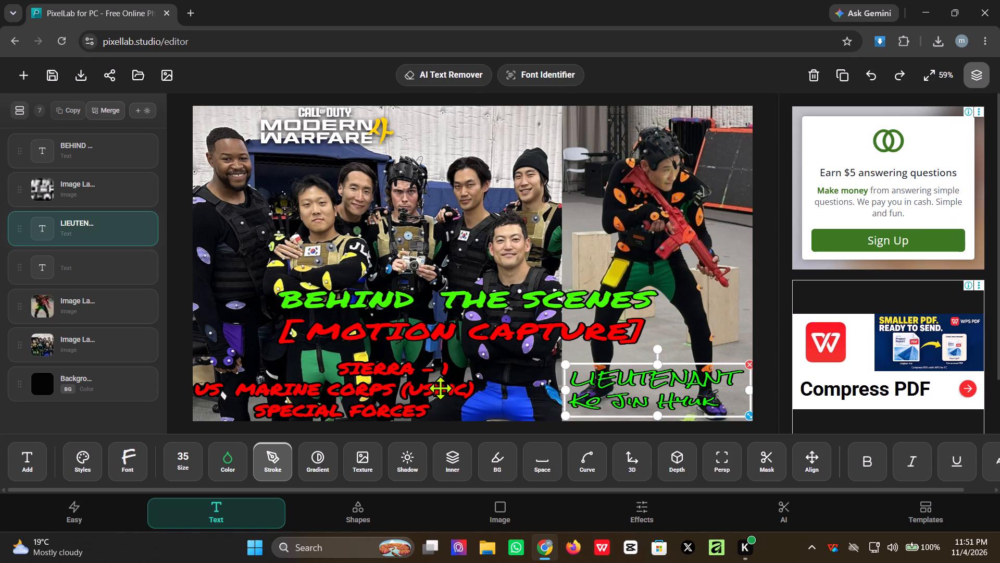
Move the BEHIND THE SCENES title slightly up, keeping it centred horizontally on the canvas.
{"action": "left_click_drag", "start_coordinate": [457, 335], "coordinate": [461, 329]}
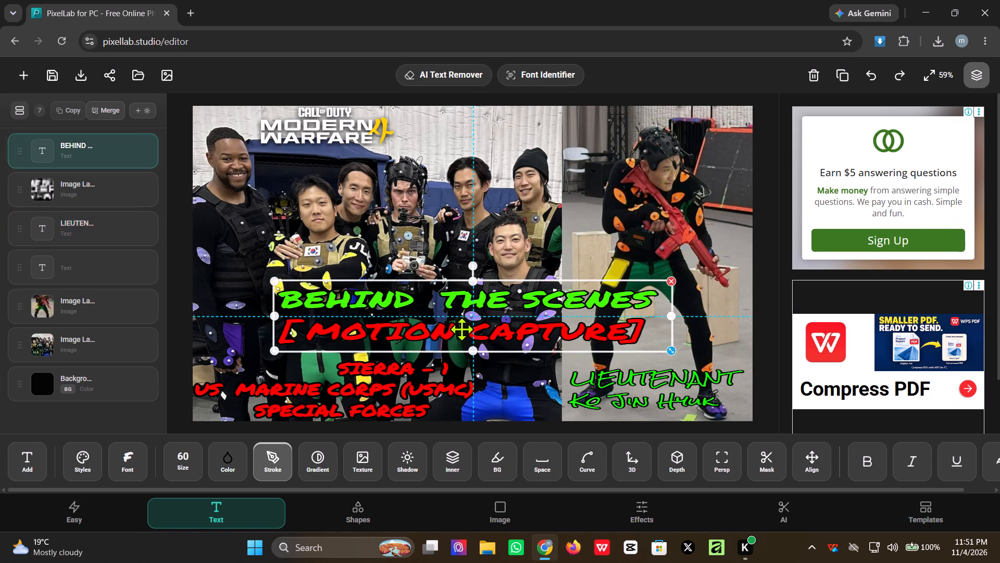
{"action": "left_click_drag", "start_coordinate": [461, 329], "coordinate": [461, 325]}
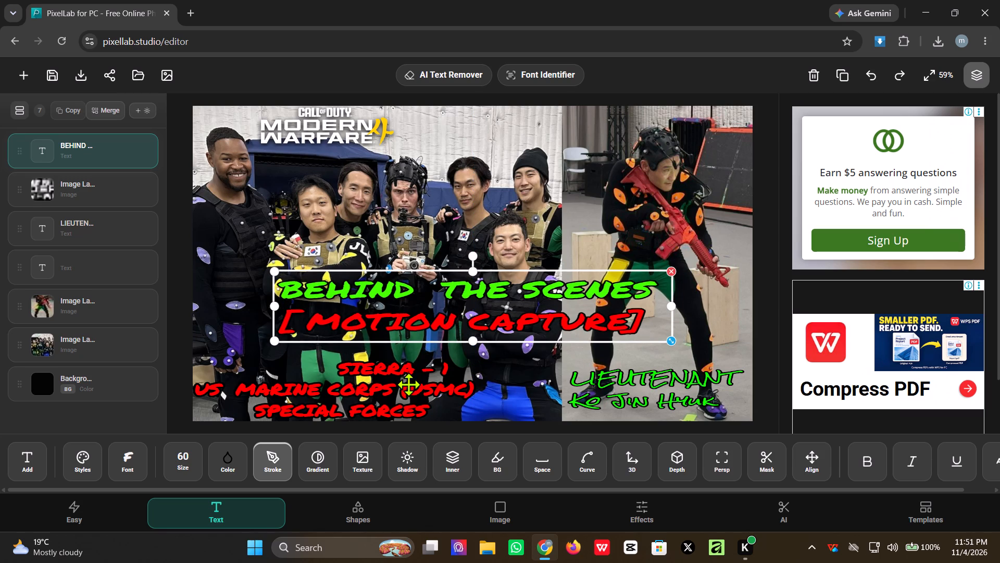
Move the red SIERRA - 1 caption slightly up and to the right within the group photo.
{"action": "left_click_drag", "start_coordinate": [409, 398], "coordinate": [416, 390]}
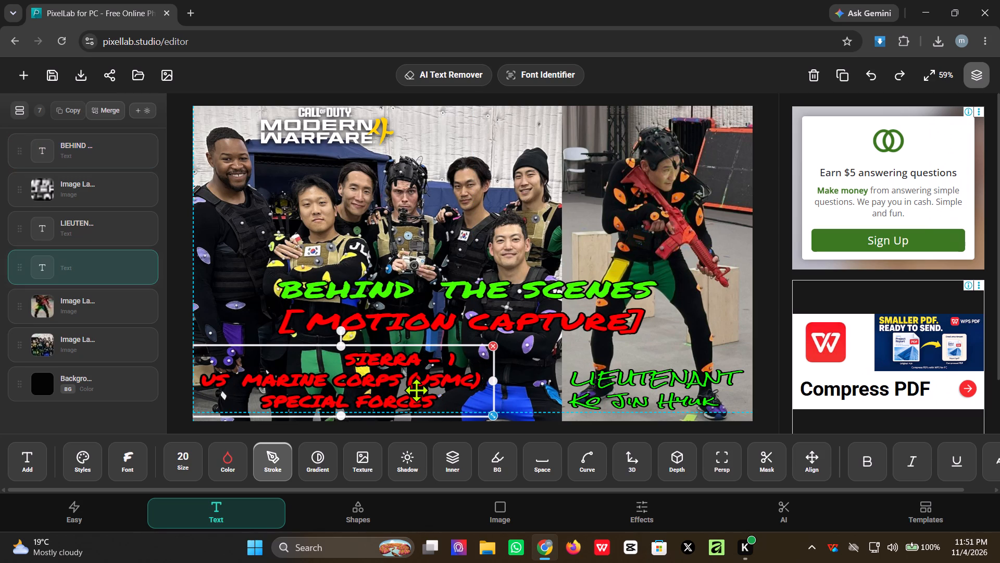
{"action": "left_click_drag", "start_coordinate": [416, 390], "coordinate": [414, 391]}
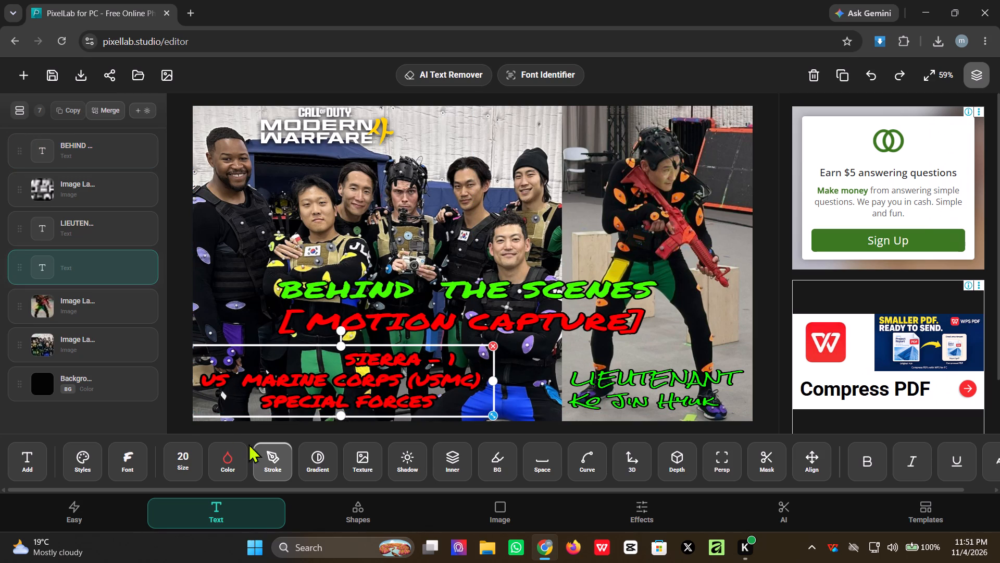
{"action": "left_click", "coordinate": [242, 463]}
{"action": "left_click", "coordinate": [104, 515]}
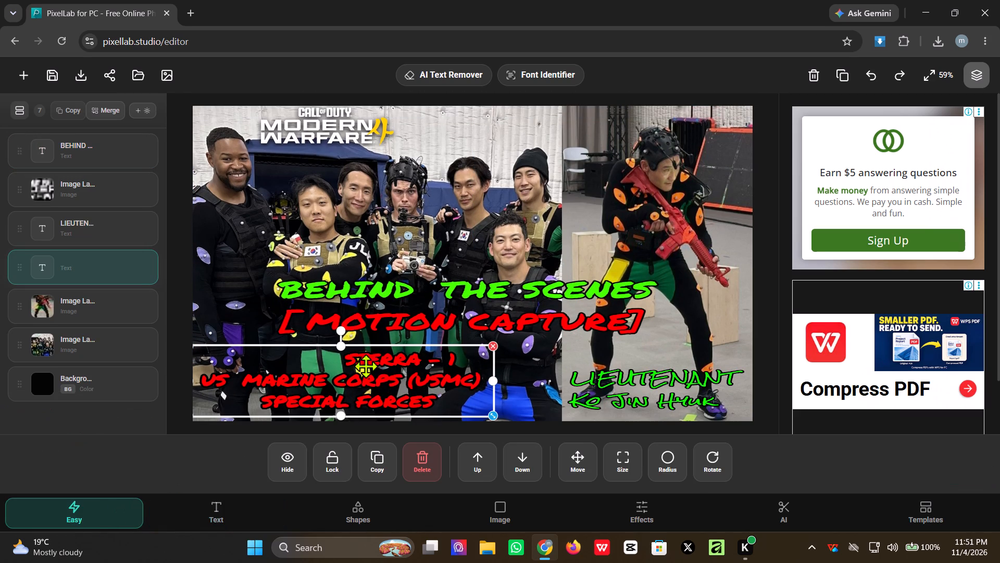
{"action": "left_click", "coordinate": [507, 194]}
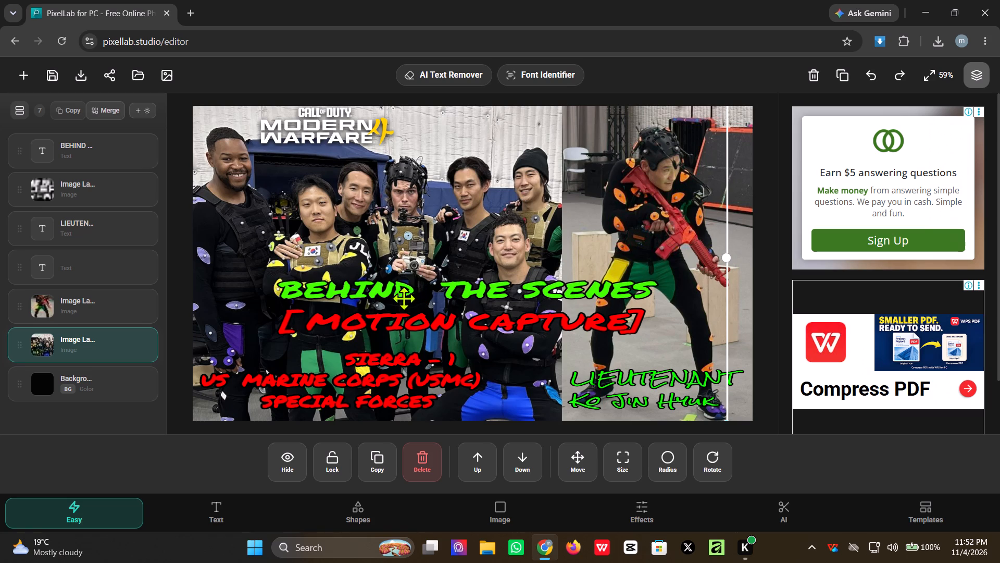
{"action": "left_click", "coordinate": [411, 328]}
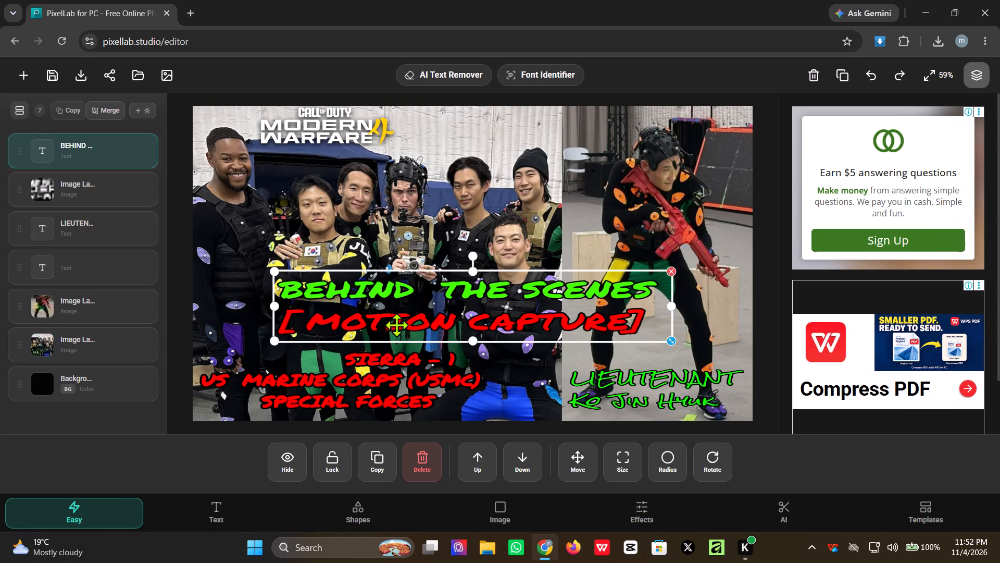
Choose bright green #11FF00 as the text colour for the SIERRA - 1 caption.
{"action": "left_click", "coordinate": [342, 397]}
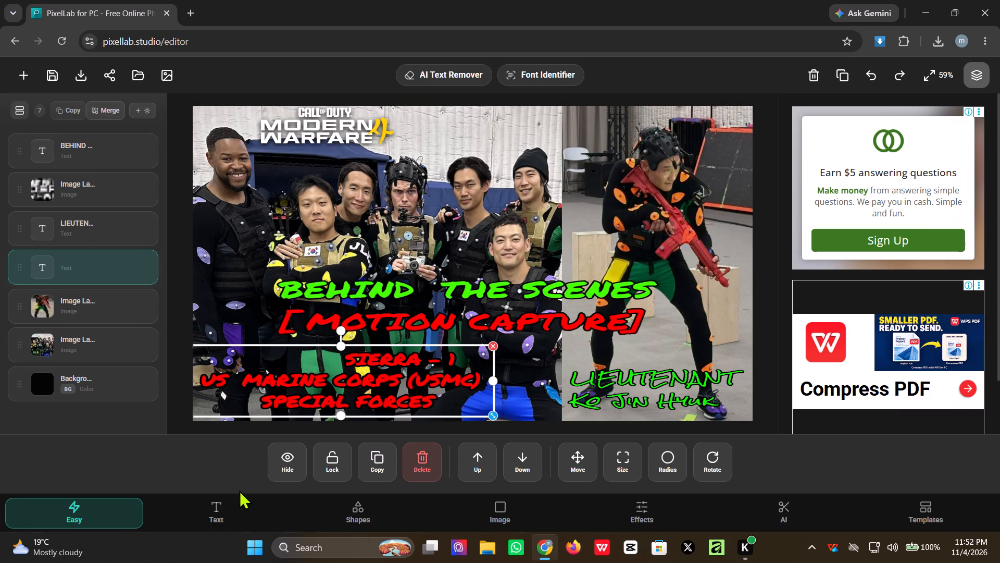
{"action": "left_click", "coordinate": [215, 516]}
{"action": "left_click", "coordinate": [226, 456]}
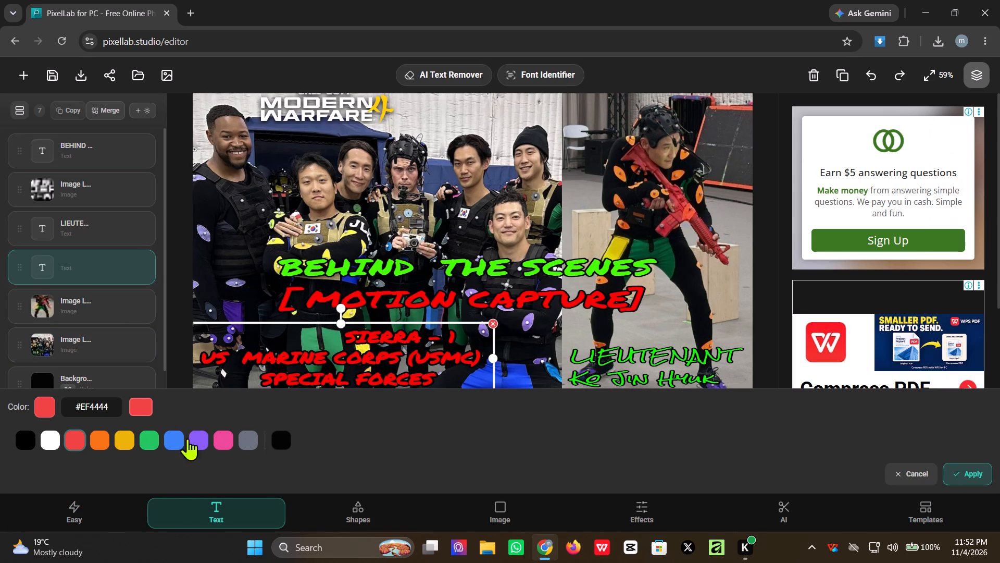
{"action": "left_click", "coordinate": [151, 439]}
{"action": "left_click", "coordinate": [138, 406]}
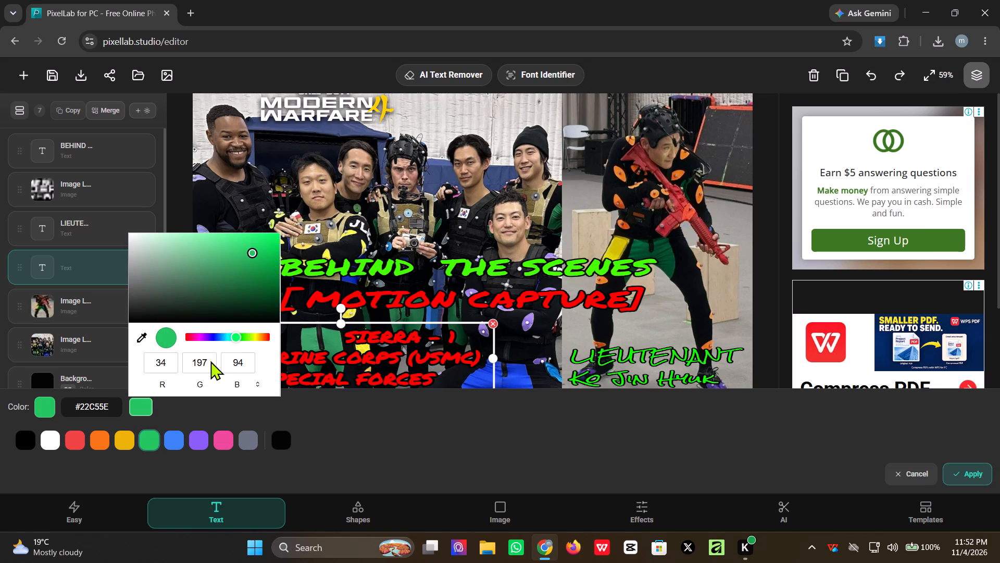
{"action": "left_click_drag", "start_coordinate": [232, 333], "coordinate": [234, 333]}
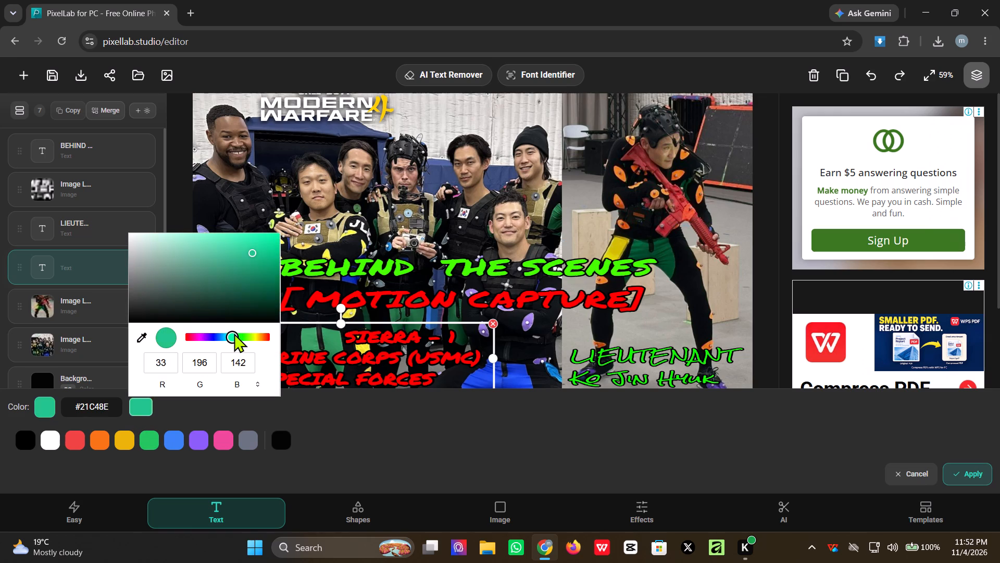
{"action": "left_click_drag", "start_coordinate": [234, 333], "coordinate": [243, 333]}
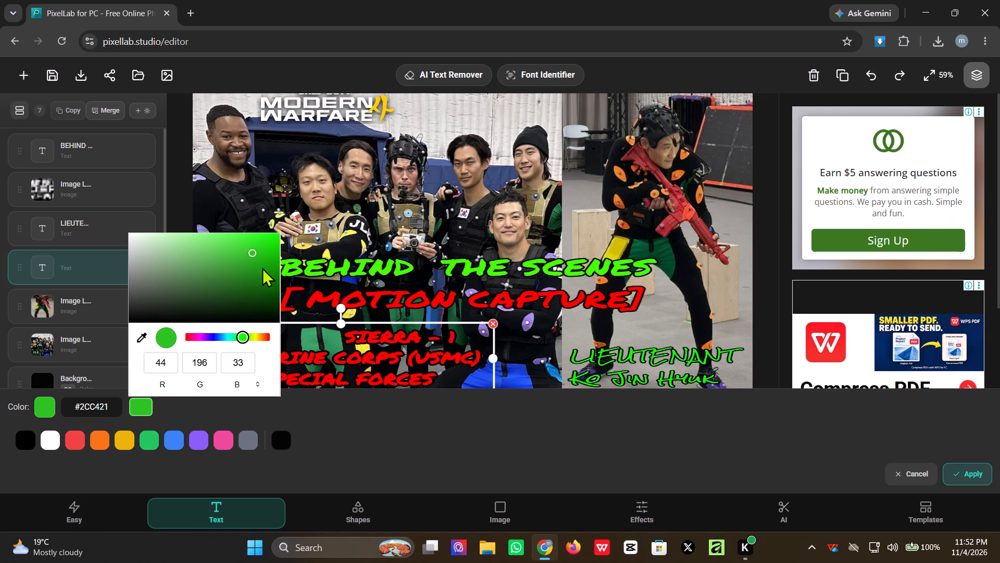
{"action": "left_click_drag", "start_coordinate": [251, 250], "coordinate": [290, 232]}
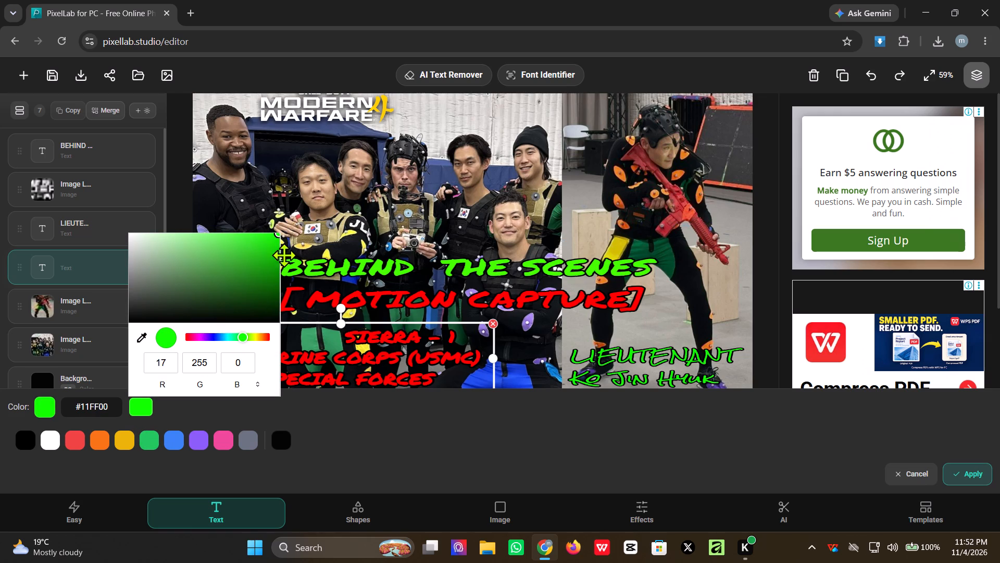
Select all three lines of the SIERRA - 1 caption's text and apply the bright green #11FF00 to them.
{"action": "left_click_drag", "start_coordinate": [339, 335], "coordinate": [341, 335]}
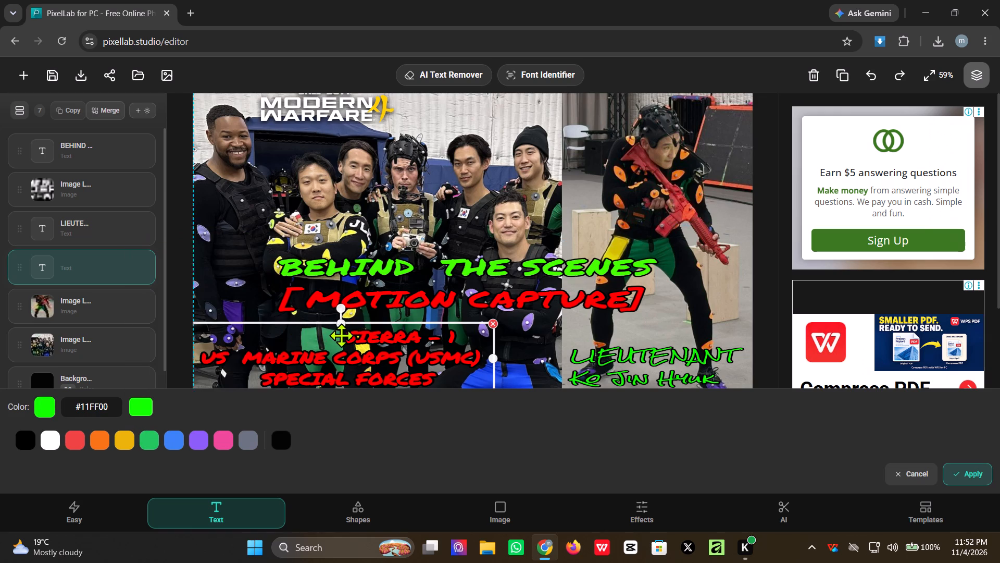
{"action": "left_click_drag", "start_coordinate": [341, 335], "coordinate": [347, 336]}
{"action": "left_click", "coordinate": [353, 336]}
{"action": "left_click_drag", "start_coordinate": [352, 339], "coordinate": [381, 337]}
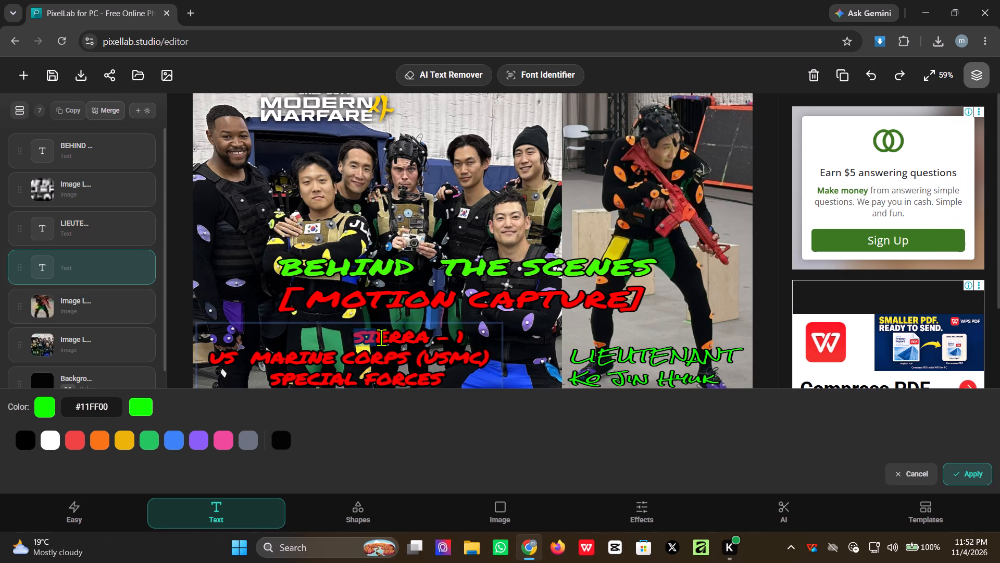
{"action": "left_click_drag", "start_coordinate": [381, 337], "coordinate": [469, 383]}
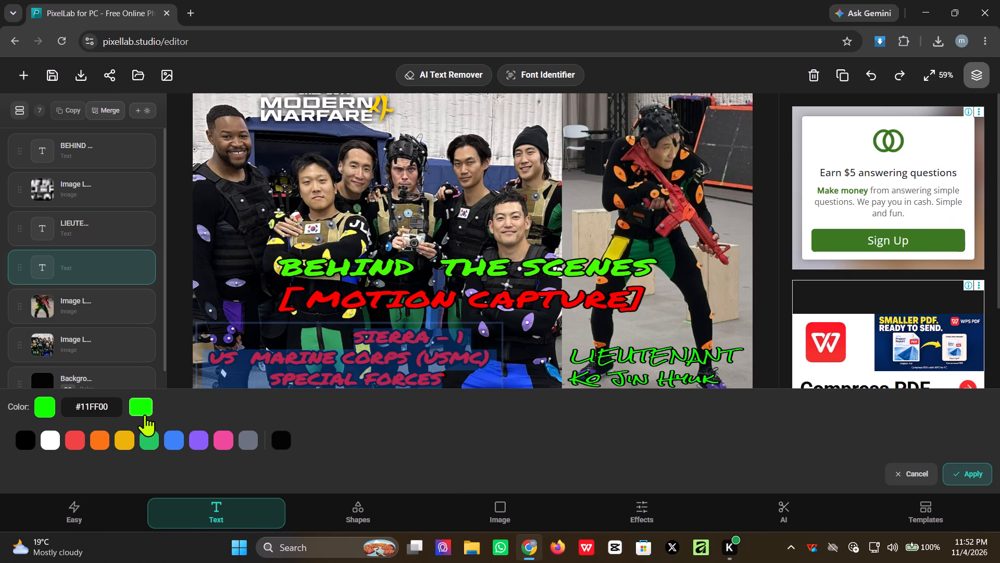
{"action": "left_click", "coordinate": [141, 408]}
{"action": "left_click", "coordinate": [242, 334]}
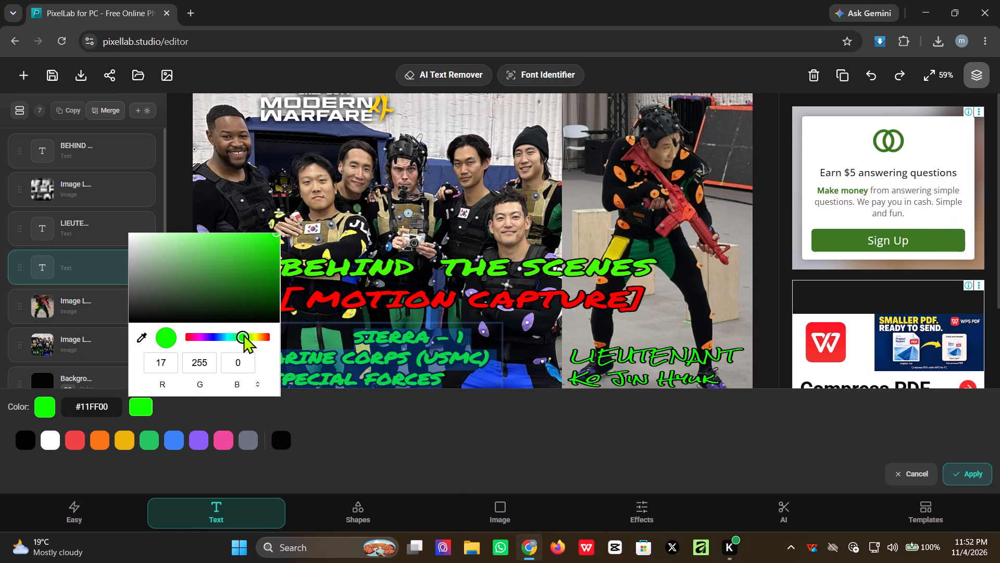
{"action": "left_click_drag", "start_coordinate": [275, 236], "coordinate": [281, 231]}
{"action": "left_click_drag", "start_coordinate": [281, 231], "coordinate": [281, 231]}
{"action": "left_click", "coordinate": [70, 508]}
Move the LIEUTENANT caption slightly up and to the right over the soldier photo.
{"action": "left_click", "coordinate": [614, 390]}
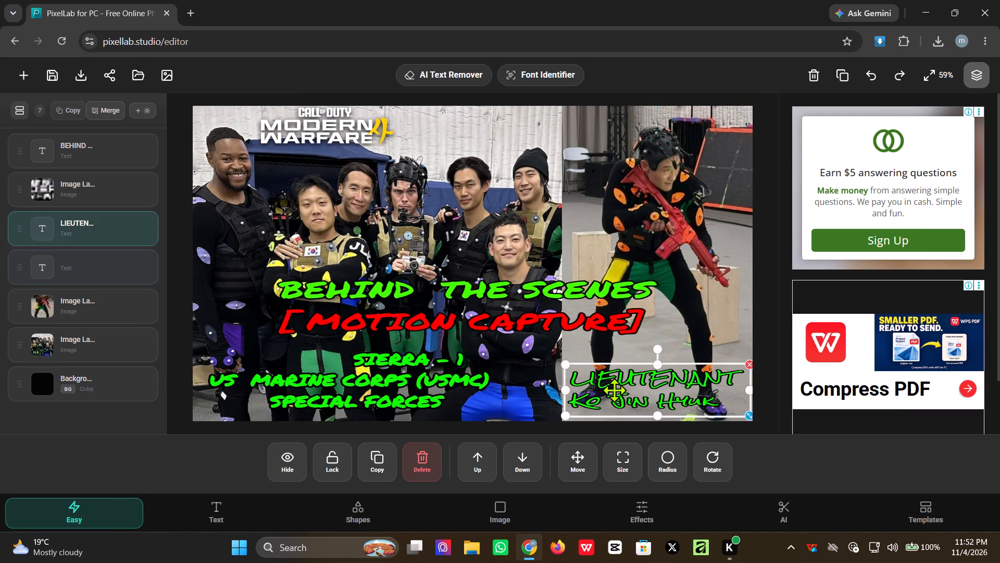
{"action": "left_click_drag", "start_coordinate": [648, 390], "coordinate": [656, 376]}
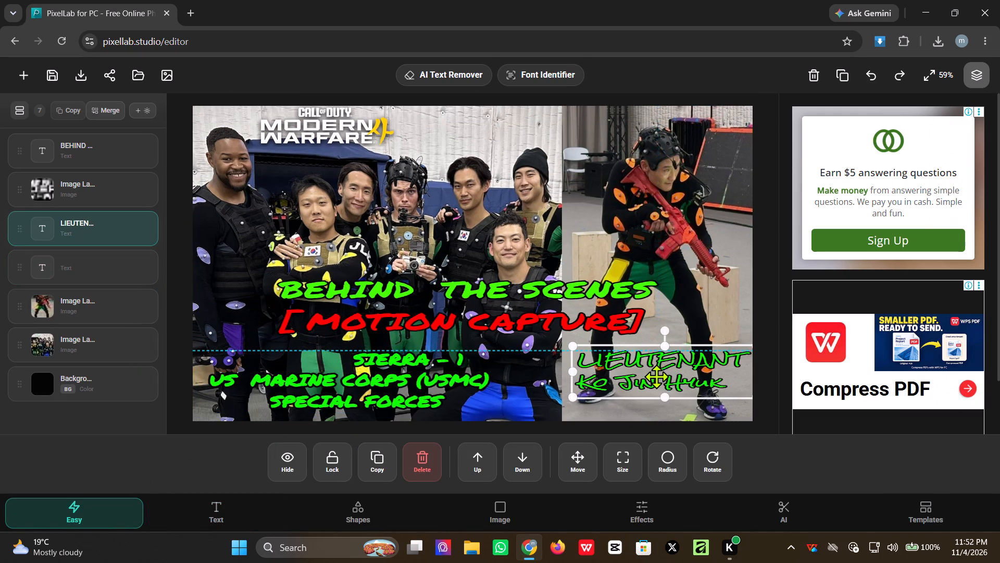
{"action": "left_click_drag", "start_coordinate": [656, 376], "coordinate": [656, 383]}
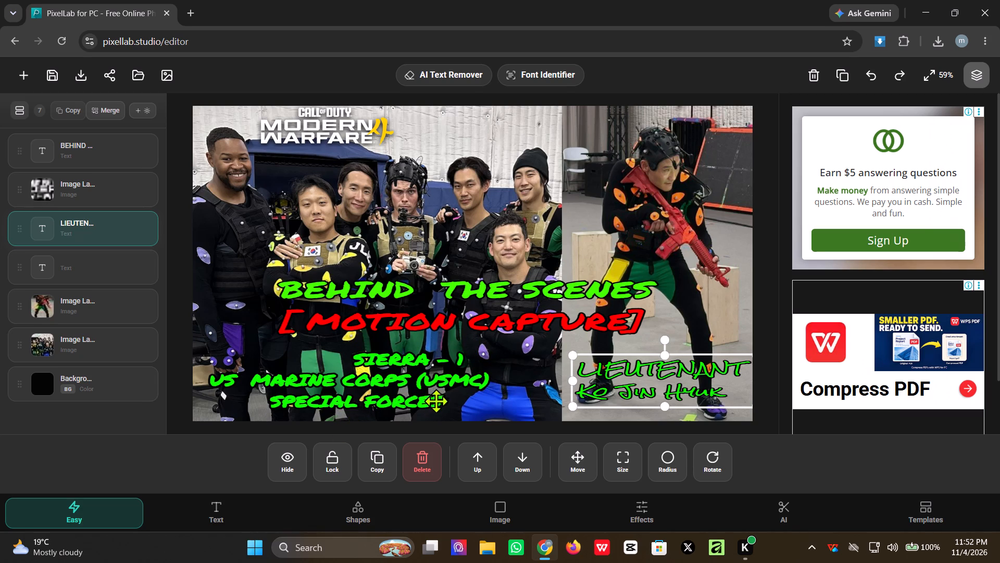
Move the SIERRA - 1 caption slightly left so its text box meets the canvas's left edge.
{"action": "left_click", "coordinate": [422, 384]}
{"action": "left_click", "coordinate": [420, 385]}
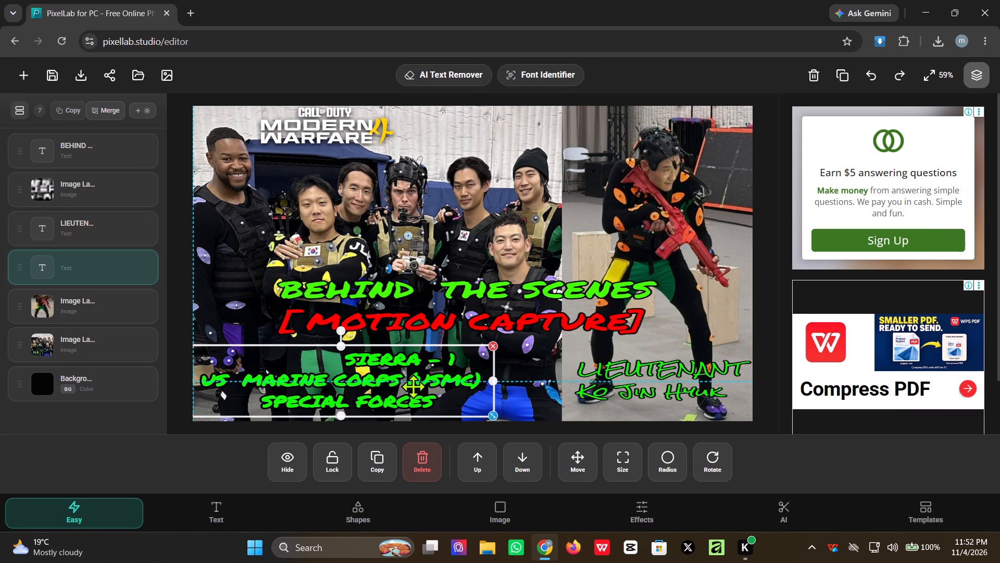
{"action": "left_click", "coordinate": [362, 324]}
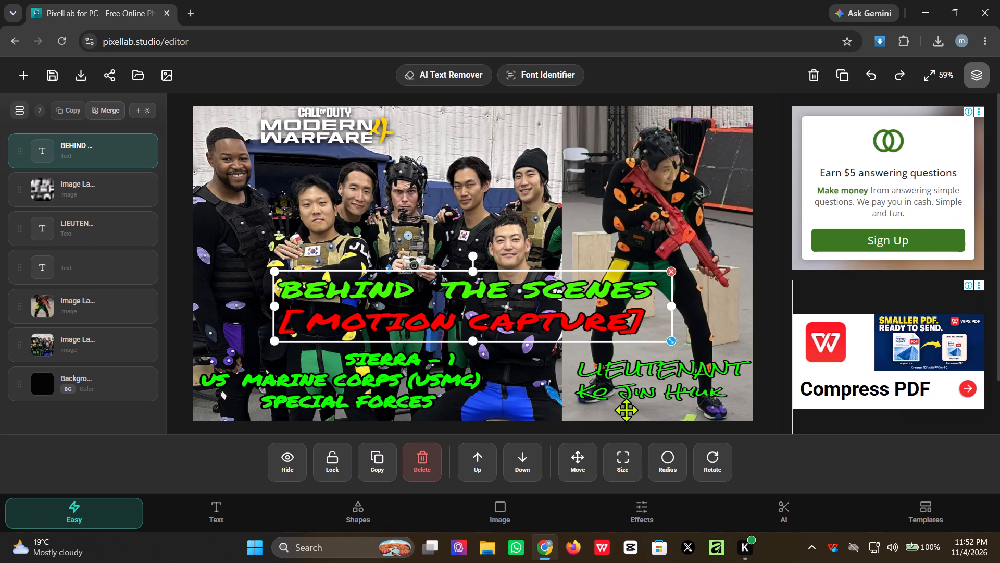
Set the LIEUTENANT caption's font to the handwriting face Permanent Marker.
{"action": "left_click", "coordinate": [652, 390]}
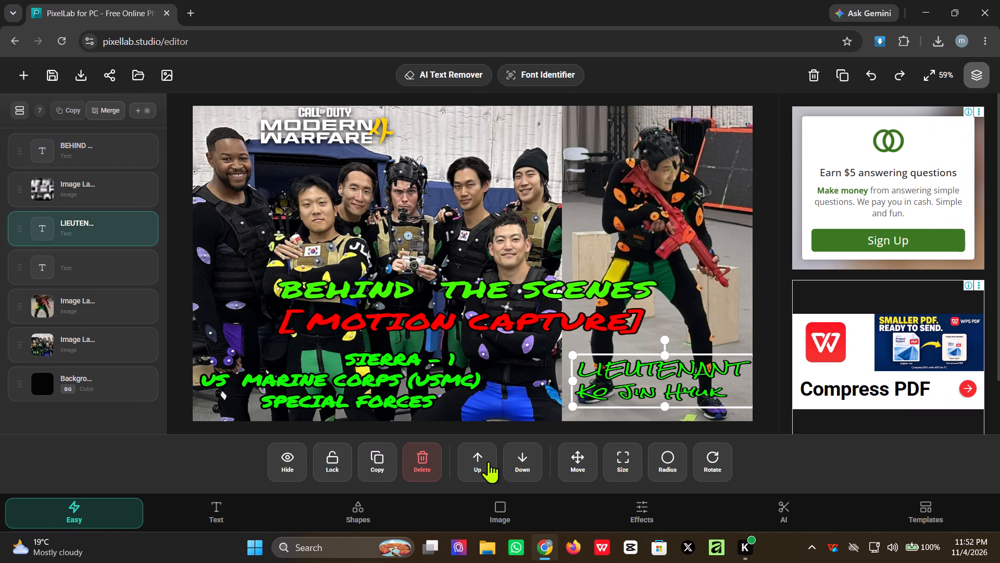
{"action": "left_click", "coordinate": [221, 494]}
{"action": "left_click", "coordinate": [221, 509]}
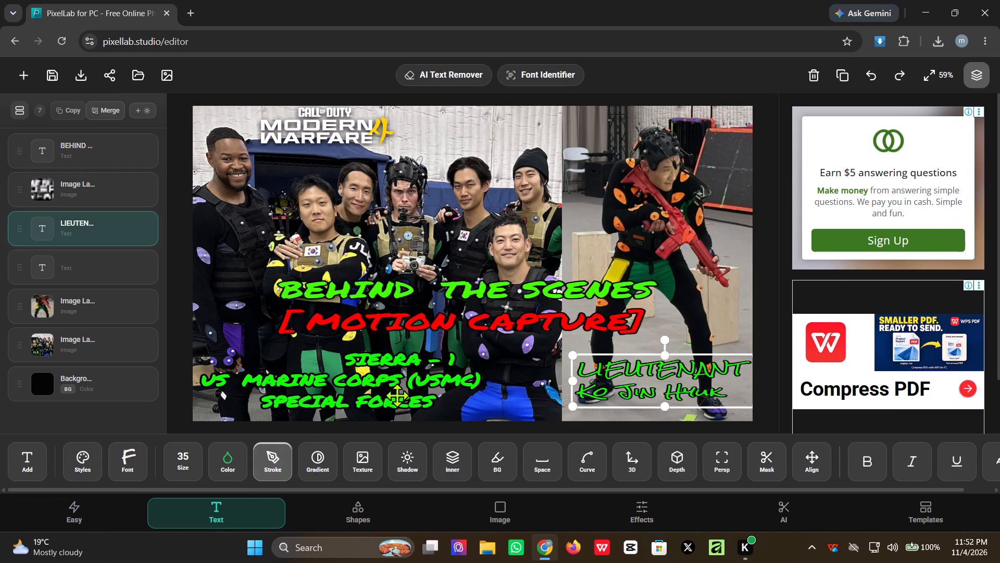
{"action": "left_click", "coordinate": [133, 472]}
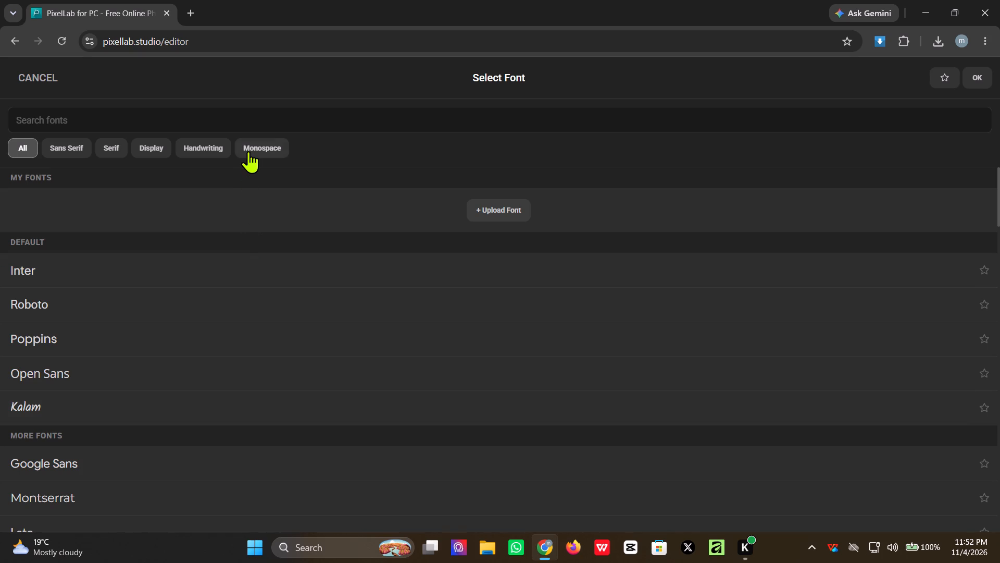
{"action": "left_click", "coordinate": [249, 148]}
{"action": "left_click", "coordinate": [187, 143]}
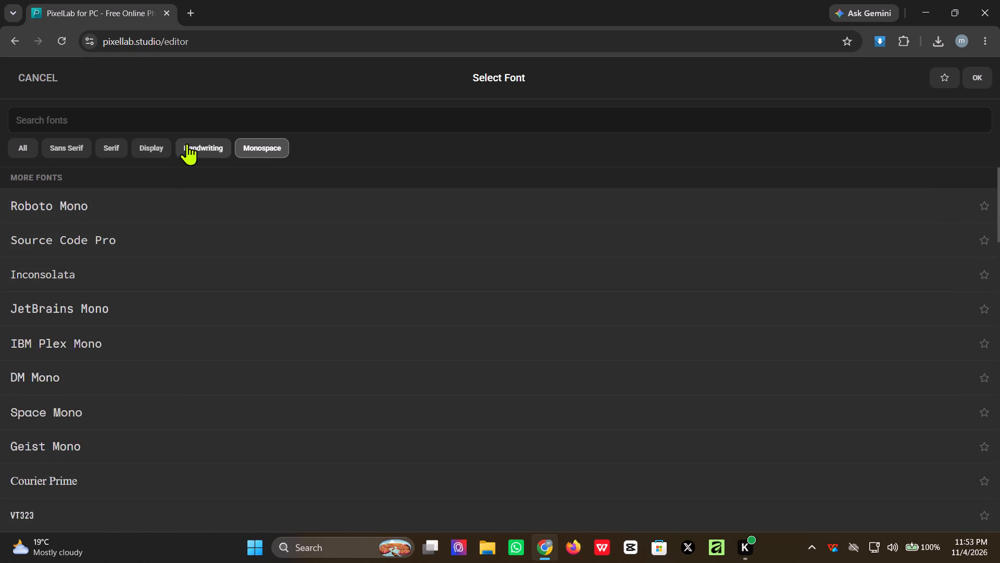
{"action": "scroll", "coordinate": [177, 288], "scroll_direction": "down", "scroll_amount": 5}
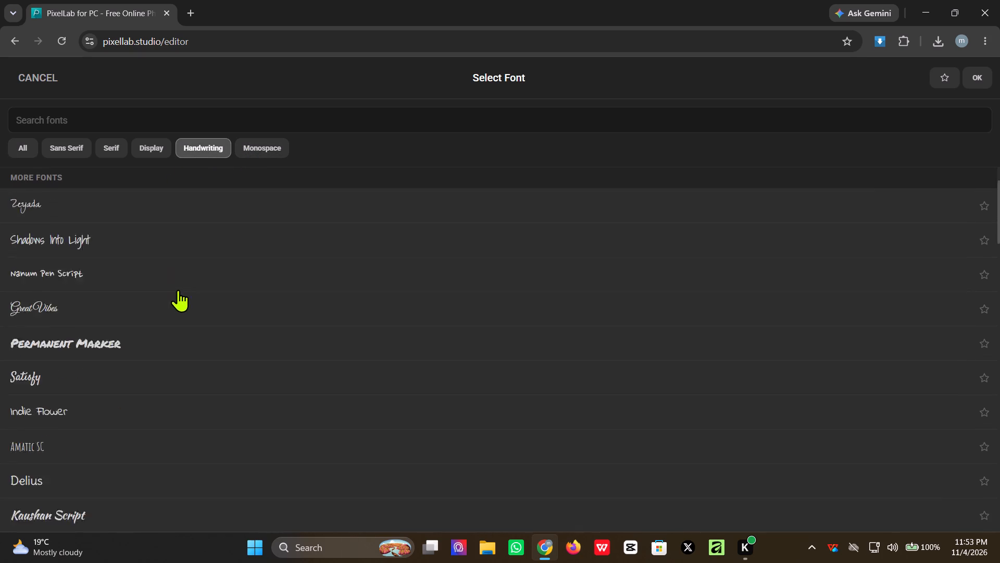
{"action": "scroll", "coordinate": [182, 300], "scroll_direction": "up", "scroll_amount": 1}
{"action": "scroll", "coordinate": [182, 301], "scroll_direction": "down", "scroll_amount": 9}
{"action": "scroll", "coordinate": [214, 327], "scroll_direction": "up", "scroll_amount": 1}
{"action": "scroll", "coordinate": [214, 327], "scroll_direction": "down", "scroll_amount": 4}
{"action": "scroll", "coordinate": [219, 350], "scroll_direction": "up", "scroll_amount": 1}
{"action": "scroll", "coordinate": [219, 351], "scroll_direction": "down", "scroll_amount": 3}
{"action": "scroll", "coordinate": [219, 358], "scroll_direction": "up", "scroll_amount": 1}
{"action": "scroll", "coordinate": [219, 361], "scroll_direction": "down", "scroll_amount": 3}
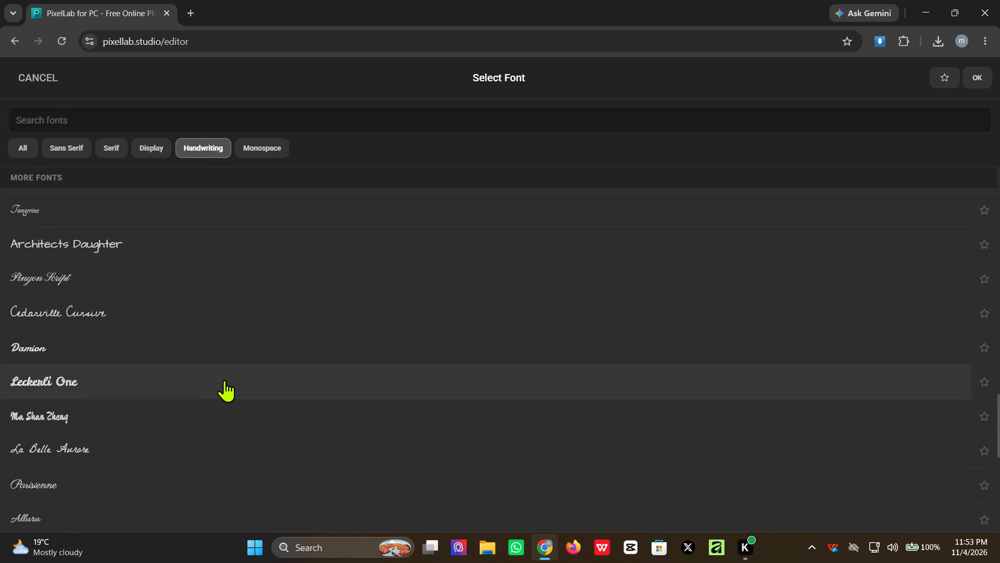
{"action": "scroll", "coordinate": [224, 381], "scroll_direction": "down", "scroll_amount": 2}
{"action": "scroll", "coordinate": [226, 382], "scroll_direction": "up", "scroll_amount": 1}
{"action": "scroll", "coordinate": [226, 382], "scroll_direction": "down", "scroll_amount": 3}
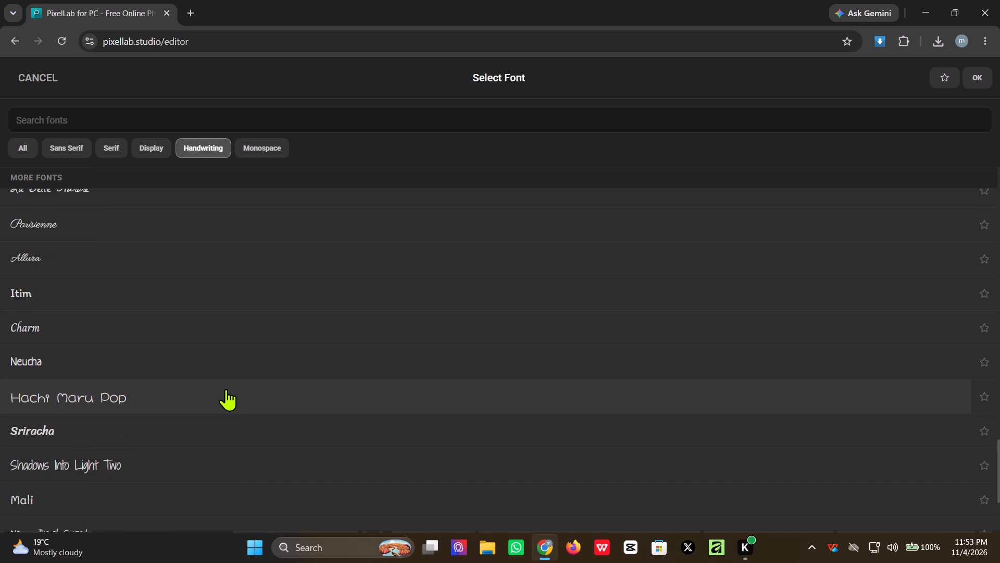
{"action": "scroll", "coordinate": [226, 389], "scroll_direction": "down", "scroll_amount": 12}
{"action": "scroll", "coordinate": [230, 399], "scroll_direction": "up", "scroll_amount": 7}
{"action": "scroll", "coordinate": [232, 398], "scroll_direction": "down", "scroll_amount": 1}
{"action": "scroll", "coordinate": [232, 398], "scroll_direction": "up", "scroll_amount": 6}
{"action": "scroll", "coordinate": [233, 396], "scroll_direction": "down", "scroll_amount": 1}
{"action": "scroll", "coordinate": [233, 396], "scroll_direction": "up", "scroll_amount": 9}
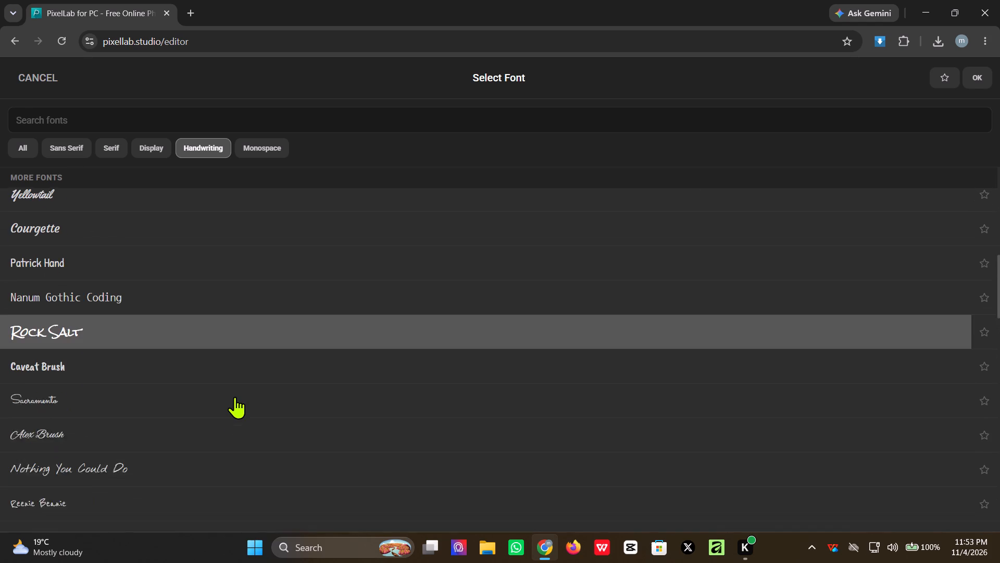
{"action": "scroll", "coordinate": [235, 397], "scroll_direction": "up", "scroll_amount": 1}
{"action": "scroll", "coordinate": [235, 397], "scroll_direction": "down", "scroll_amount": 1}
{"action": "scroll", "coordinate": [235, 397], "scroll_direction": "up", "scroll_amount": 5}
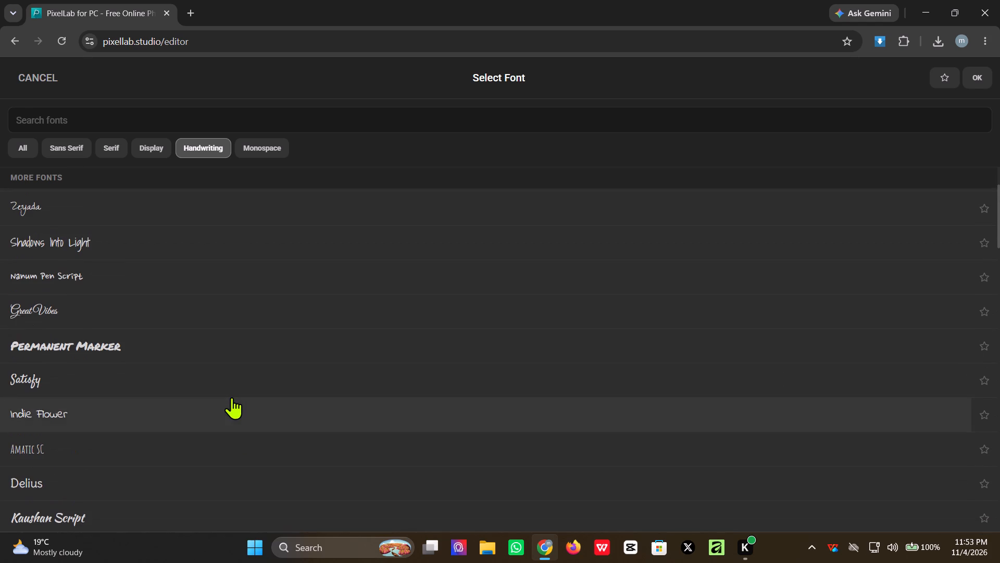
{"action": "scroll", "coordinate": [232, 396], "scroll_direction": "up", "scroll_amount": 6}
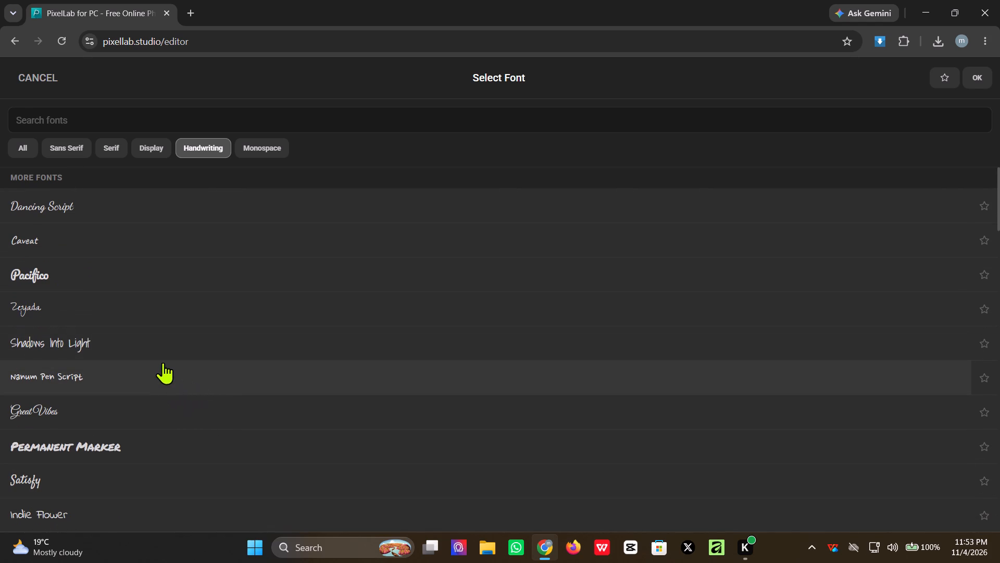
{"action": "left_click", "coordinate": [129, 439]}
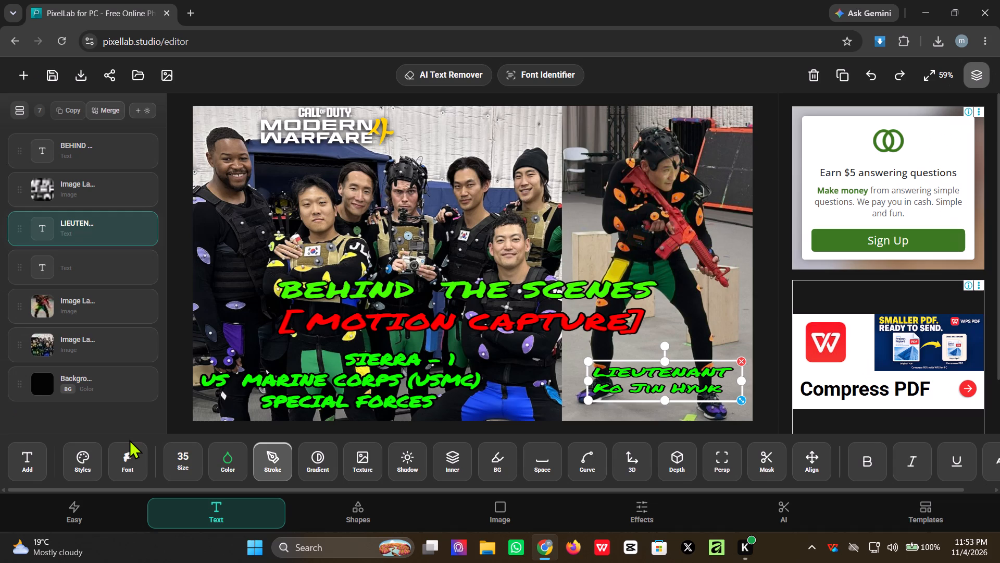
Enlarge the LIEUTENANT caption slightly and reposition it low over the soldier photo, just inside the photo's left edge.
{"action": "left_click_drag", "start_coordinate": [661, 382], "coordinate": [628, 369]}
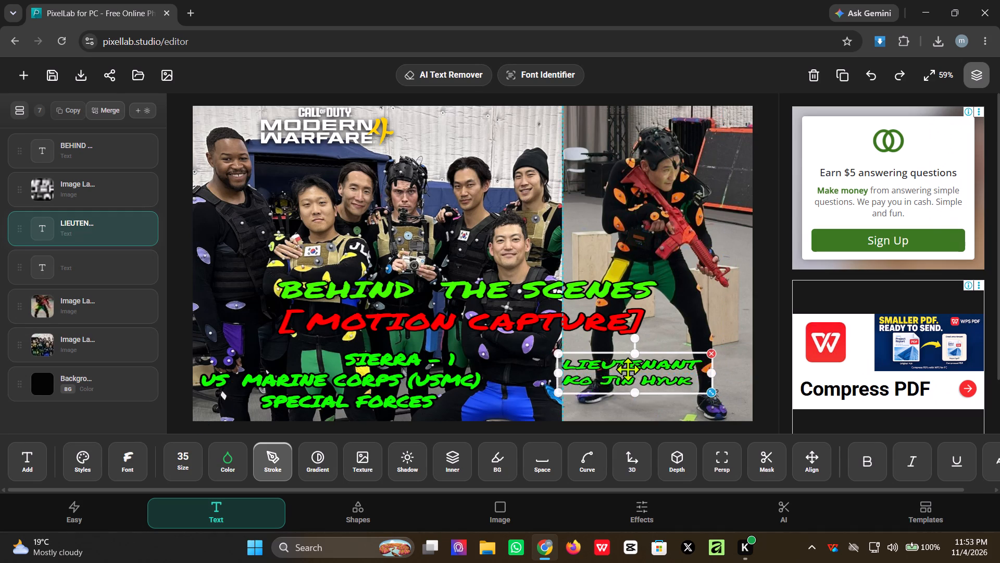
{"action": "left_click_drag", "start_coordinate": [628, 369], "coordinate": [626, 362]}
{"action": "left_click_drag", "start_coordinate": [705, 384], "coordinate": [724, 410]}
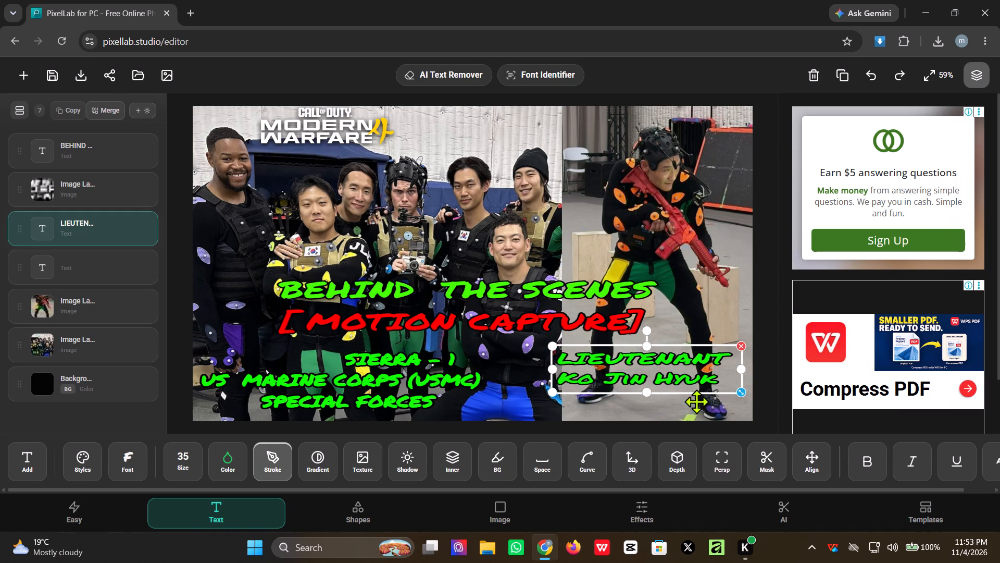
{"action": "left_click_drag", "start_coordinate": [610, 376], "coordinate": [616, 387]}
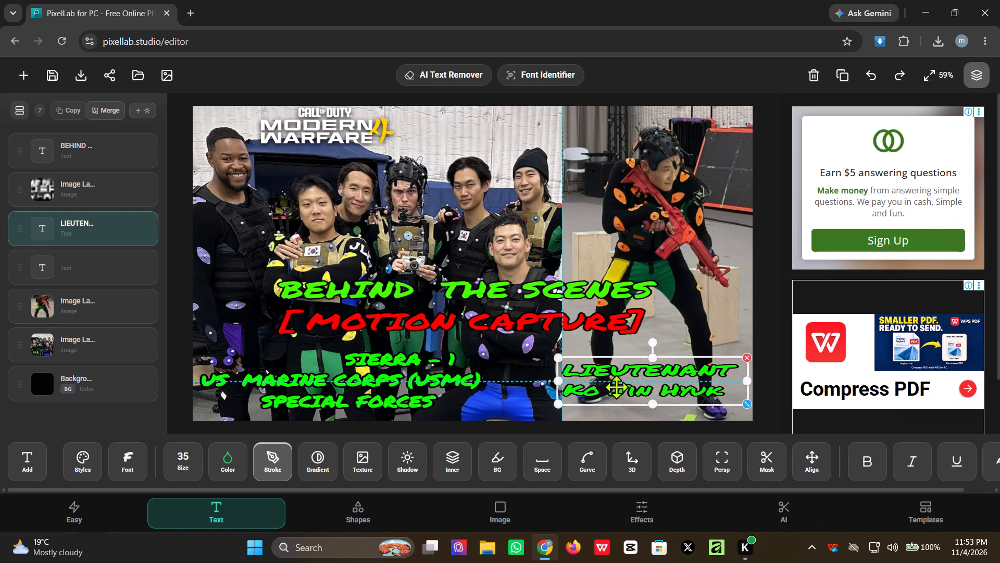
{"action": "left_click_drag", "start_coordinate": [616, 387], "coordinate": [623, 393]}
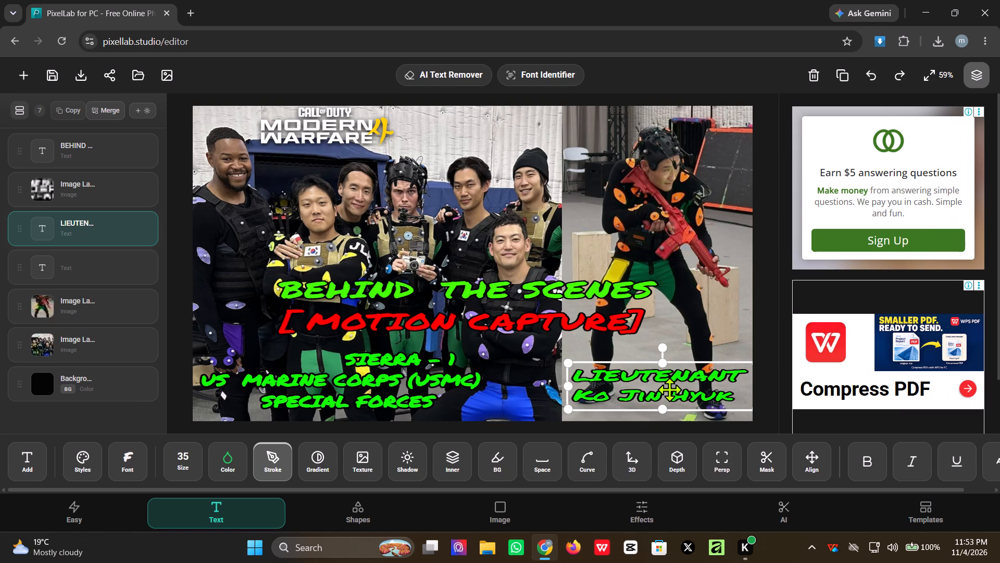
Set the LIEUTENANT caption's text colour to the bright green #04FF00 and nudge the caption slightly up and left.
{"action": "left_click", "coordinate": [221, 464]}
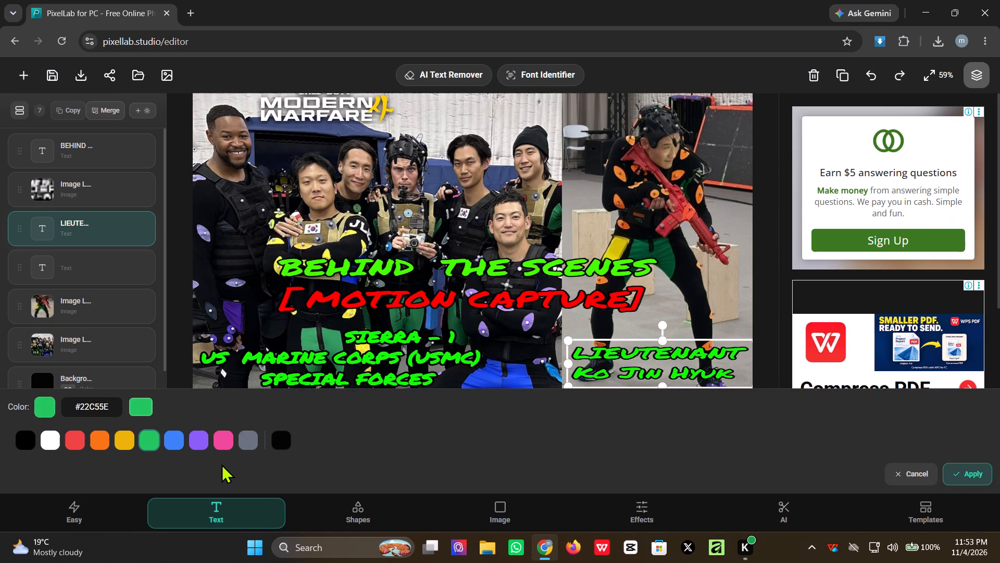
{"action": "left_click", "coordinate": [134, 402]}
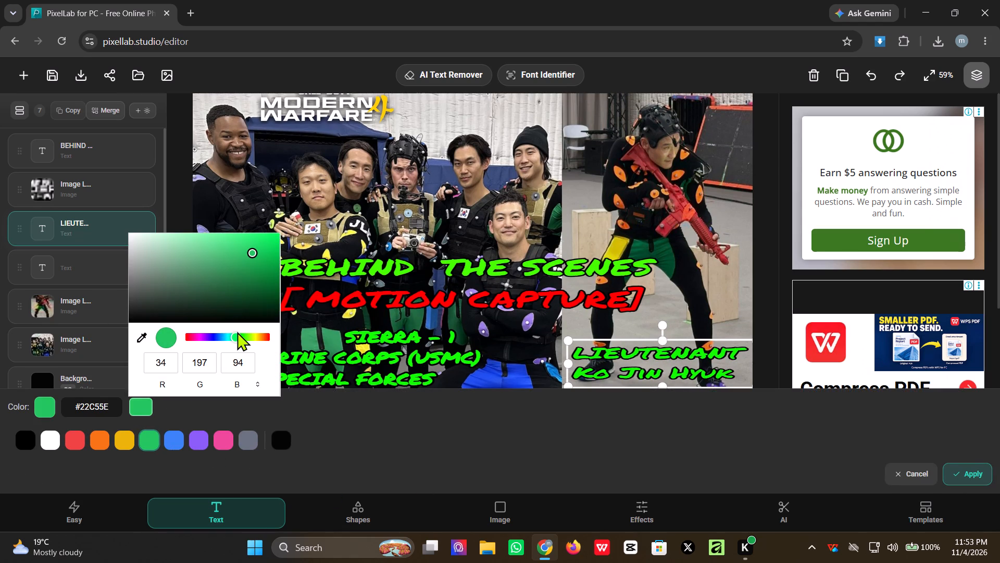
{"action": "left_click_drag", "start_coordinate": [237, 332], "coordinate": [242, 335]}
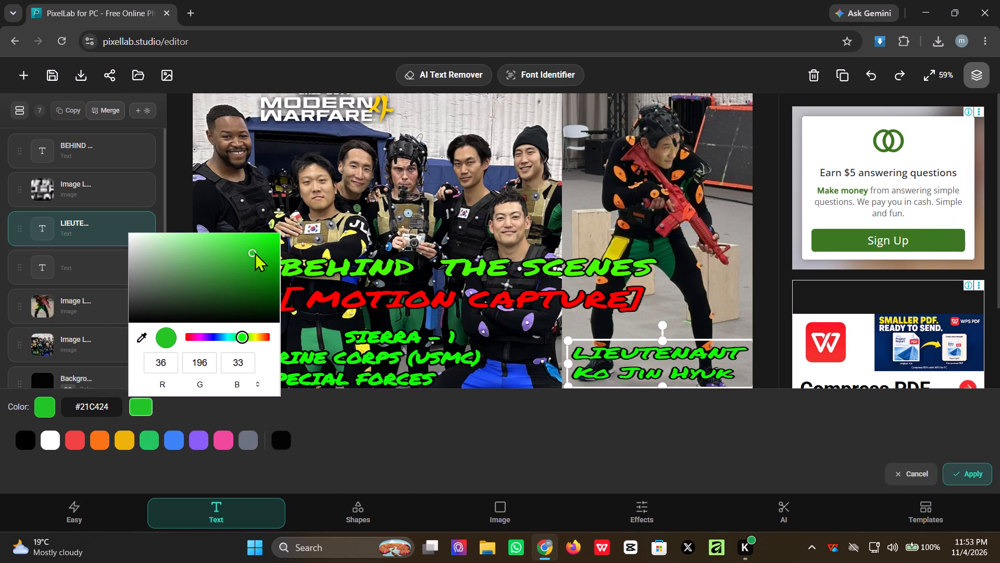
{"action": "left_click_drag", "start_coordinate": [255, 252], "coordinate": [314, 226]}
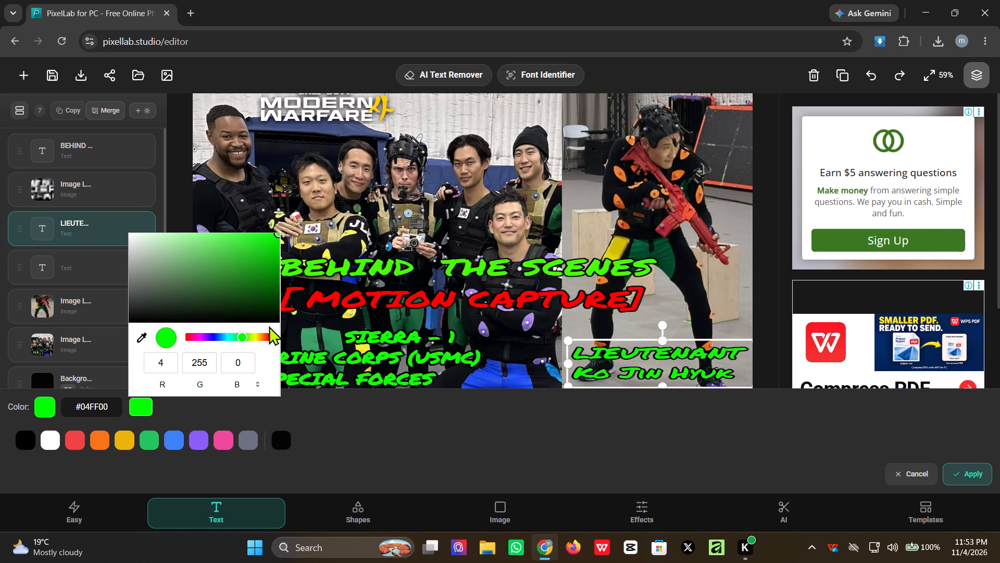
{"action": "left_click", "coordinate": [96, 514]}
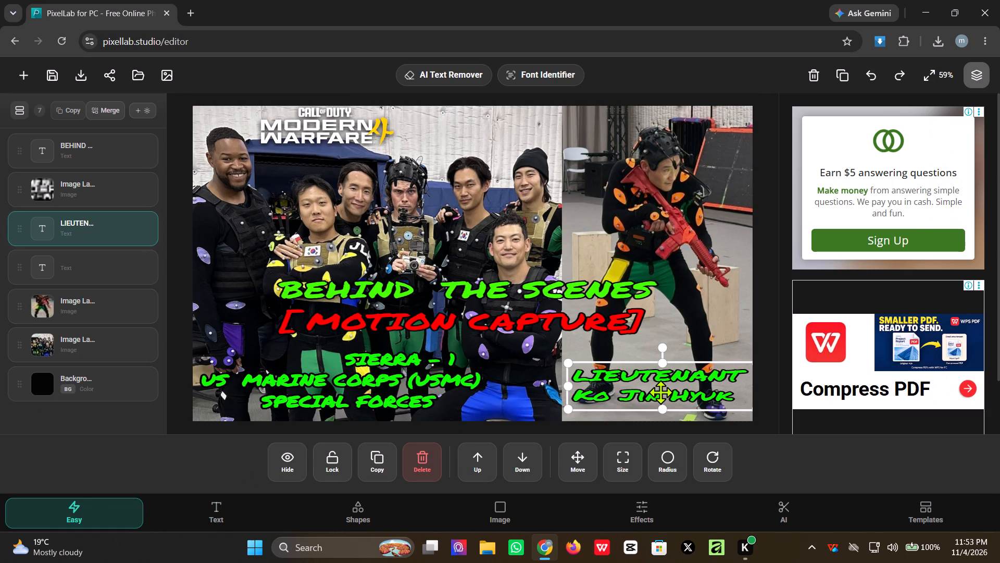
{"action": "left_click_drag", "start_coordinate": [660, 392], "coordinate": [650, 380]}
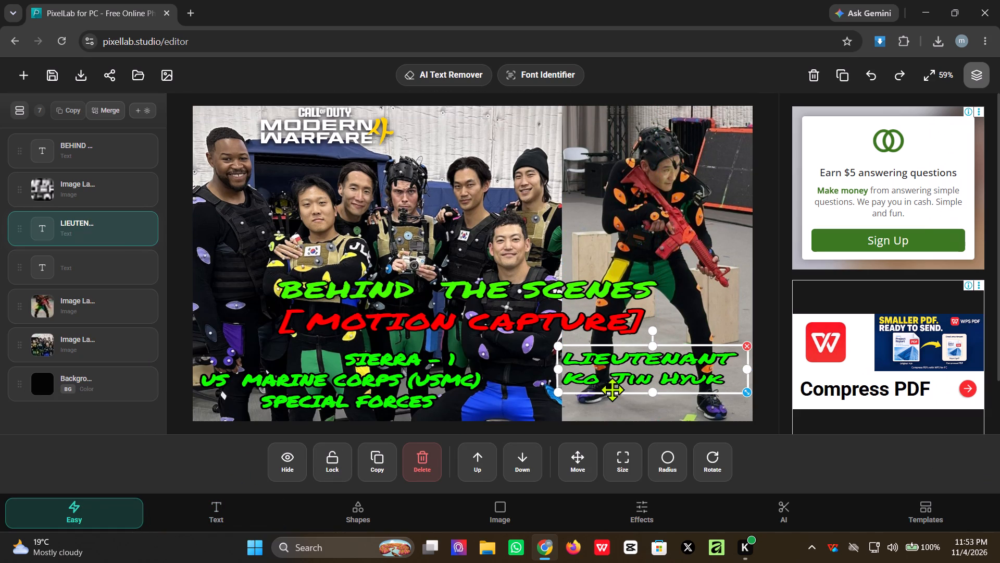
Set the LIEUTENANT caption's text colour to the yellowish green #44FF00.
{"action": "left_click", "coordinate": [221, 504]}
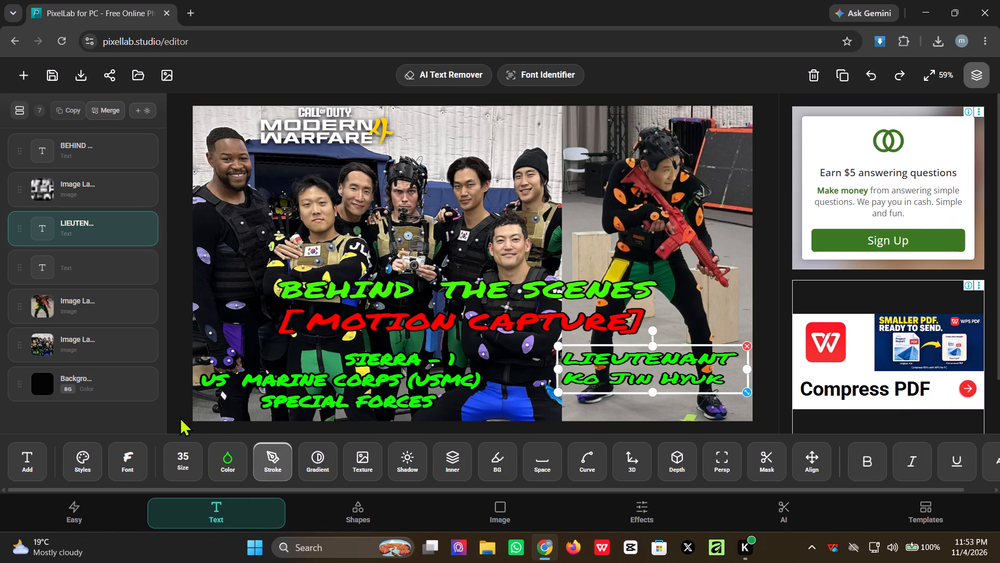
{"action": "left_click", "coordinate": [217, 470]}
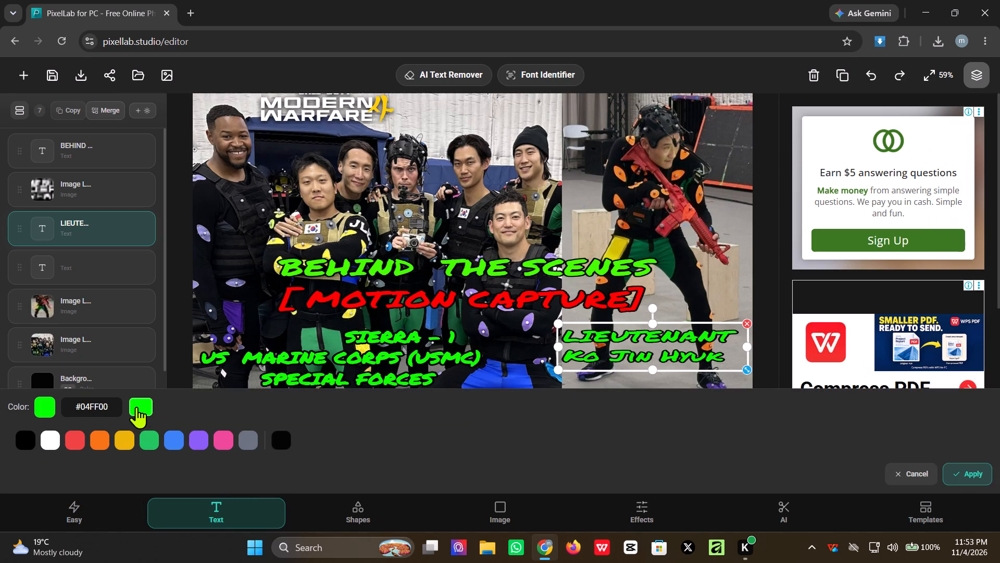
{"action": "left_click", "coordinate": [136, 407]}
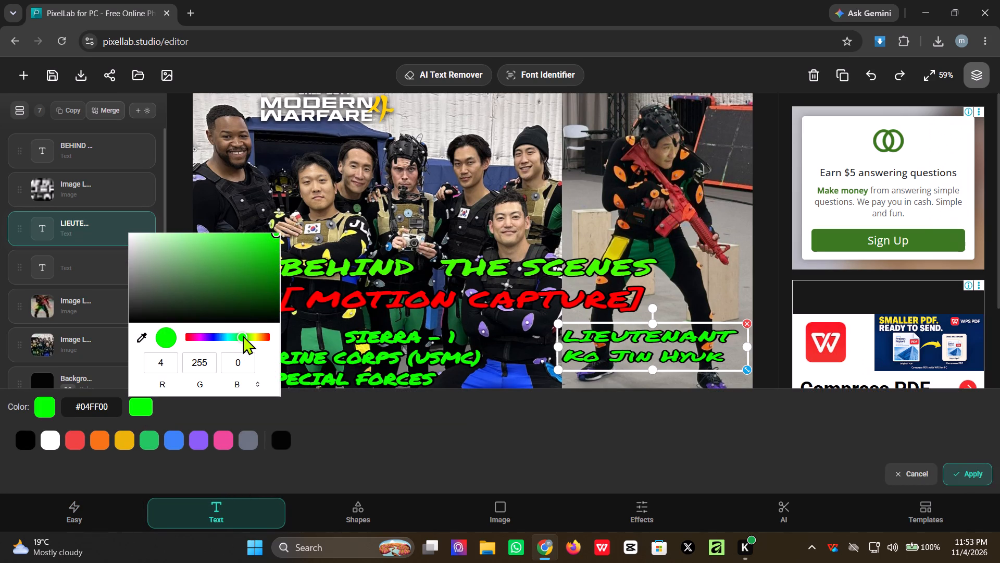
{"action": "left_click", "coordinate": [243, 335]}
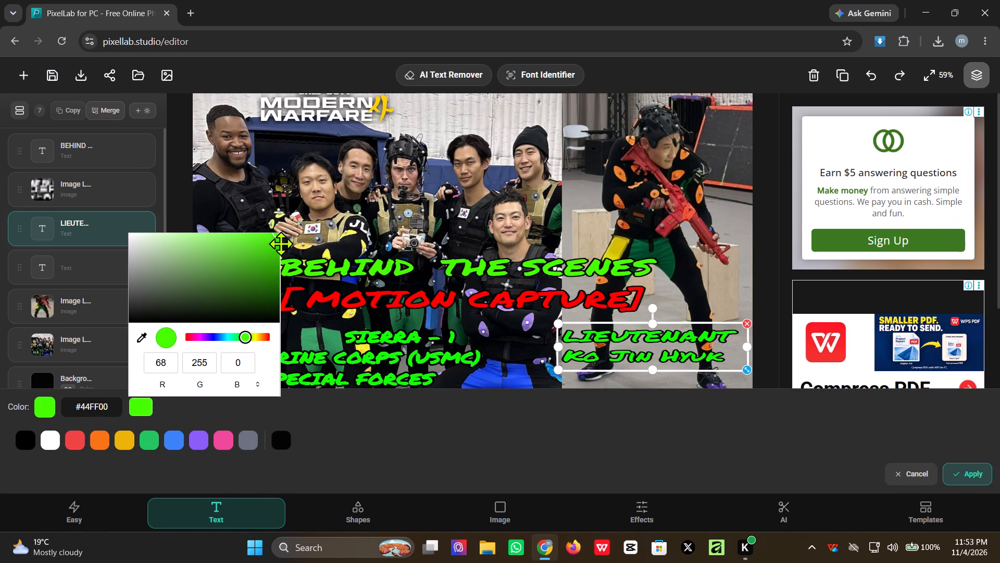
{"action": "left_click_drag", "start_coordinate": [277, 234], "coordinate": [277, 237]}
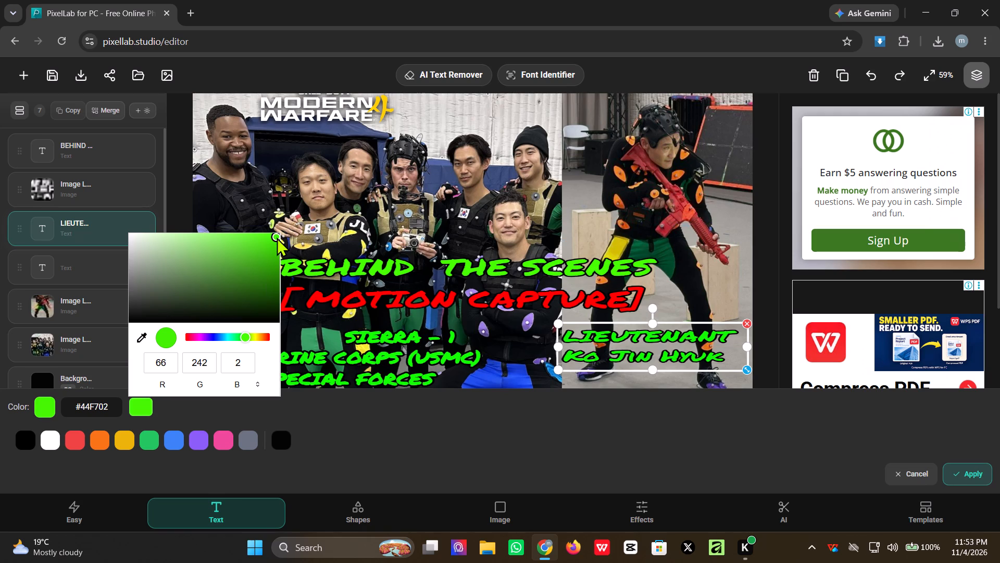
{"action": "left_click_drag", "start_coordinate": [277, 237], "coordinate": [283, 230]}
{"action": "left_click", "coordinate": [200, 478]}
Enlarge the LIEUTENANT caption slightly more and position it across the bottom of the soldier photo, level with the SIERRA - 1 caption.
{"action": "left_click_drag", "start_coordinate": [657, 357], "coordinate": [660, 369]}
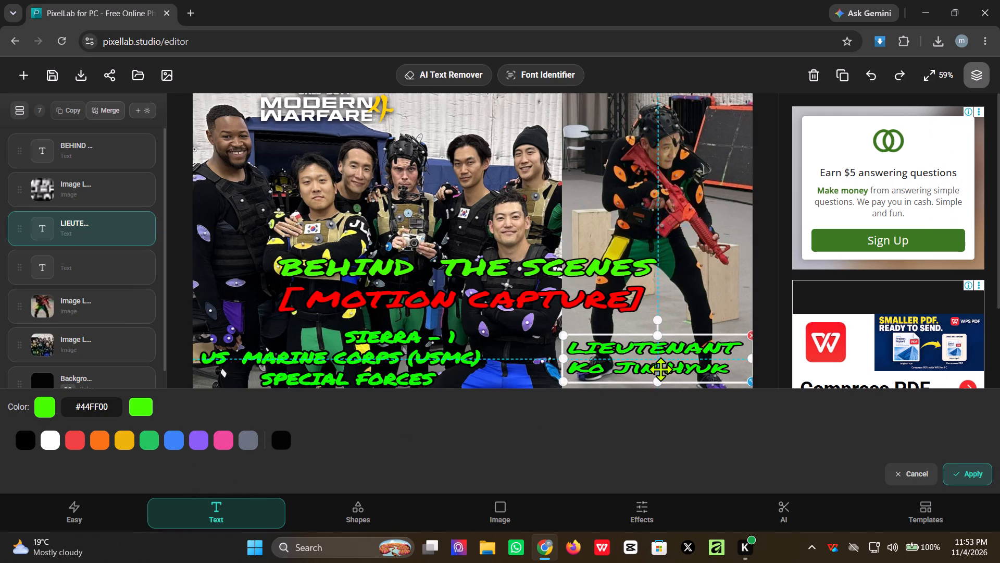
{"action": "left_click_drag", "start_coordinate": [660, 369], "coordinate": [633, 357]}
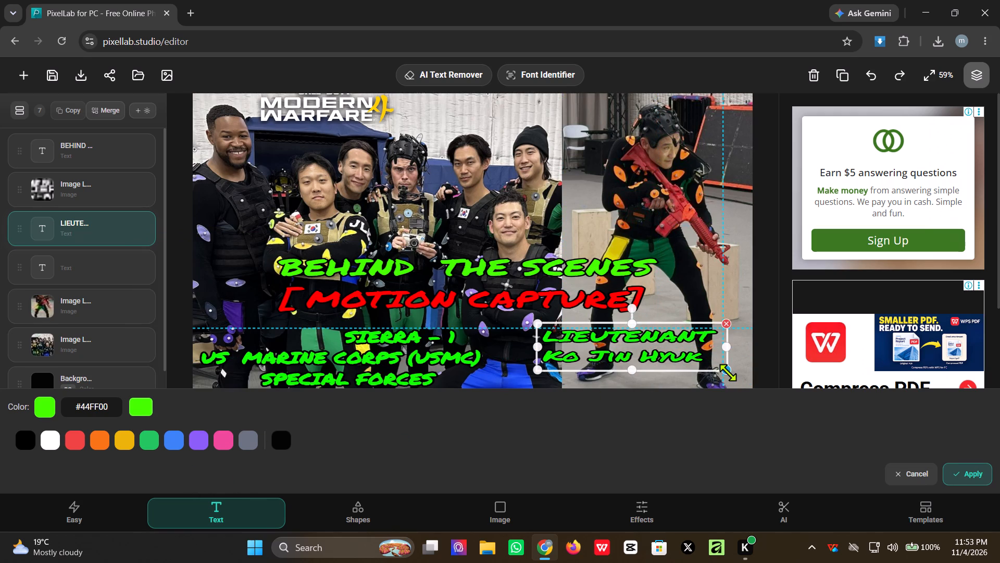
{"action": "left_click_drag", "start_coordinate": [728, 371], "coordinate": [733, 379]}
{"action": "left_click_drag", "start_coordinate": [649, 351], "coordinate": [666, 363]}
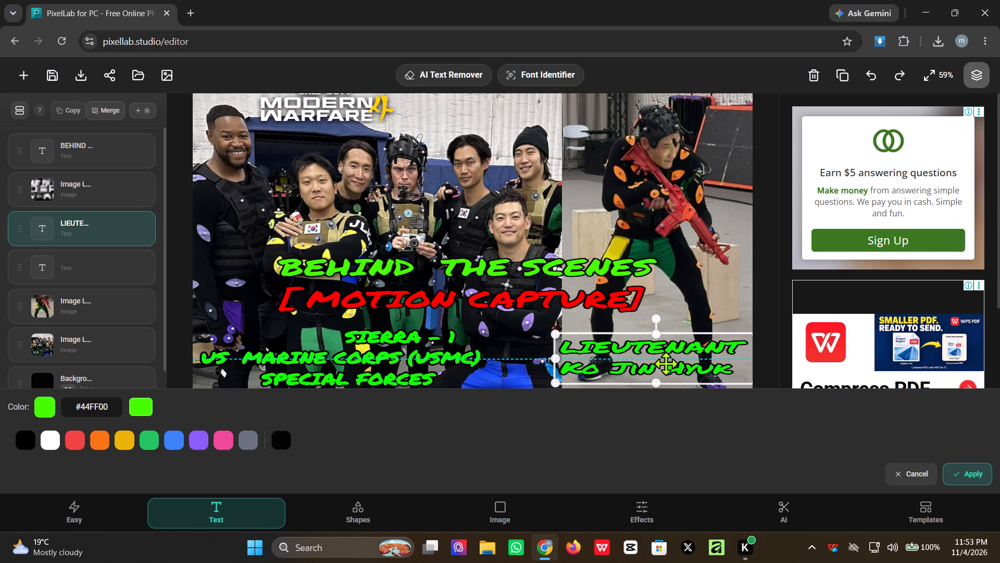
{"action": "left_click_drag", "start_coordinate": [666, 363], "coordinate": [665, 362]}
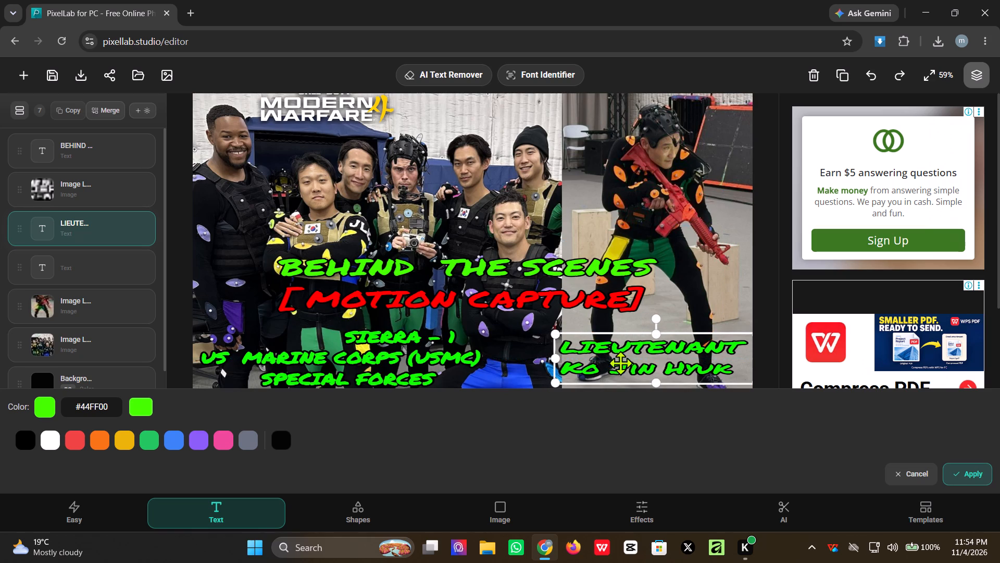
Move the SIERRA - 1 caption slightly up, close beneath the [ MOTION CAPTURE] title line.
{"action": "left_click_drag", "start_coordinate": [414, 357], "coordinate": [413, 351]}
{"action": "left_click", "coordinate": [440, 427]}
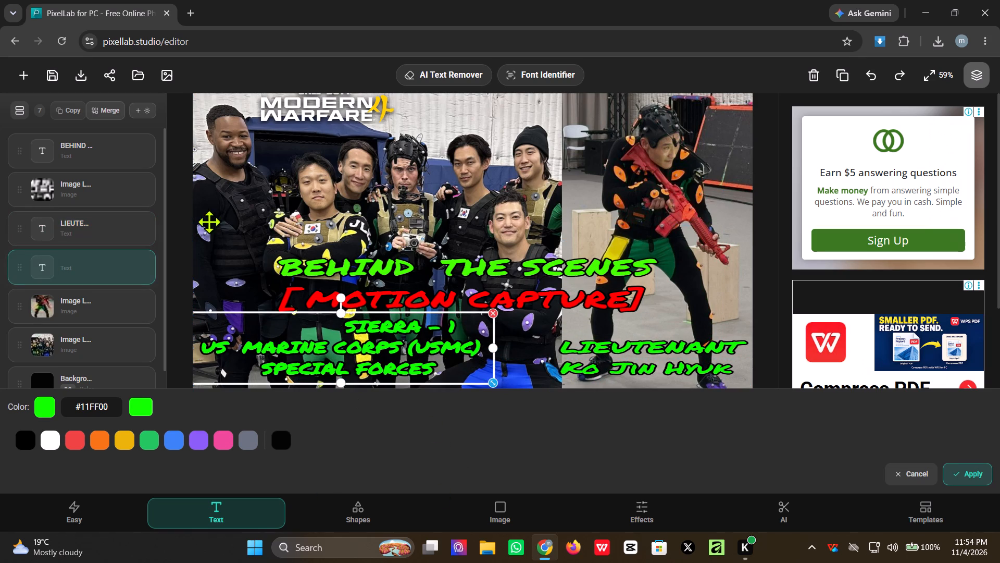
{"action": "left_click", "coordinate": [80, 513]}
{"action": "left_click", "coordinate": [425, 229]}
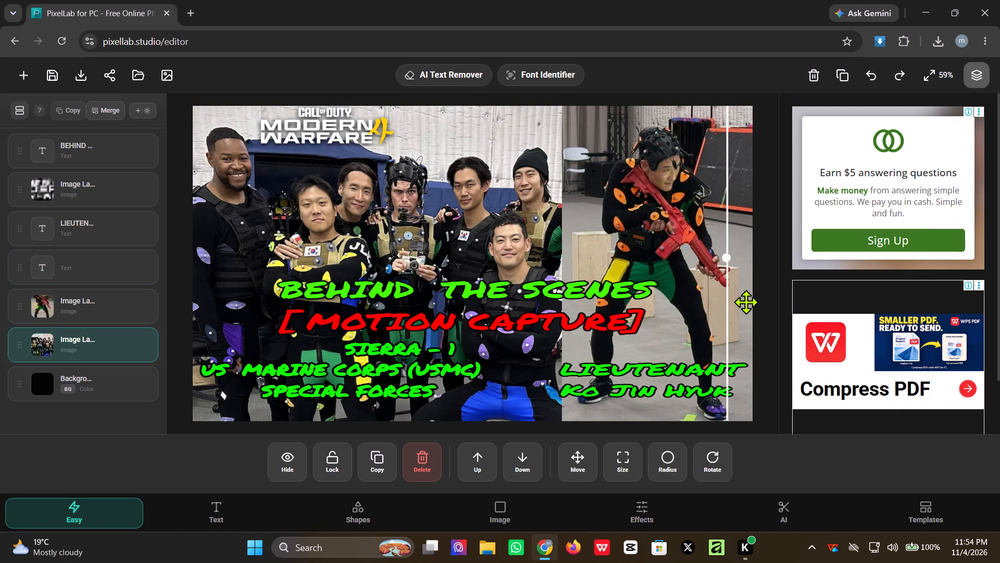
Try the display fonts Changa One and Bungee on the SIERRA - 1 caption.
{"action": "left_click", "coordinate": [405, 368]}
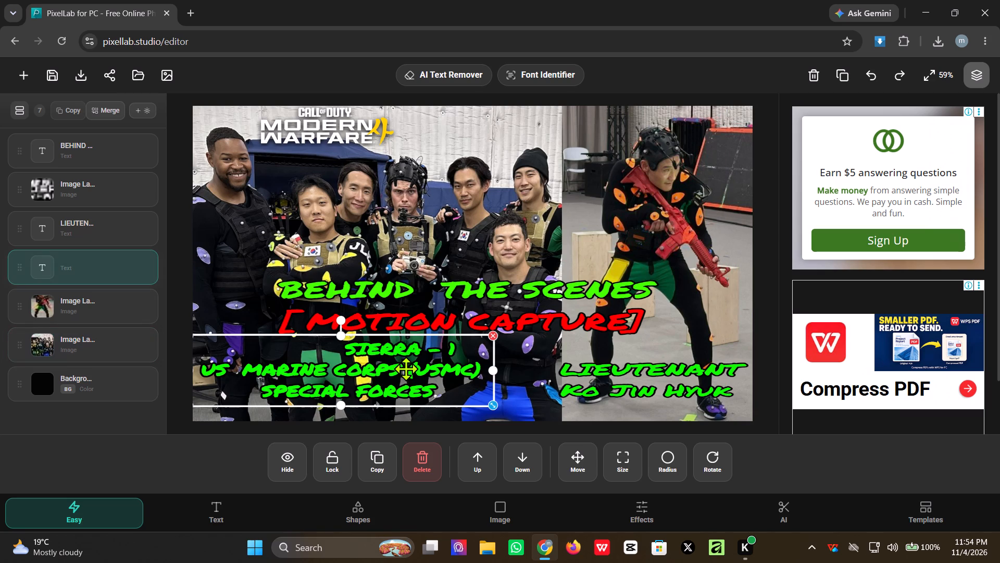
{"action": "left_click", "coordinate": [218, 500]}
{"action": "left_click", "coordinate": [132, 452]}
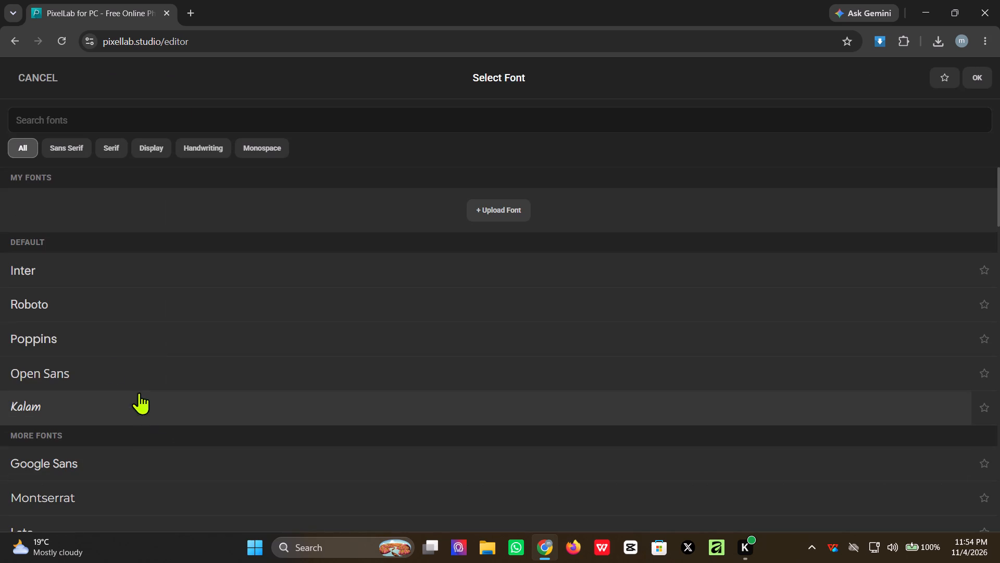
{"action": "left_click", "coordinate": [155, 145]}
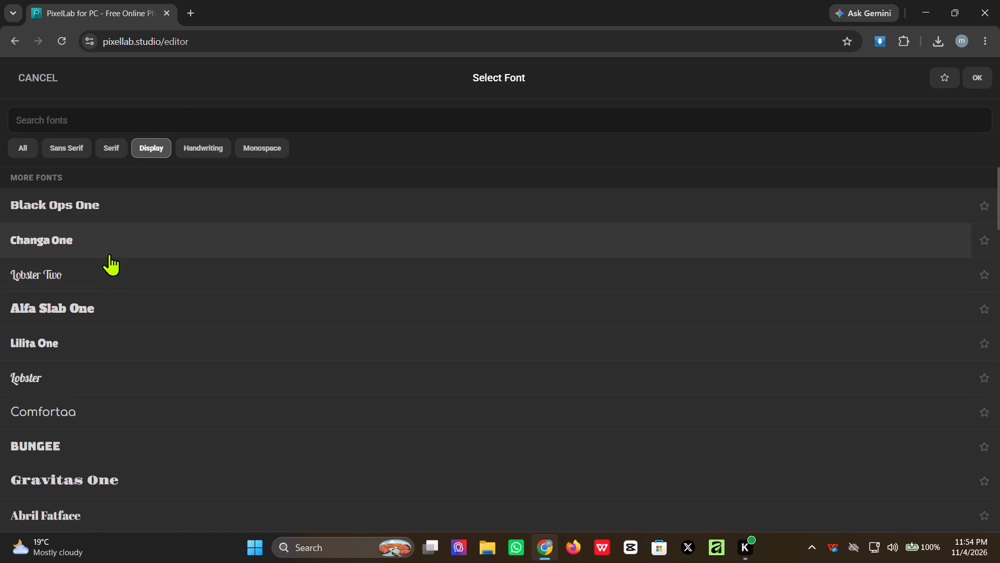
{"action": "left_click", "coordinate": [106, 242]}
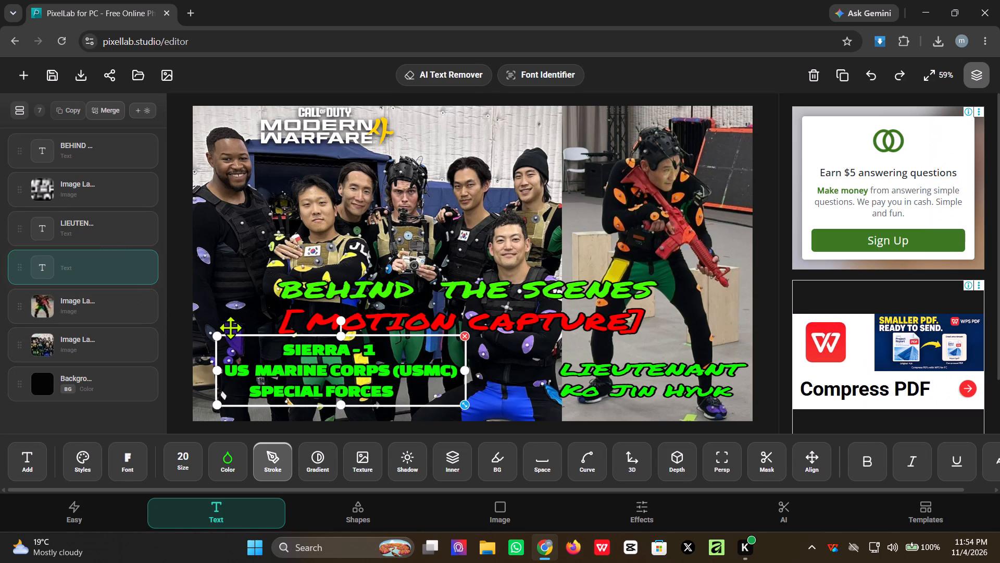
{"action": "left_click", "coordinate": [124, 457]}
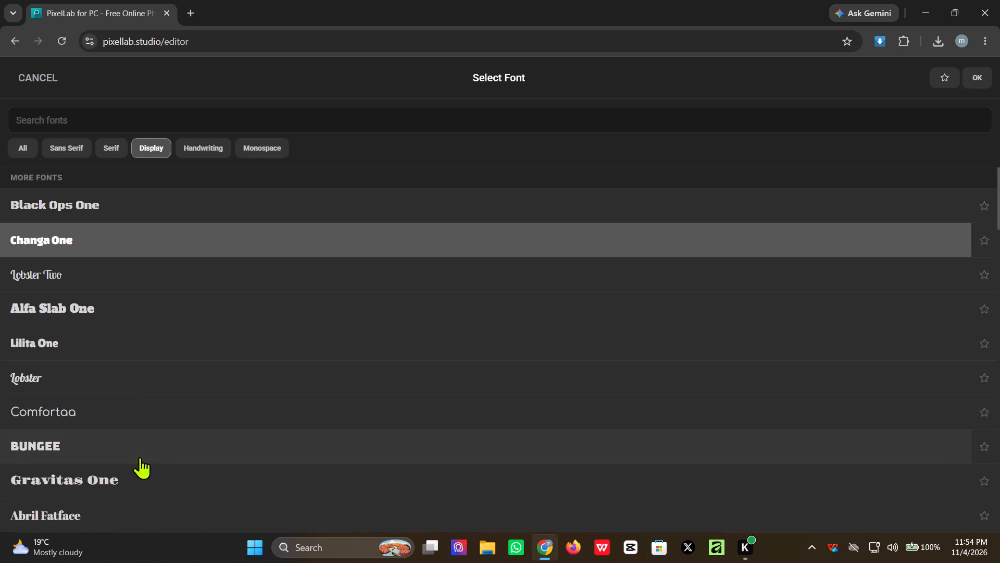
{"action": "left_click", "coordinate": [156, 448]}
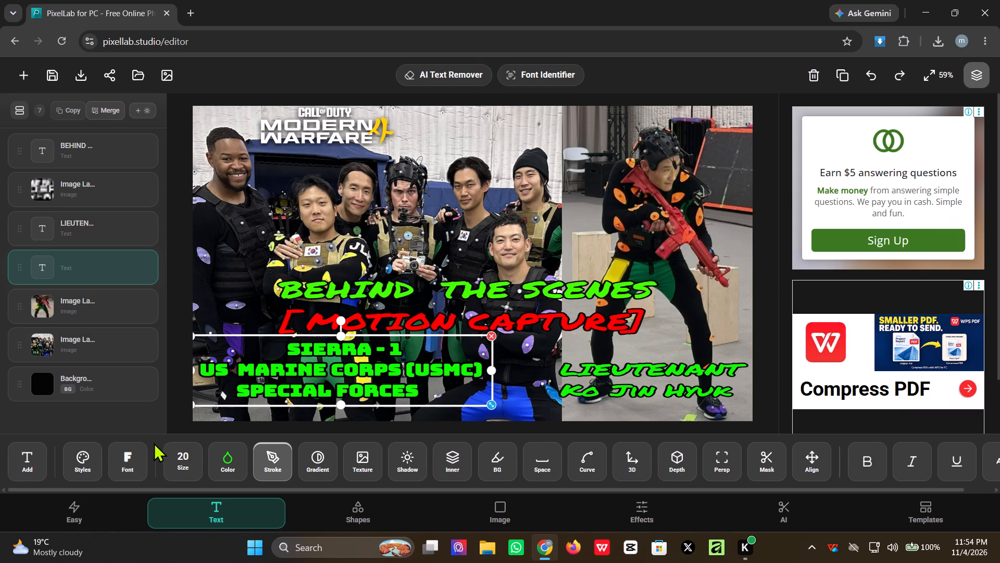
Set the SIERRA - 1 caption's font to the display face Titan One.
{"action": "left_click", "coordinate": [136, 458]}
{"action": "scroll", "coordinate": [208, 331], "scroll_direction": "down", "scroll_amount": 2}
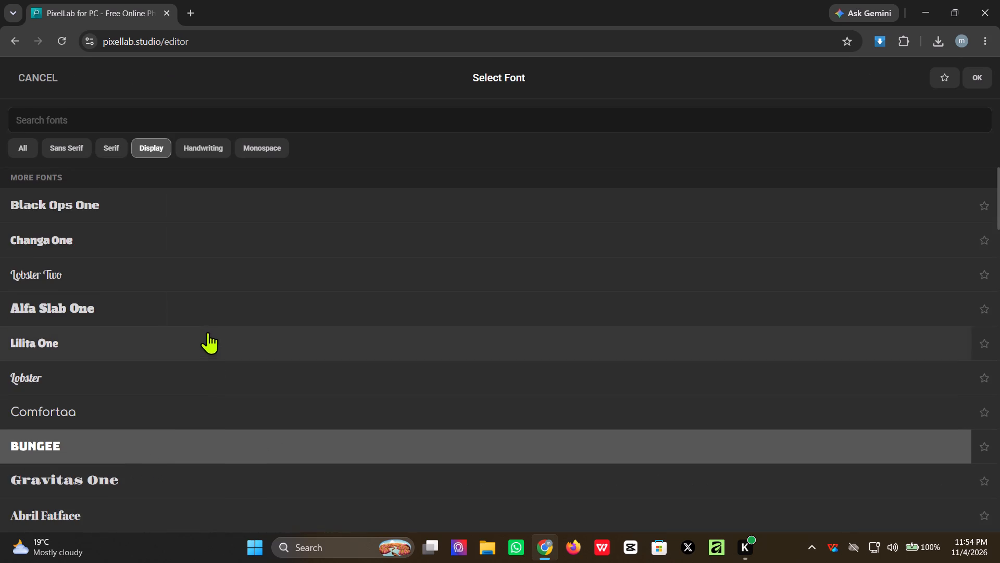
{"action": "scroll", "coordinate": [208, 332], "scroll_direction": "down", "scroll_amount": 4}
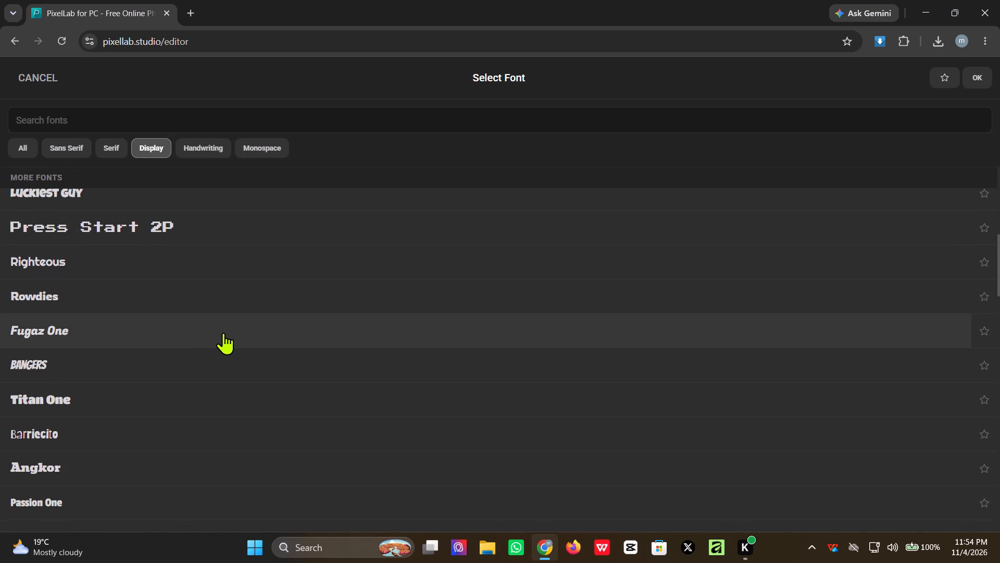
{"action": "left_click", "coordinate": [137, 389]}
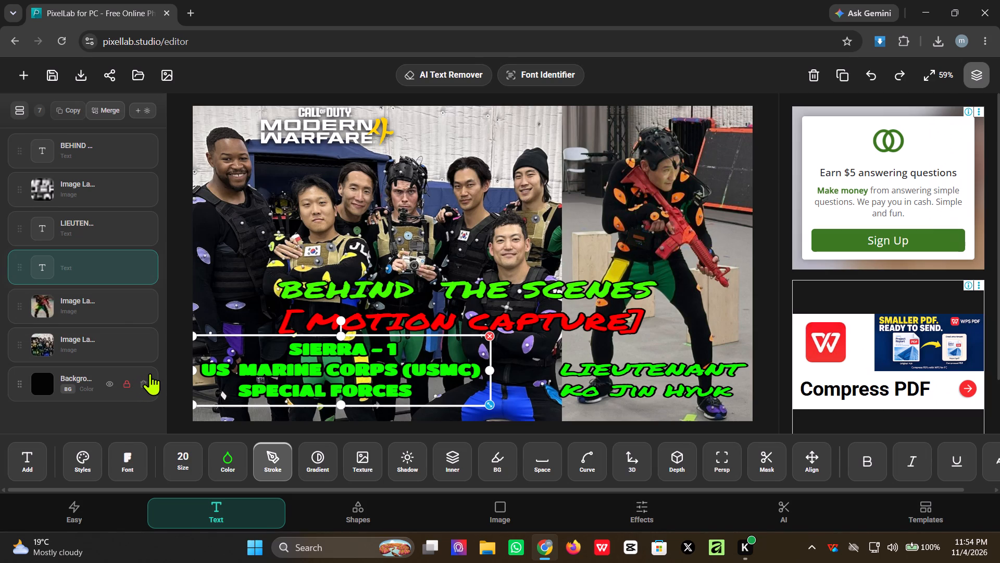
Set the SIERRA - 1 caption's font to the display face Bowlby One SC.
{"action": "left_click", "coordinate": [121, 465]}
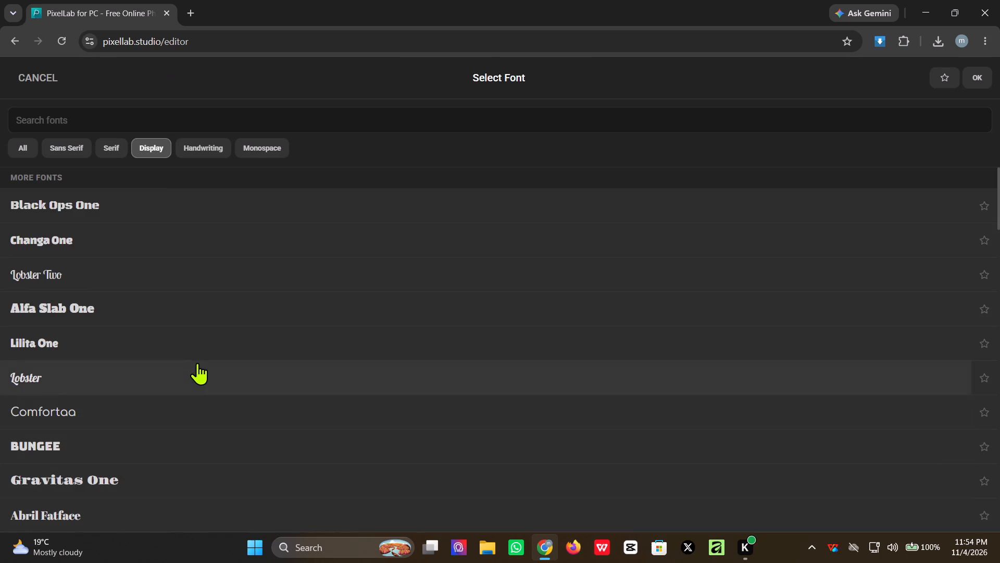
{"action": "scroll", "coordinate": [196, 364], "scroll_direction": "down", "scroll_amount": 1}
{"action": "scroll", "coordinate": [192, 354], "scroll_direction": "up", "scroll_amount": 1}
{"action": "scroll", "coordinate": [192, 354], "scroll_direction": "down", "scroll_amount": 3}
{"action": "scroll", "coordinate": [192, 354], "scroll_direction": "up", "scroll_amount": 1}
{"action": "scroll", "coordinate": [197, 354], "scroll_direction": "down", "scroll_amount": 10}
{"action": "scroll", "coordinate": [225, 377], "scroll_direction": "up", "scroll_amount": 1}
{"action": "scroll", "coordinate": [225, 378], "scroll_direction": "down", "scroll_amount": 2}
{"action": "scroll", "coordinate": [225, 380], "scroll_direction": "up", "scroll_amount": 1}
{"action": "scroll", "coordinate": [224, 382], "scroll_direction": "down", "scroll_amount": 6}
{"action": "scroll", "coordinate": [222, 396], "scroll_direction": "up", "scroll_amount": 1}
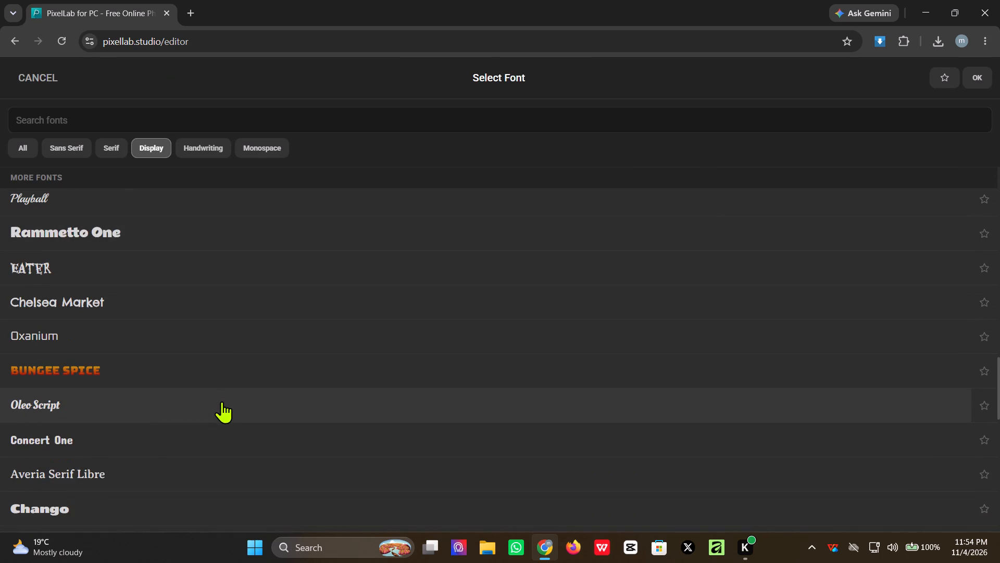
{"action": "scroll", "coordinate": [222, 406], "scroll_direction": "up", "scroll_amount": 1}
{"action": "scroll", "coordinate": [222, 407], "scroll_direction": "down", "scroll_amount": 2}
{"action": "scroll", "coordinate": [221, 407], "scroll_direction": "up", "scroll_amount": 1}
{"action": "scroll", "coordinate": [220, 409], "scroll_direction": "down", "scroll_amount": 5}
{"action": "scroll", "coordinate": [217, 414], "scroll_direction": "up", "scroll_amount": 1}
{"action": "scroll", "coordinate": [216, 416], "scroll_direction": "down", "scroll_amount": 6}
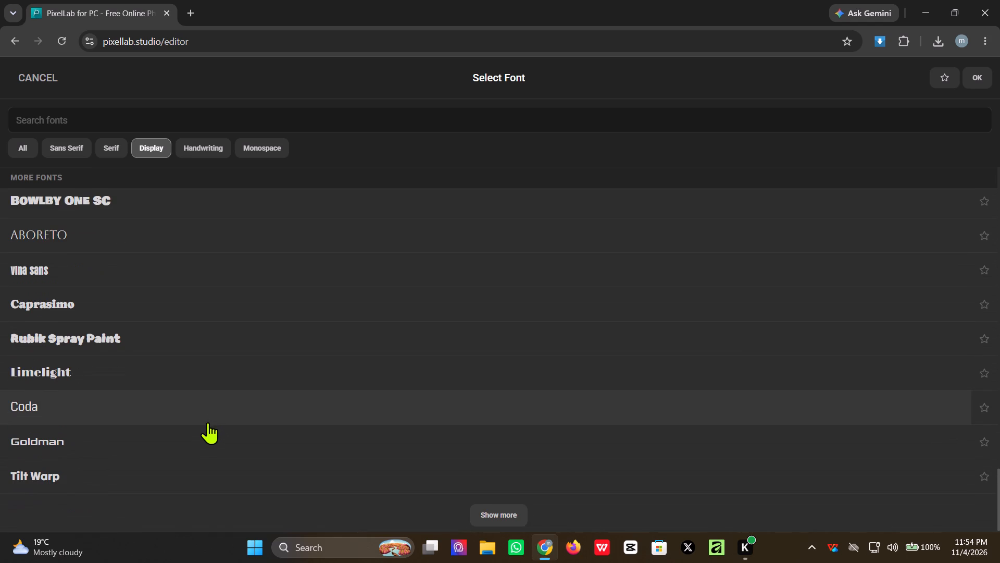
{"action": "scroll", "coordinate": [206, 425], "scroll_direction": "up", "scroll_amount": 1}
{"action": "scroll", "coordinate": [206, 426], "scroll_direction": "down", "scroll_amount": 5}
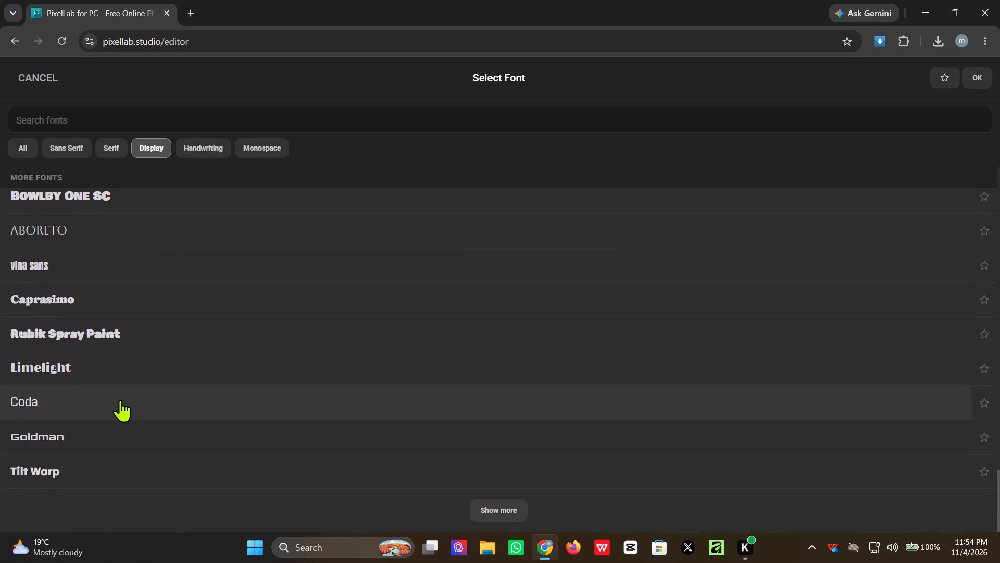
{"action": "left_click", "coordinate": [155, 200]}
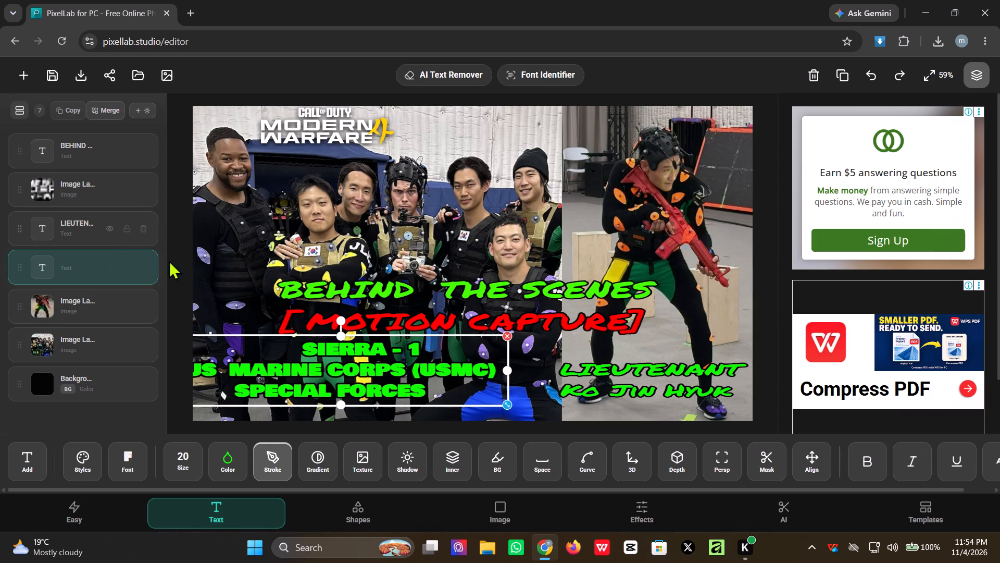
Reposition the SIERRA - 1 caption across the bottom of the group photo, fully inside the canvas and a little below the [ MOTION CAPTURE] line.
{"action": "left_click_drag", "start_coordinate": [324, 357], "coordinate": [363, 361]}
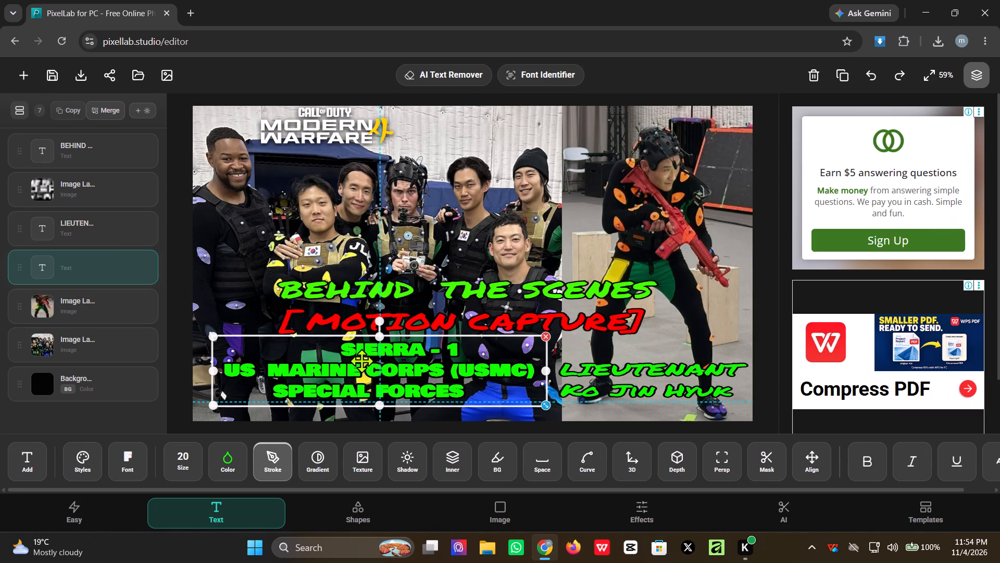
{"action": "left_click_drag", "start_coordinate": [369, 377], "coordinate": [343, 393]}
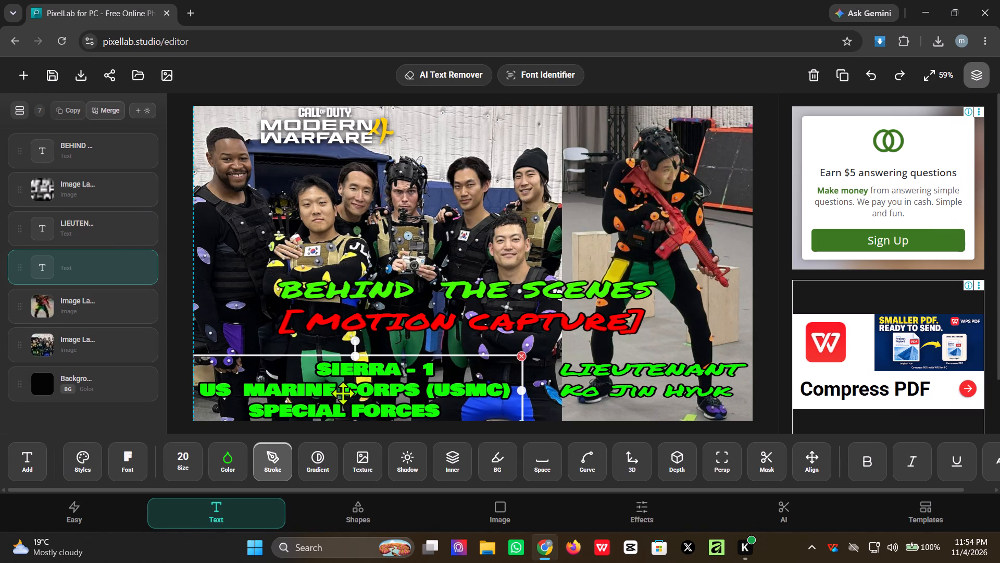
{"action": "left_click_drag", "start_coordinate": [343, 393], "coordinate": [342, 393]}
{"action": "left_click", "coordinate": [645, 382]}
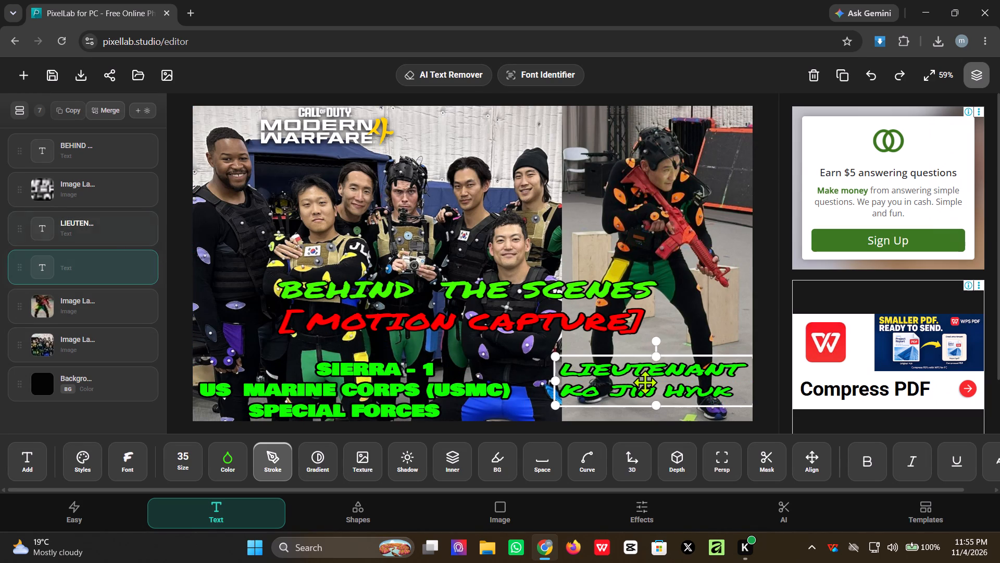
{"action": "left_click", "coordinate": [381, 396]}
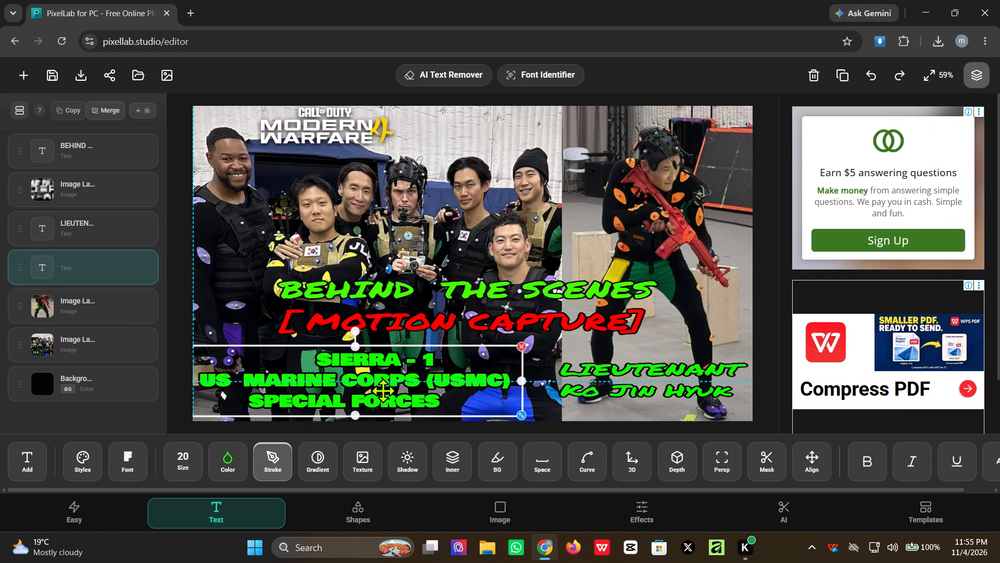
{"action": "left_click_drag", "start_coordinate": [379, 393], "coordinate": [379, 386]}
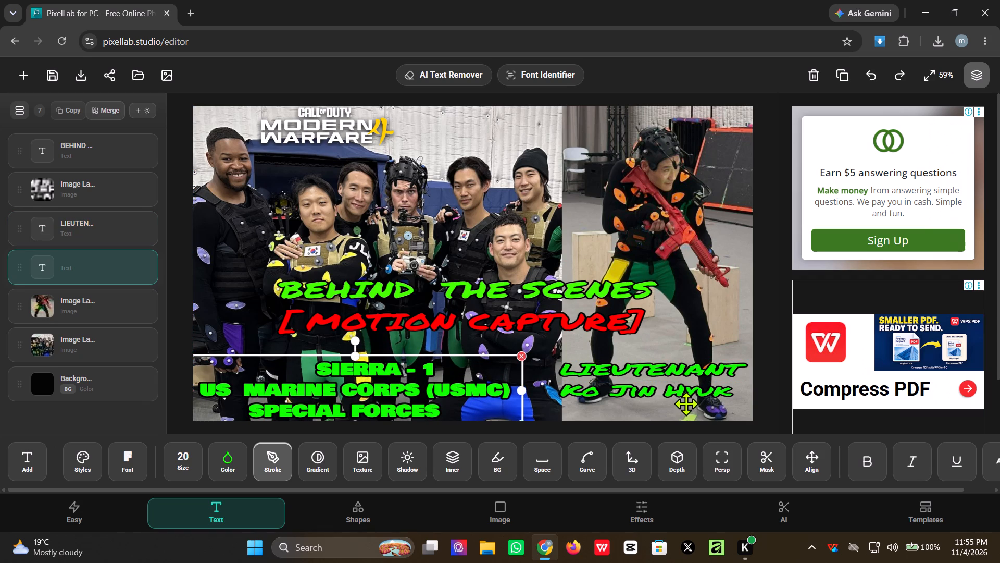
{"action": "left_click", "coordinate": [660, 389]}
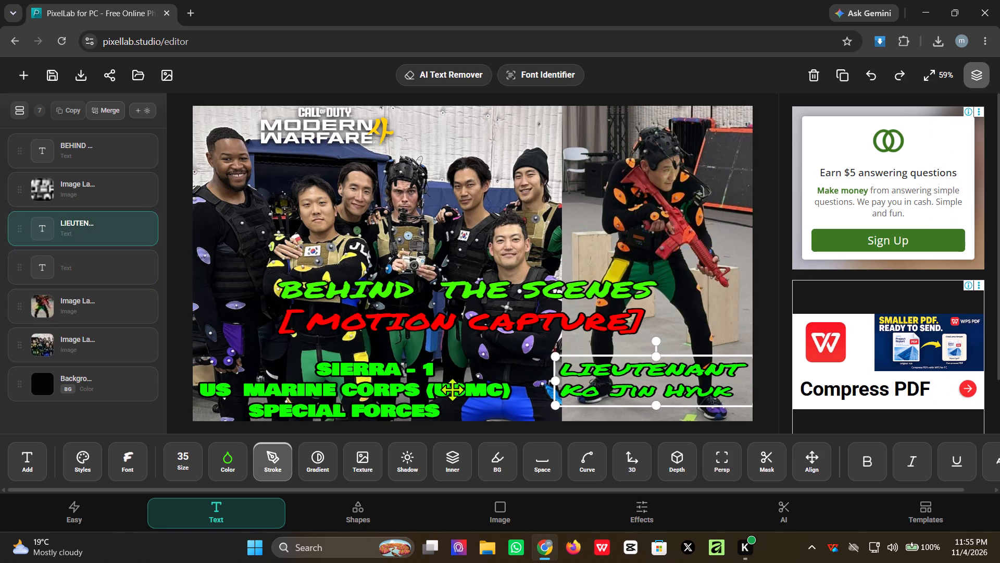
{"action": "left_click_drag", "start_coordinate": [426, 391], "coordinate": [431, 378]}
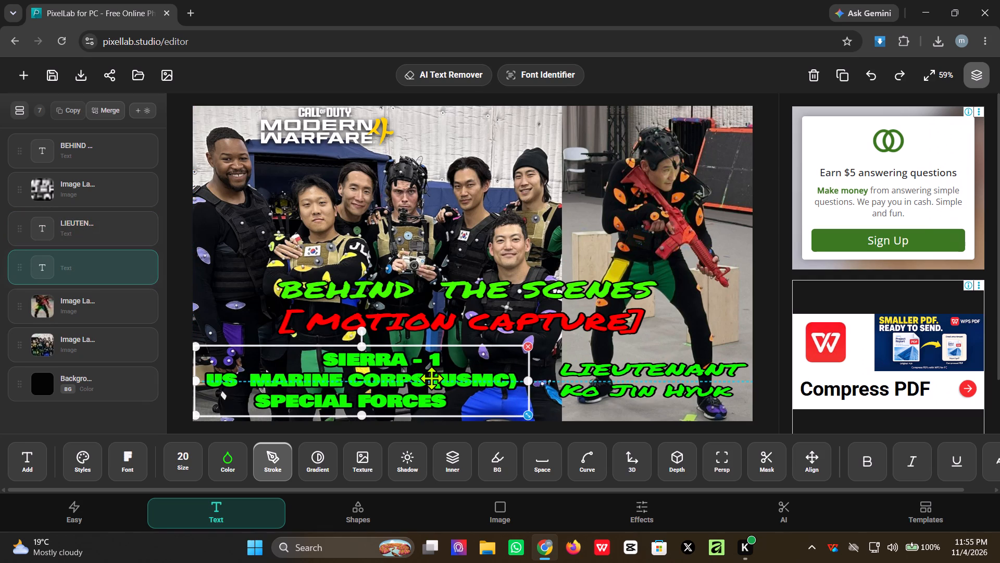
{"action": "left_click_drag", "start_coordinate": [431, 378], "coordinate": [433, 378]}
Set the LIEUTENANT caption's font to the display face Bowlby One SC.
{"action": "left_click", "coordinate": [634, 387]}
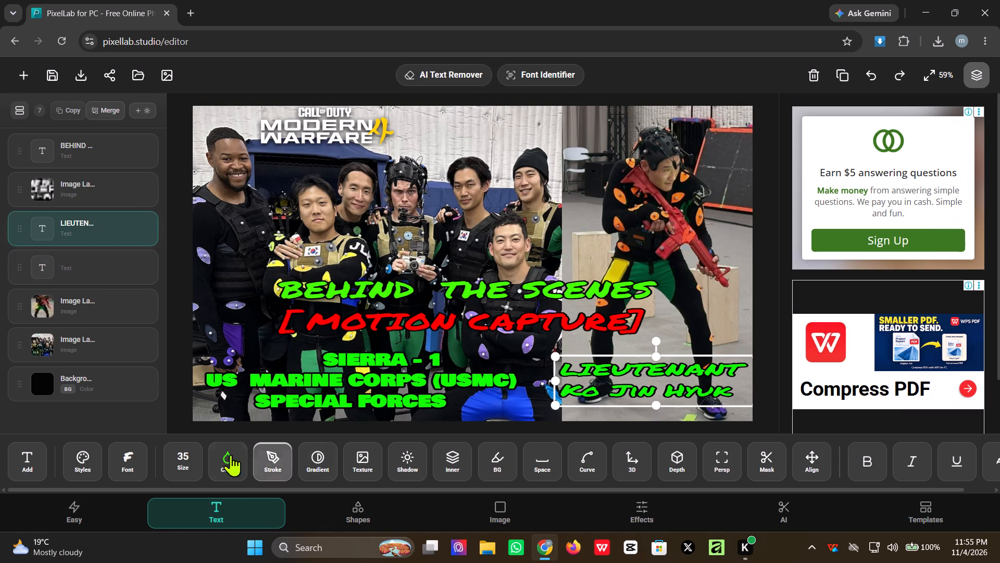
{"action": "left_click", "coordinate": [137, 459]}
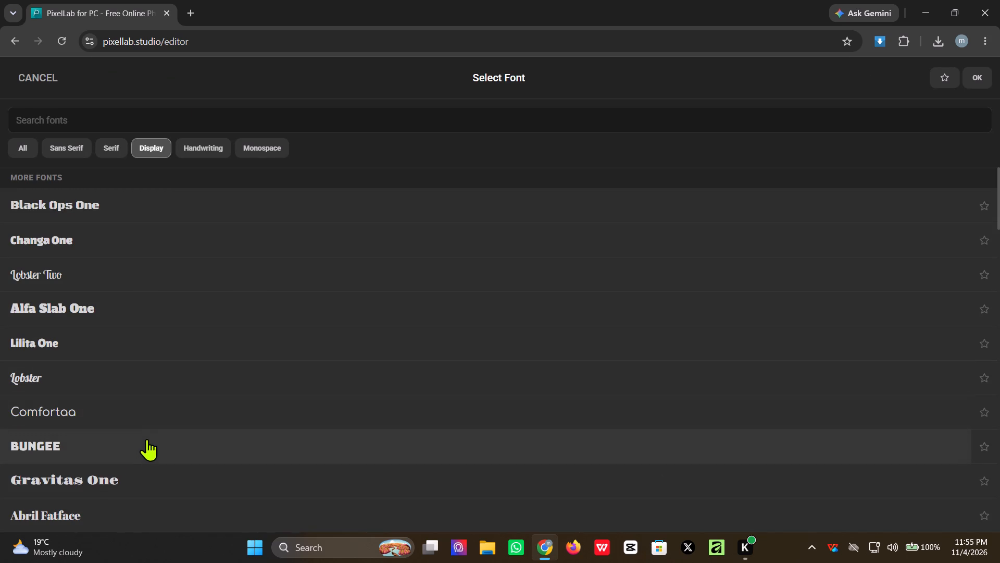
{"action": "scroll", "coordinate": [273, 319], "scroll_direction": "down", "scroll_amount": 5}
{"action": "scroll", "coordinate": [273, 319], "scroll_direction": "up", "scroll_amount": 1}
{"action": "scroll", "coordinate": [273, 319], "scroll_direction": "down", "scroll_amount": 5}
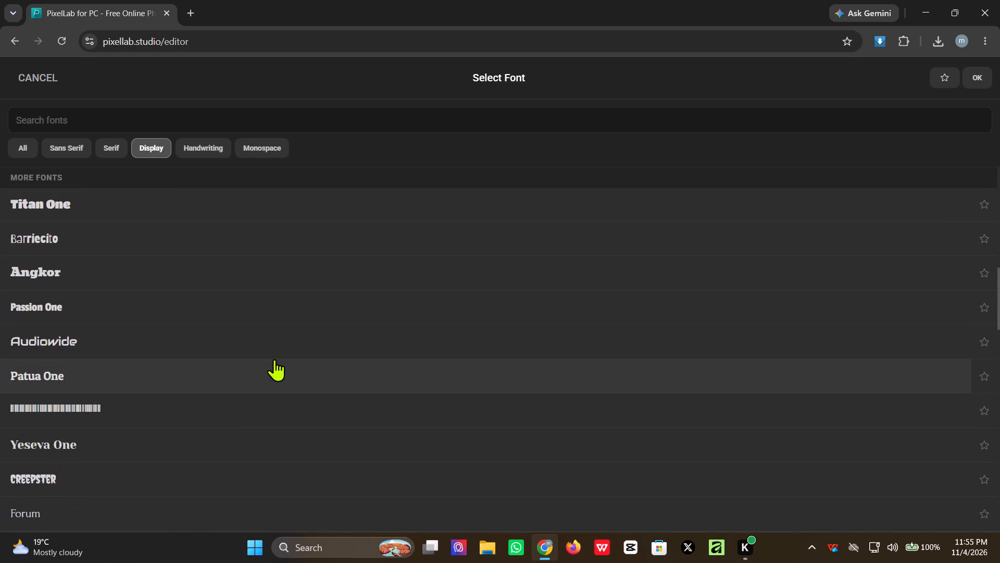
{"action": "scroll", "coordinate": [277, 347], "scroll_direction": "down", "scroll_amount": 4}
{"action": "scroll", "coordinate": [276, 359], "scroll_direction": "up", "scroll_amount": 1}
{"action": "scroll", "coordinate": [276, 368], "scroll_direction": "down", "scroll_amount": 3}
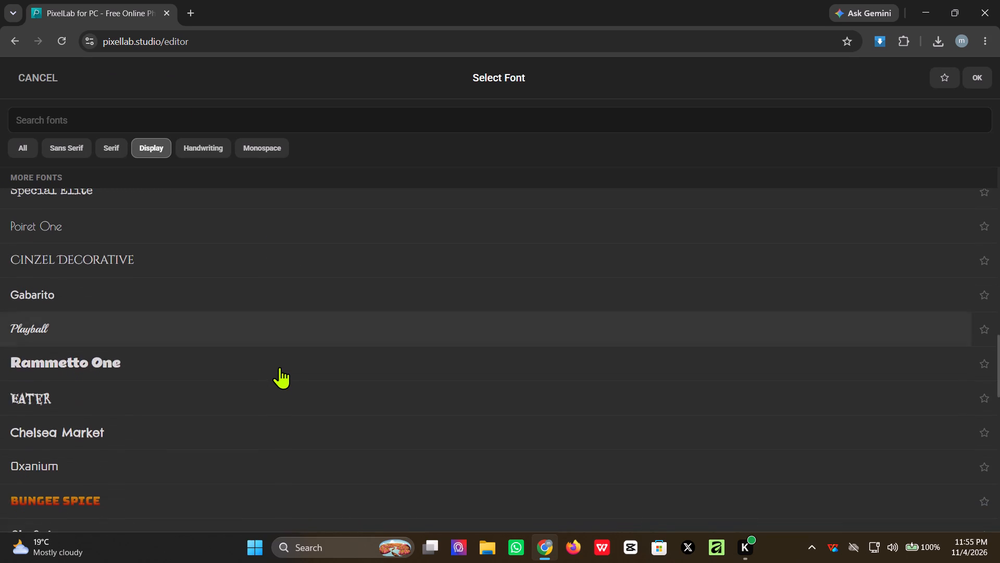
{"action": "scroll", "coordinate": [280, 367], "scroll_direction": "down", "scroll_amount": 9}
{"action": "scroll", "coordinate": [280, 371], "scroll_direction": "up", "scroll_amount": 1}
{"action": "scroll", "coordinate": [279, 372], "scroll_direction": "down", "scroll_amount": 1}
{"action": "scroll", "coordinate": [278, 373], "scroll_direction": "up", "scroll_amount": 1}
{"action": "scroll", "coordinate": [278, 373], "scroll_direction": "down", "scroll_amount": 7}
{"action": "scroll", "coordinate": [277, 378], "scroll_direction": "up", "scroll_amount": 1}
{"action": "scroll", "coordinate": [277, 378], "scroll_direction": "down", "scroll_amount": 1}
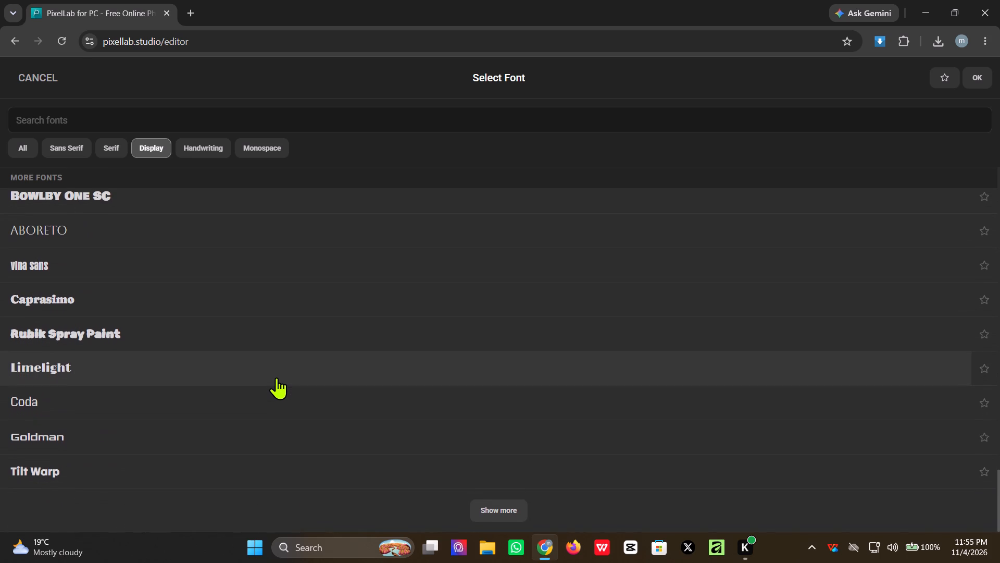
{"action": "left_click", "coordinate": [157, 201]}
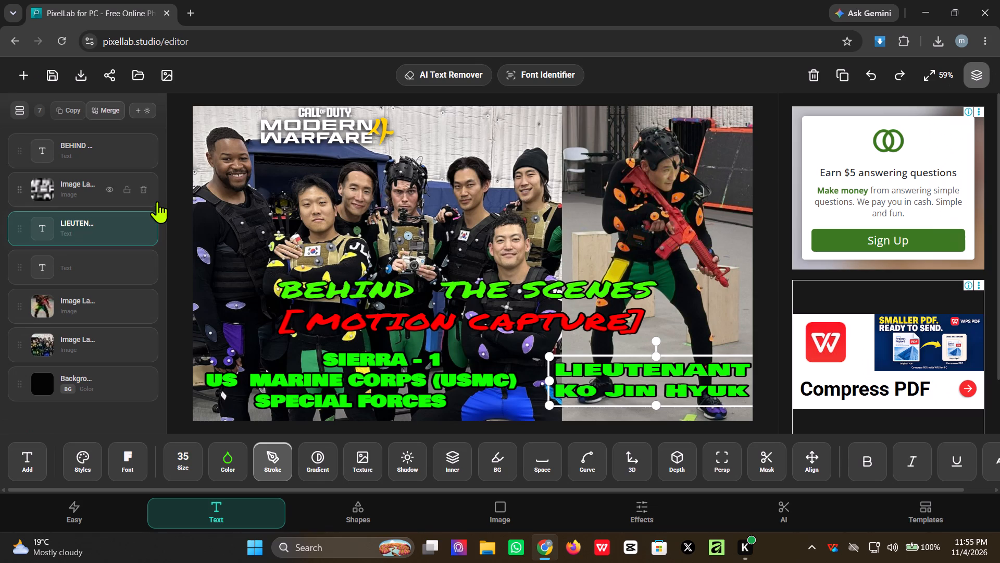
Move the LIEUTENANT caption slightly down so its two lines align with the last two lines of the SIERRA - 1 caption.
{"action": "left_click_drag", "start_coordinate": [638, 385], "coordinate": [636, 390]}
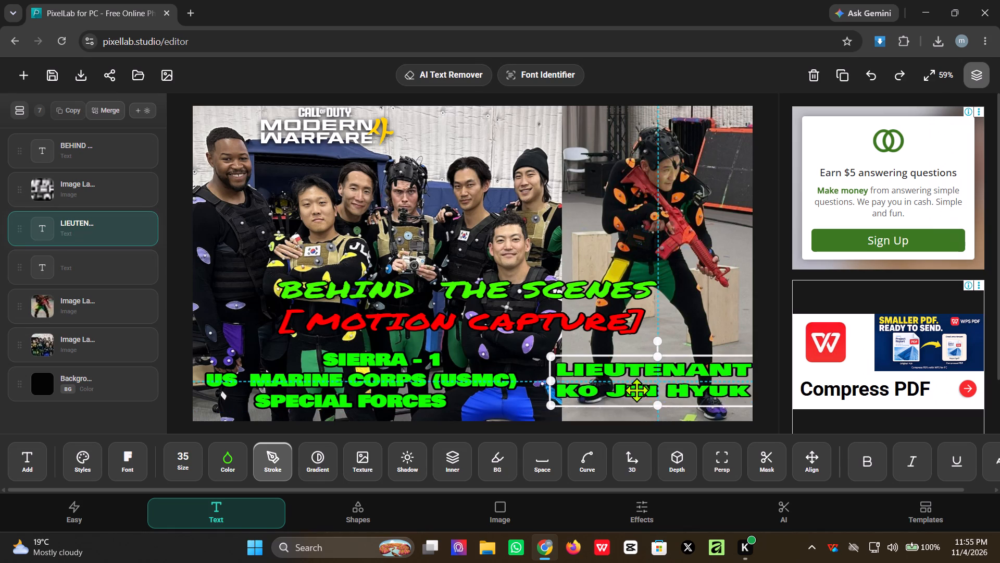
{"action": "left_click_drag", "start_coordinate": [636, 390], "coordinate": [635, 392]}
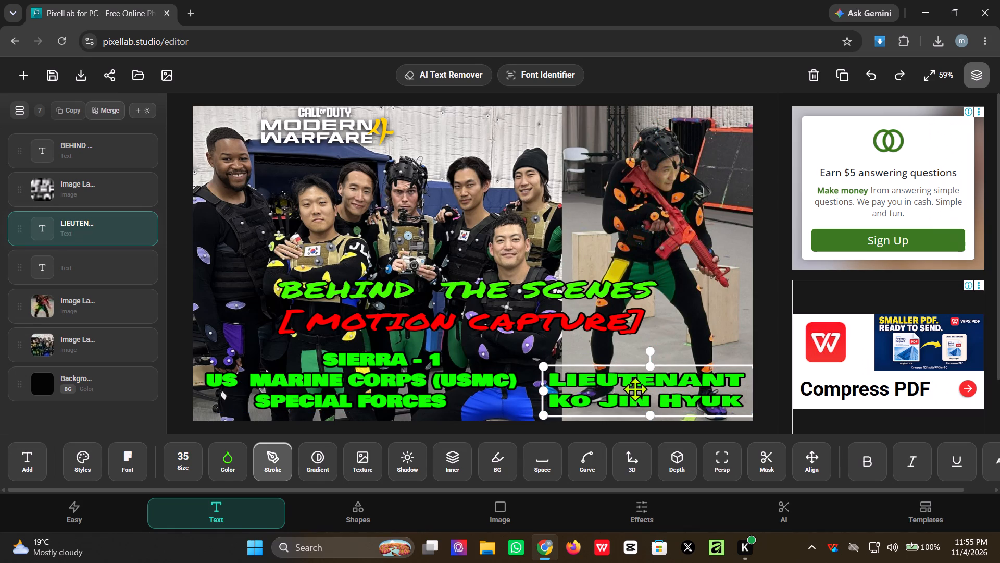
{"action": "left_click", "coordinate": [699, 337]}
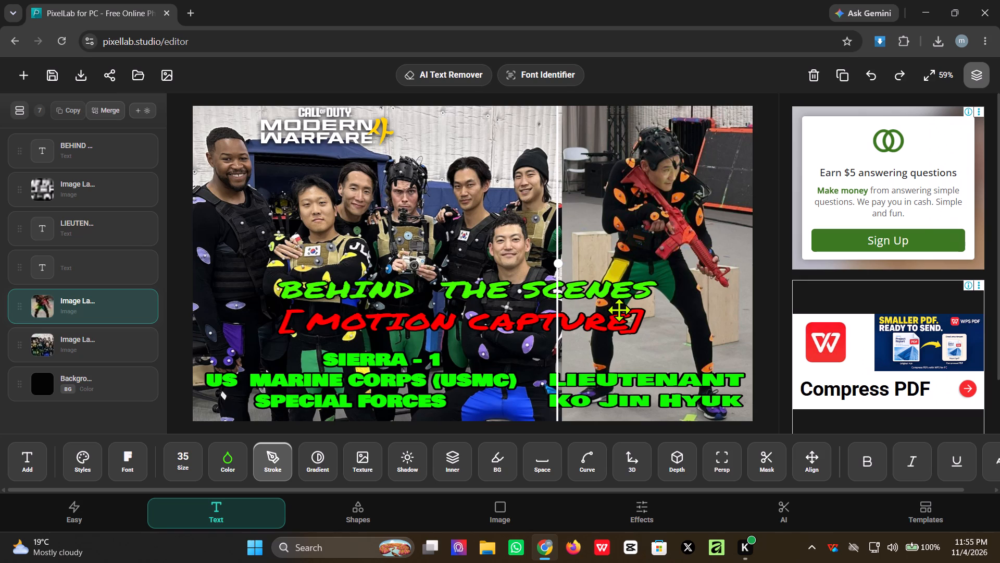
Export the design as a best-quality PNG at 1x scale.
{"action": "left_click", "coordinate": [52, 78]}
{"action": "left_click", "coordinate": [79, 81]}
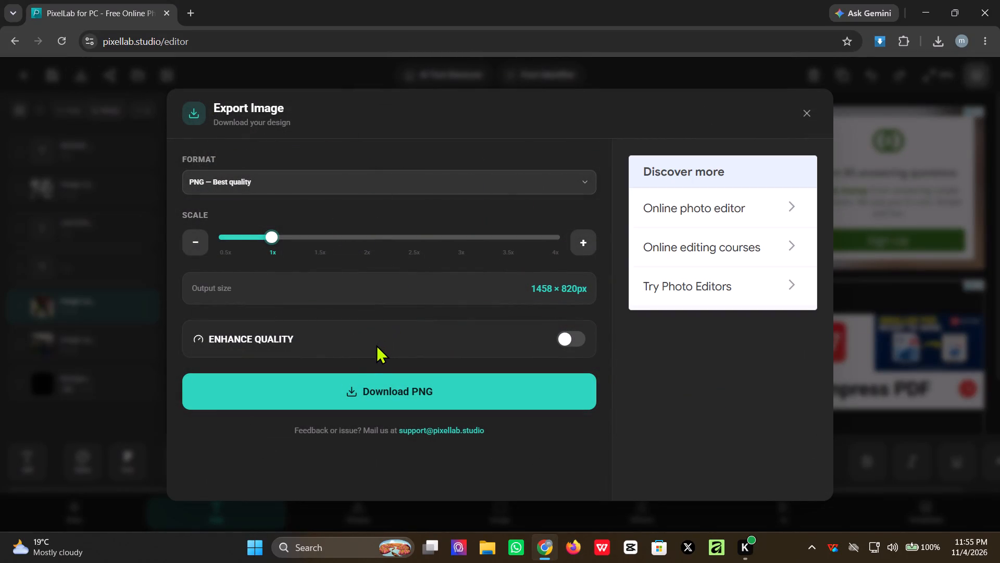
{"action": "left_click", "coordinate": [376, 379]}
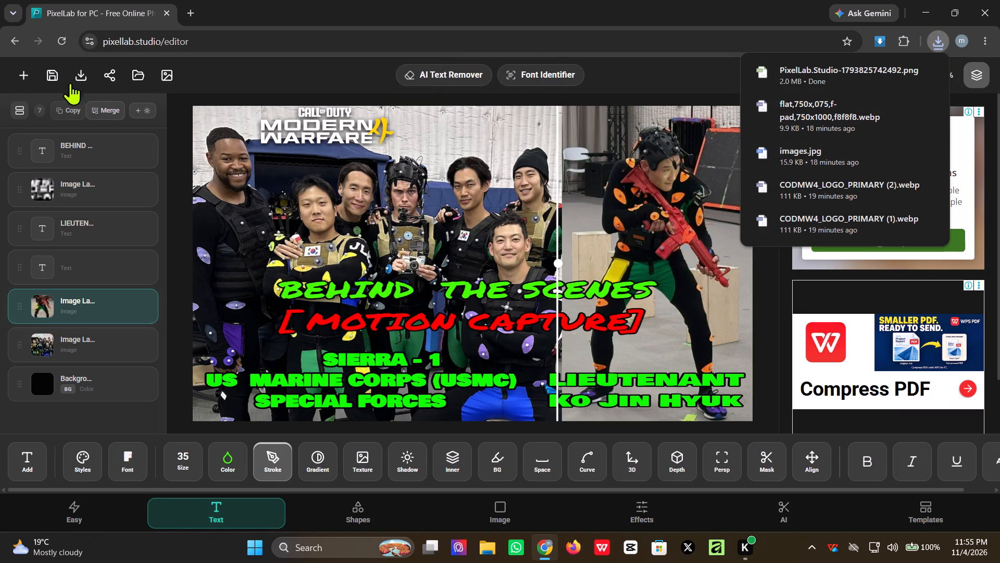
Export the design again as a best-quality PNG at 2.5x scale with quality enhancement set to High.
{"action": "left_click", "coordinate": [83, 72]}
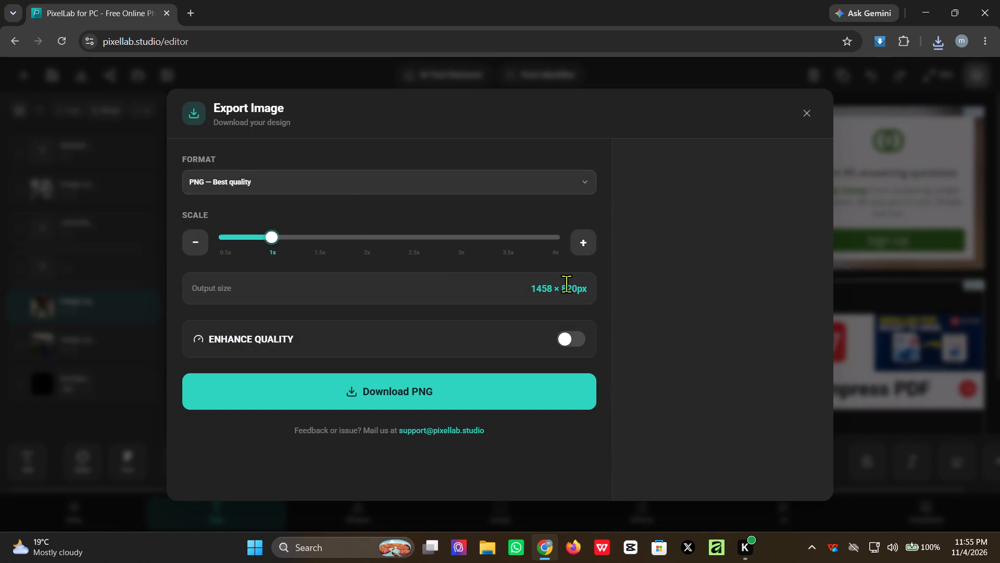
{"action": "left_click", "coordinate": [566, 284]}
{"action": "left_click", "coordinate": [571, 288]}
{"action": "left_click", "coordinate": [518, 292]}
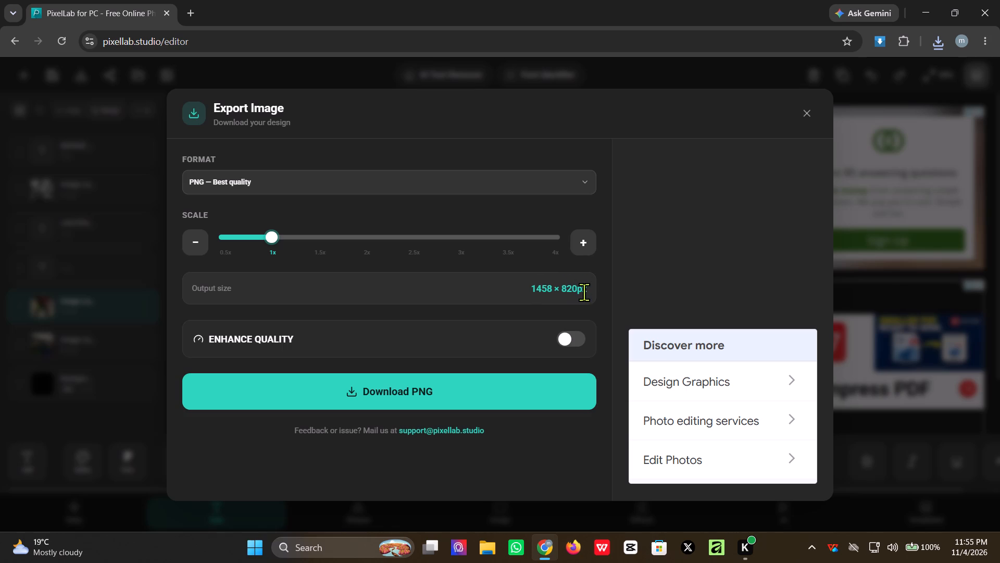
{"action": "left_click", "coordinate": [584, 292]}
{"action": "left_click", "coordinate": [561, 284]}
{"action": "double_click", "coordinate": [574, 286]}
{"action": "left_click", "coordinate": [592, 244]}
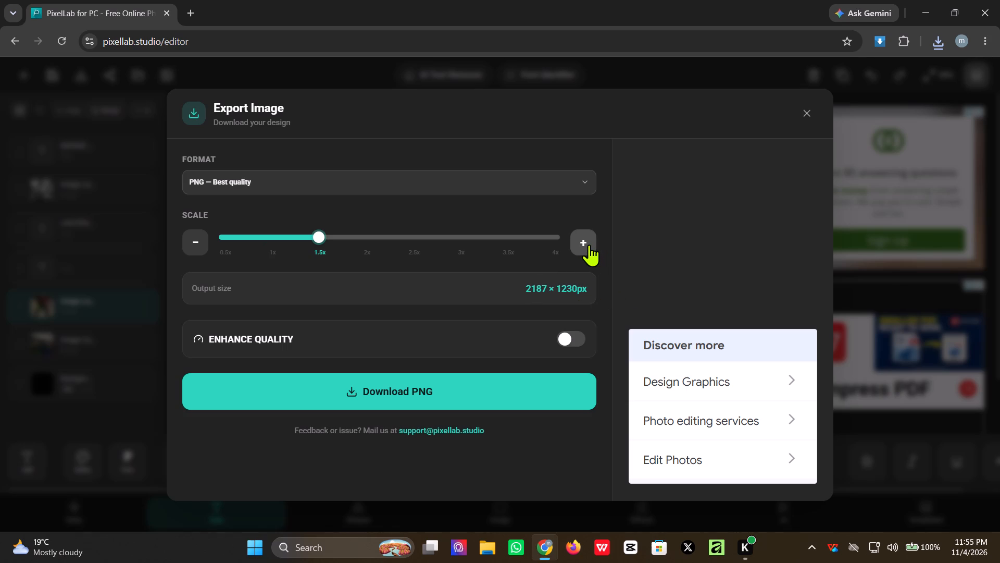
{"action": "left_click", "coordinate": [587, 244]}
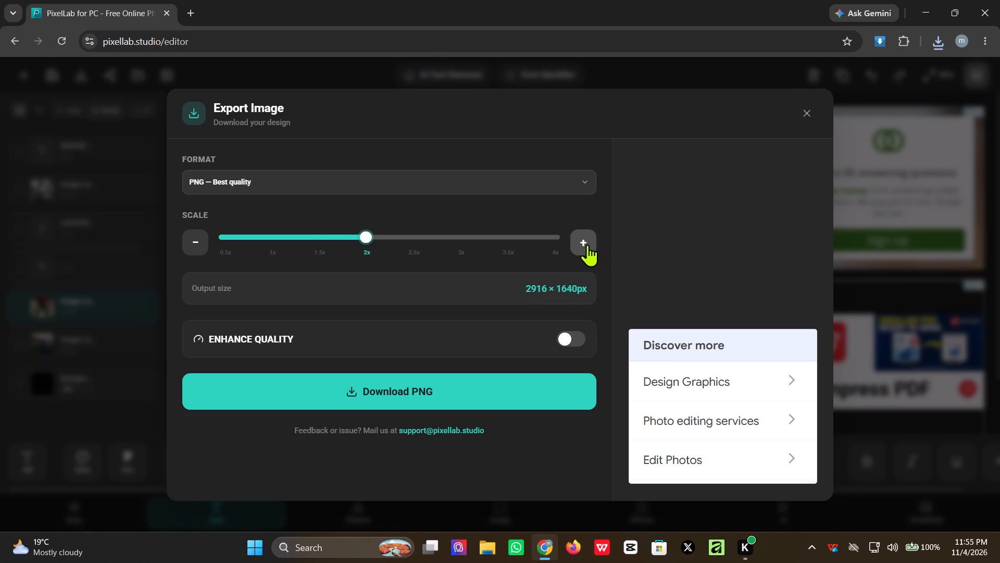
{"action": "left_click", "coordinate": [580, 244]}
{"action": "left_click", "coordinate": [583, 244]}
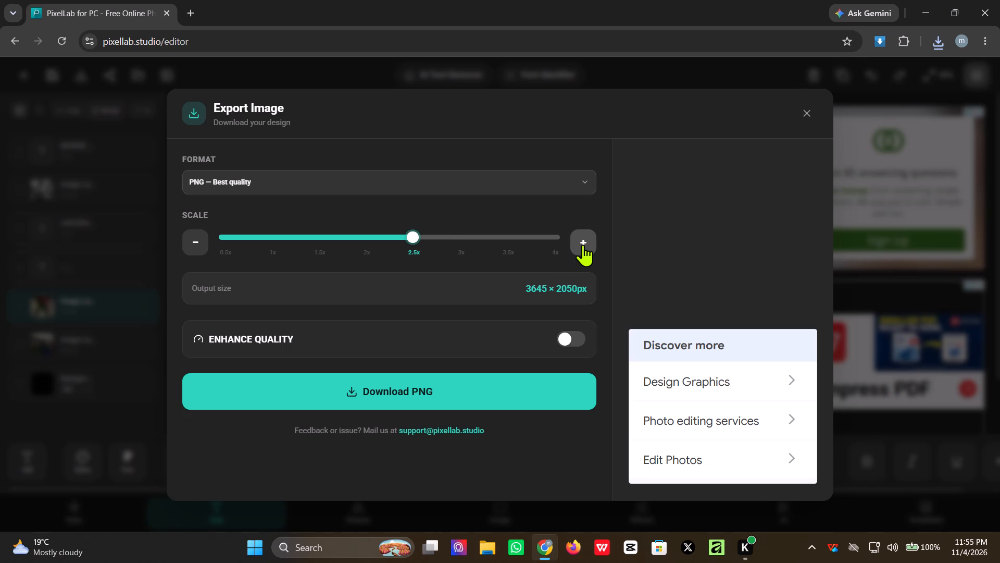
{"action": "left_click", "coordinate": [190, 234]}
{"action": "left_click", "coordinate": [565, 335]}
{"action": "left_click", "coordinate": [524, 361]}
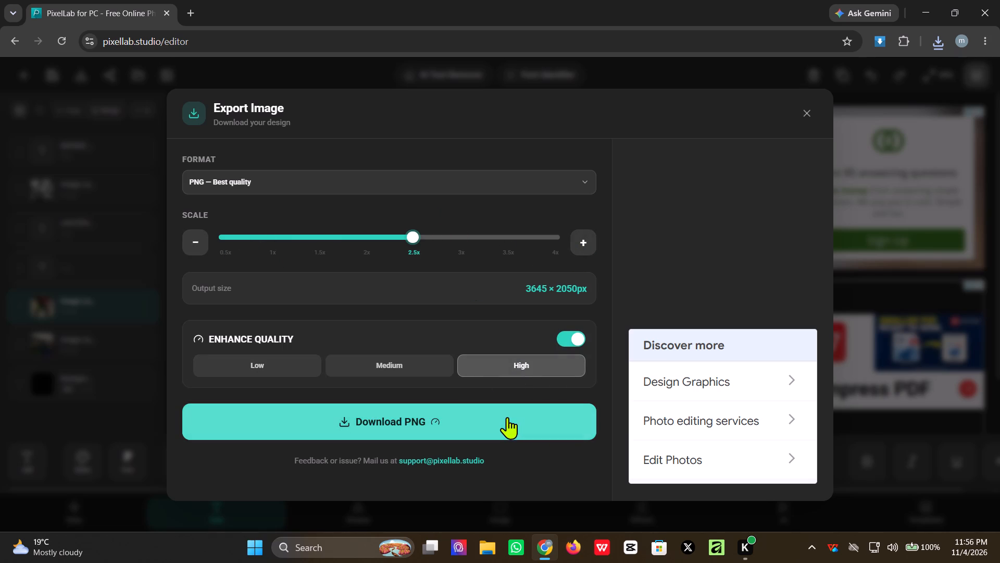
{"action": "left_click", "coordinate": [507, 414]}
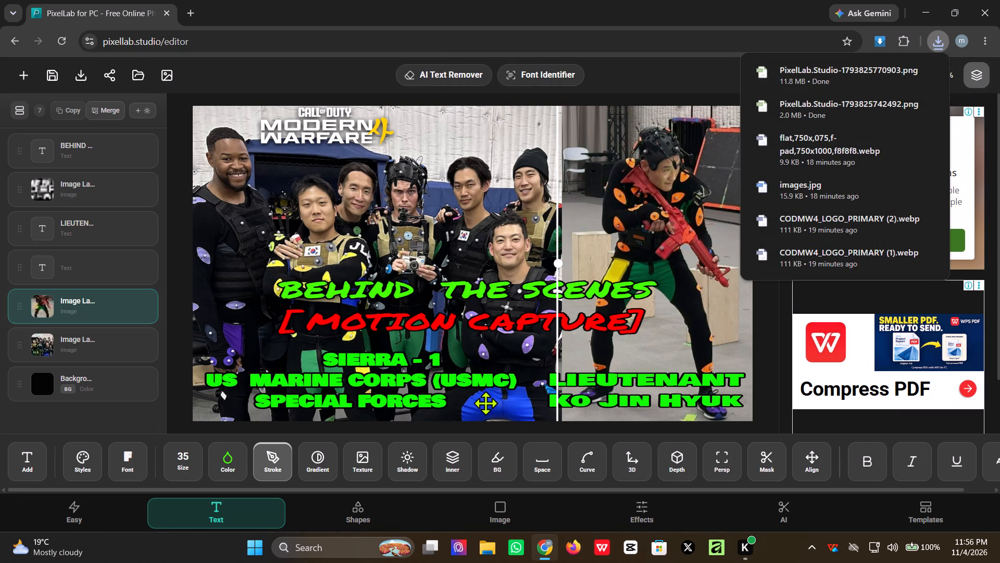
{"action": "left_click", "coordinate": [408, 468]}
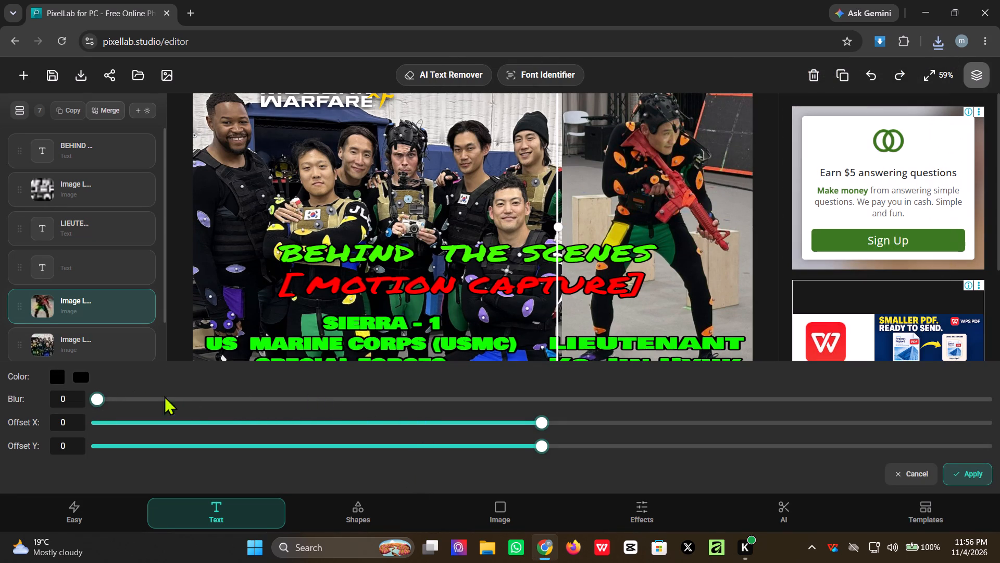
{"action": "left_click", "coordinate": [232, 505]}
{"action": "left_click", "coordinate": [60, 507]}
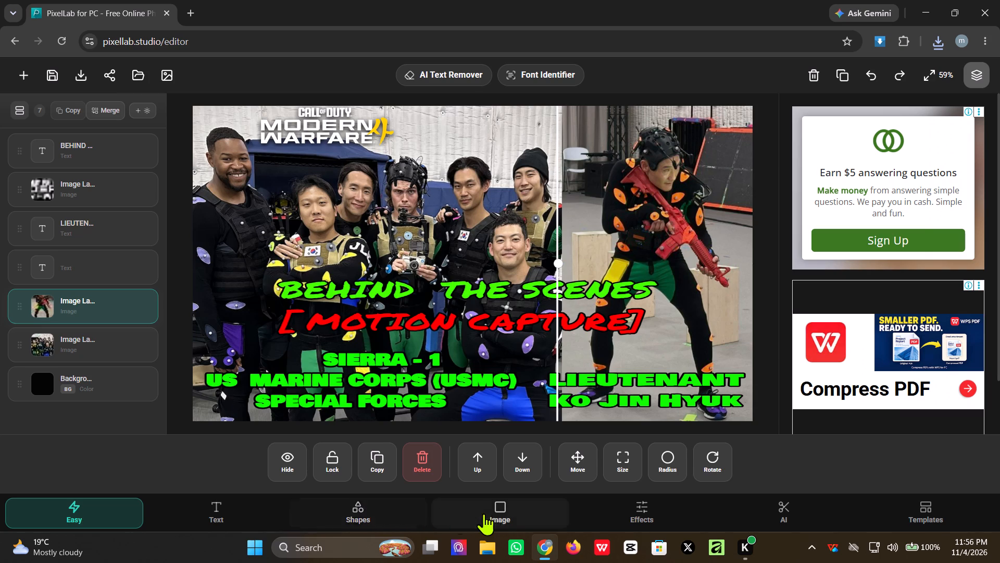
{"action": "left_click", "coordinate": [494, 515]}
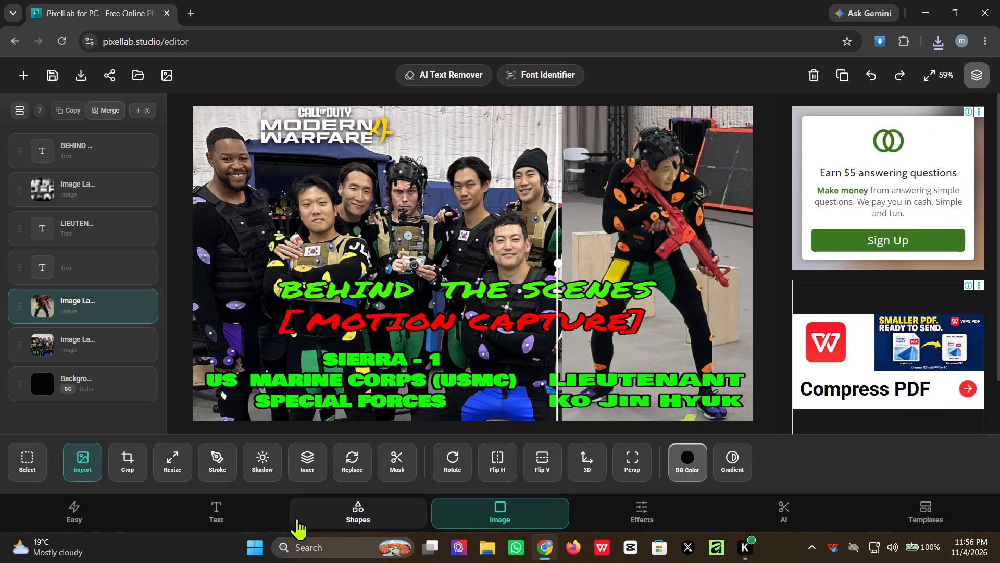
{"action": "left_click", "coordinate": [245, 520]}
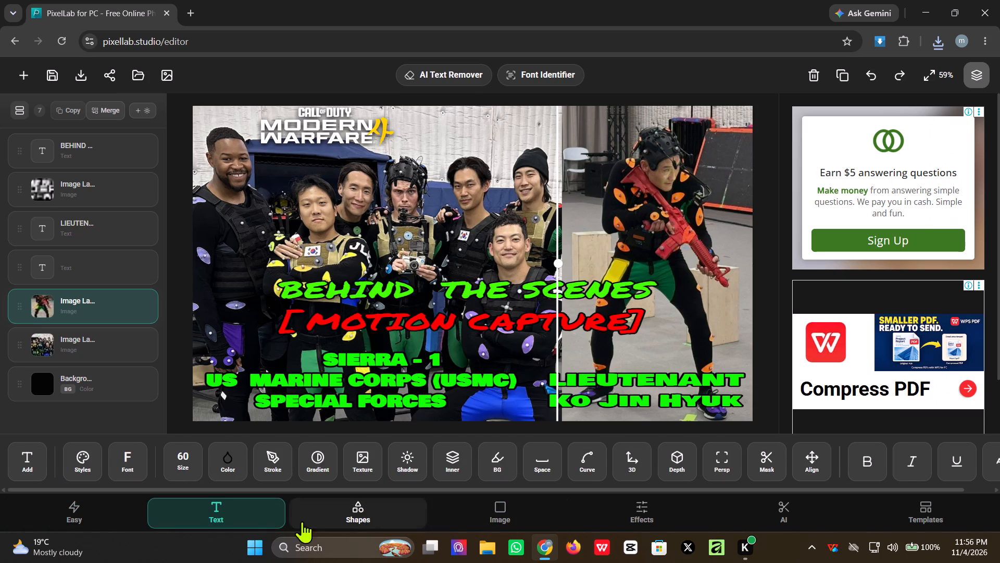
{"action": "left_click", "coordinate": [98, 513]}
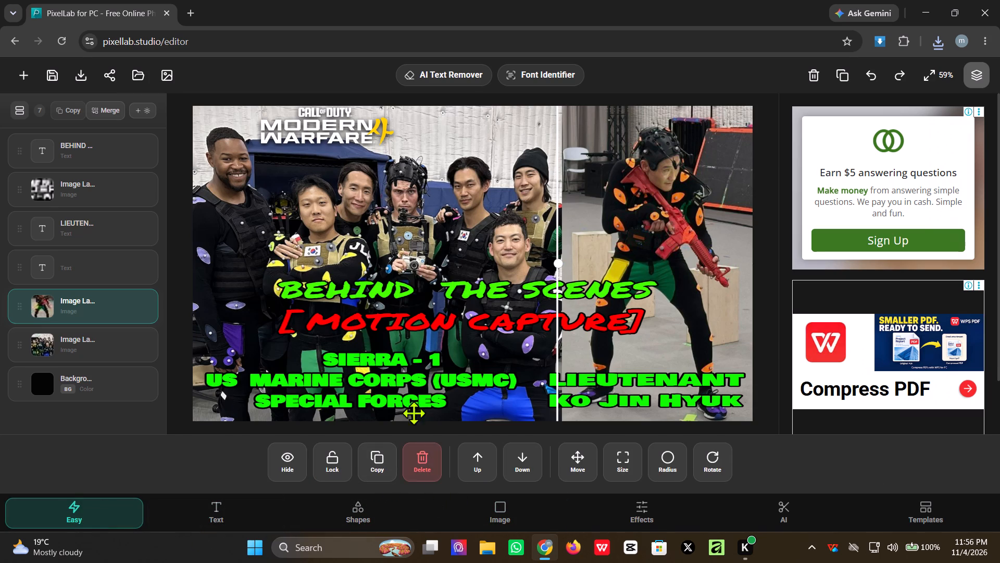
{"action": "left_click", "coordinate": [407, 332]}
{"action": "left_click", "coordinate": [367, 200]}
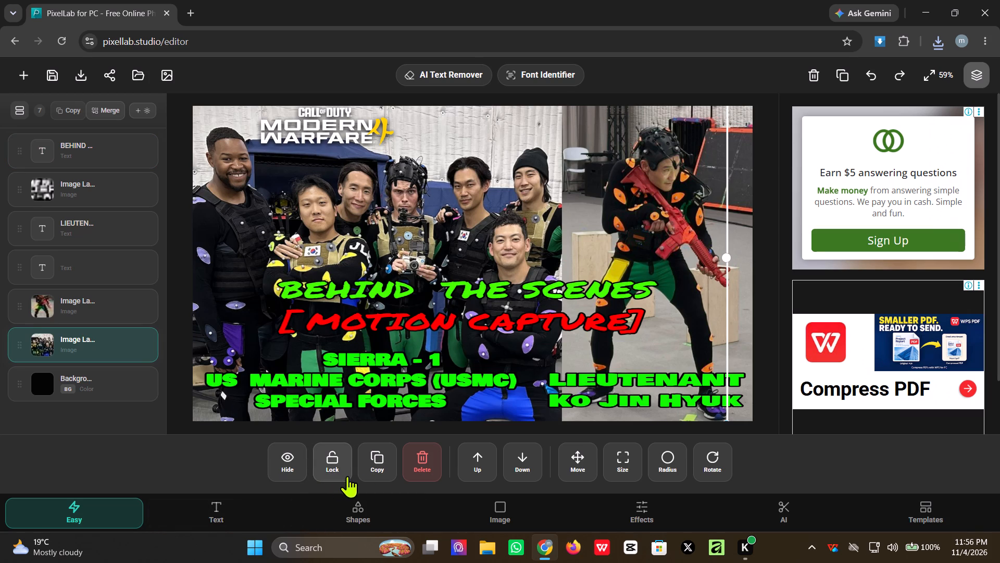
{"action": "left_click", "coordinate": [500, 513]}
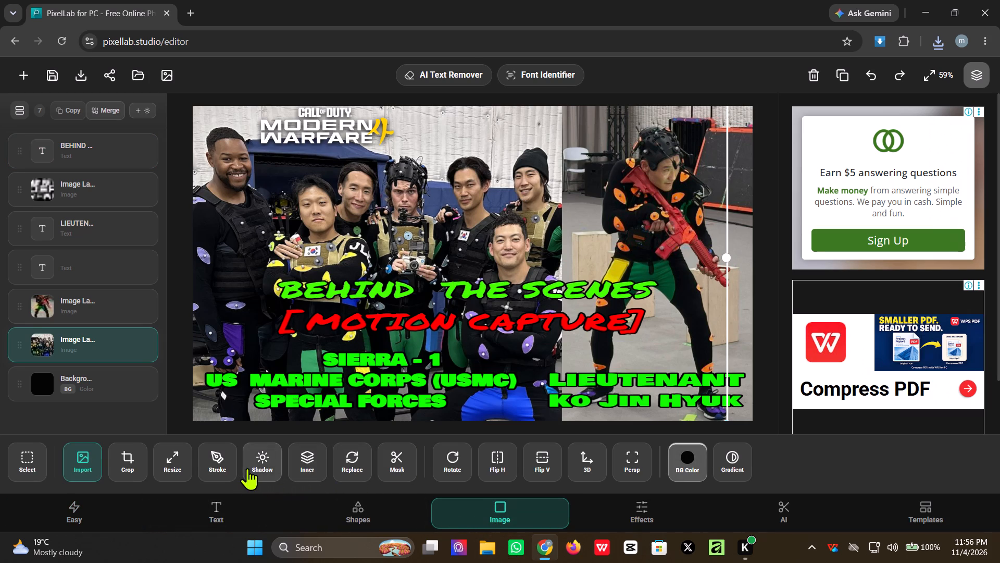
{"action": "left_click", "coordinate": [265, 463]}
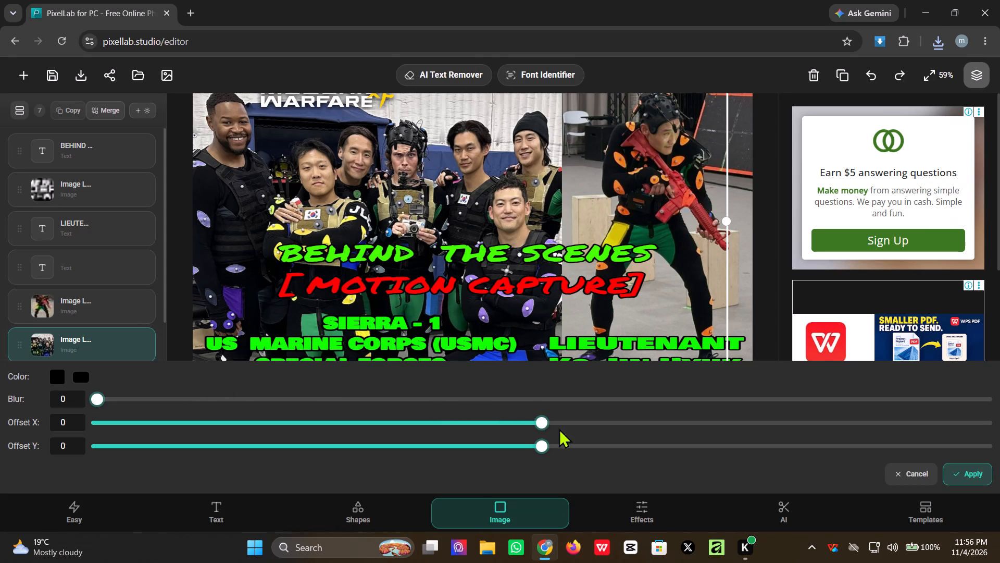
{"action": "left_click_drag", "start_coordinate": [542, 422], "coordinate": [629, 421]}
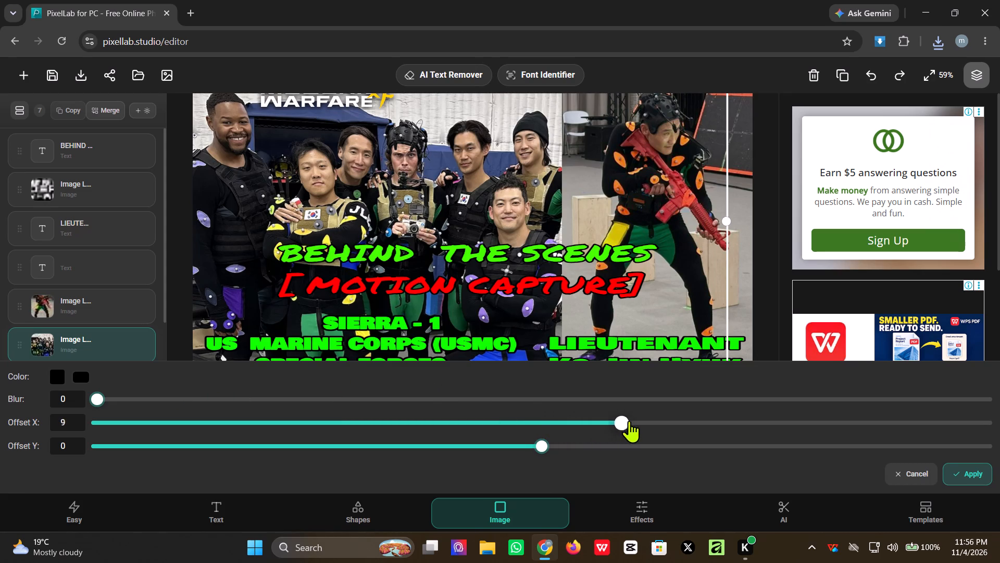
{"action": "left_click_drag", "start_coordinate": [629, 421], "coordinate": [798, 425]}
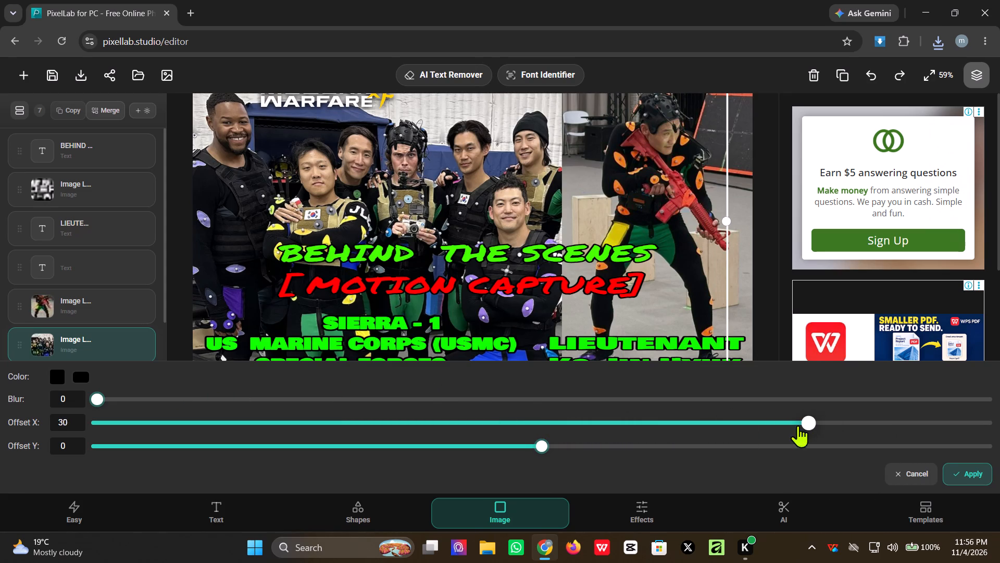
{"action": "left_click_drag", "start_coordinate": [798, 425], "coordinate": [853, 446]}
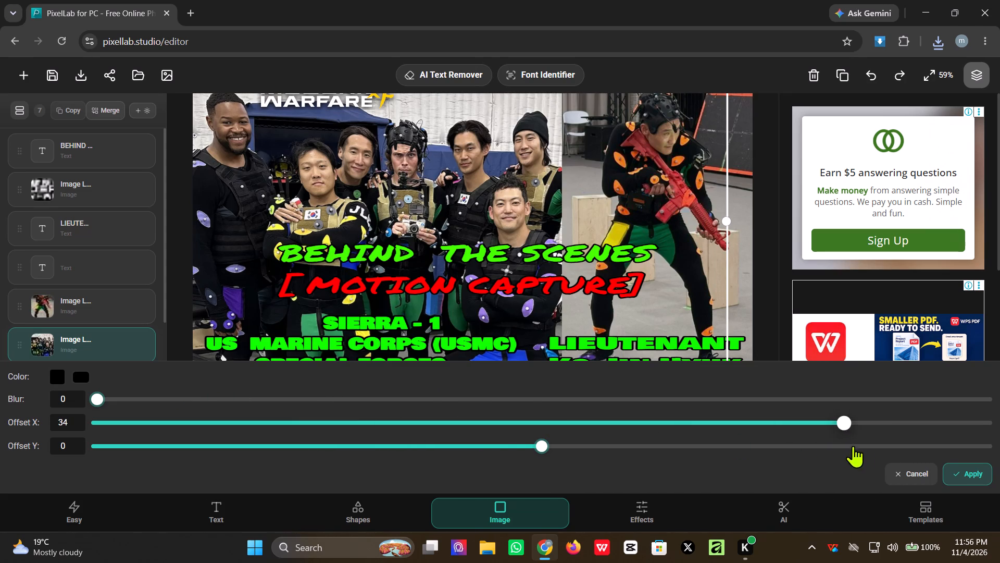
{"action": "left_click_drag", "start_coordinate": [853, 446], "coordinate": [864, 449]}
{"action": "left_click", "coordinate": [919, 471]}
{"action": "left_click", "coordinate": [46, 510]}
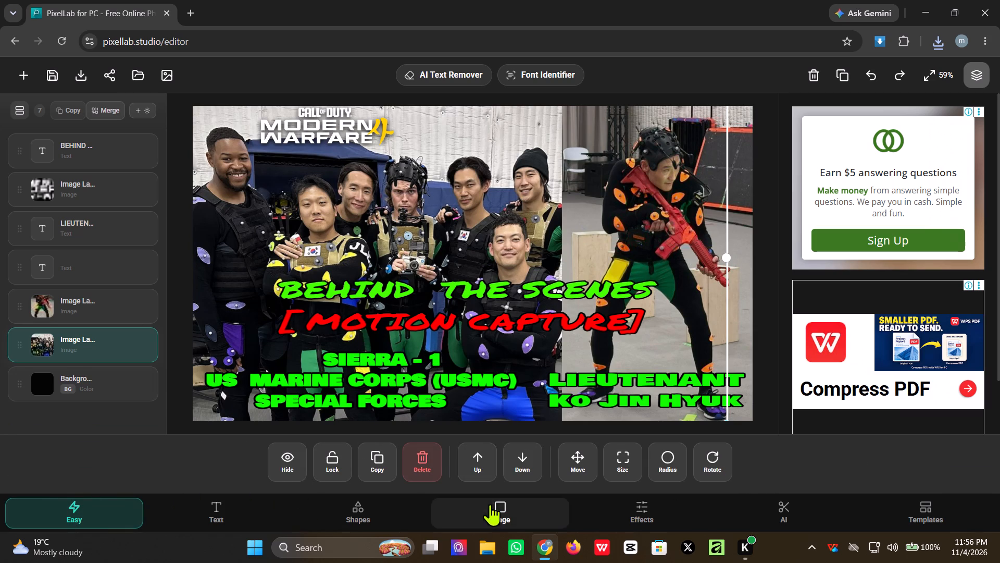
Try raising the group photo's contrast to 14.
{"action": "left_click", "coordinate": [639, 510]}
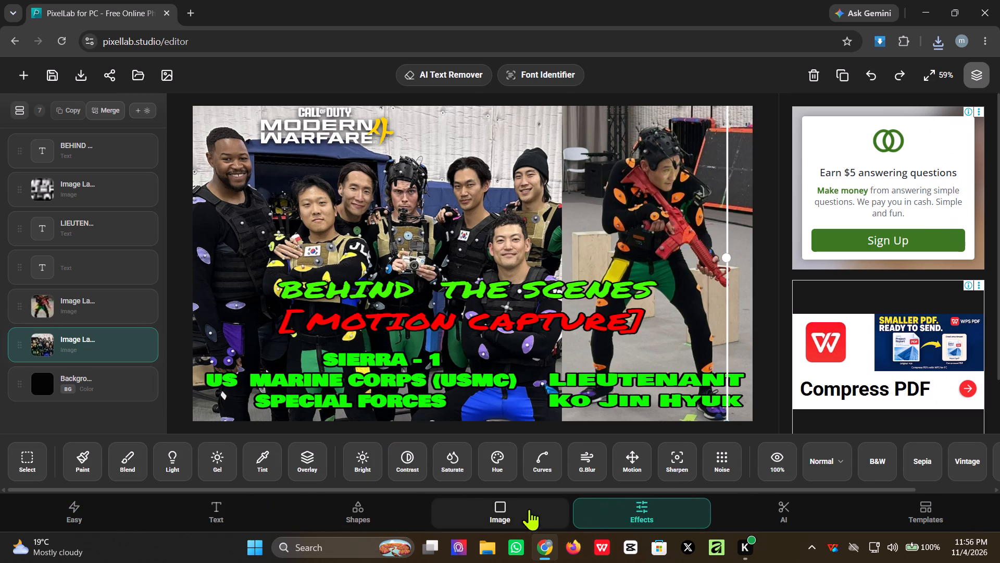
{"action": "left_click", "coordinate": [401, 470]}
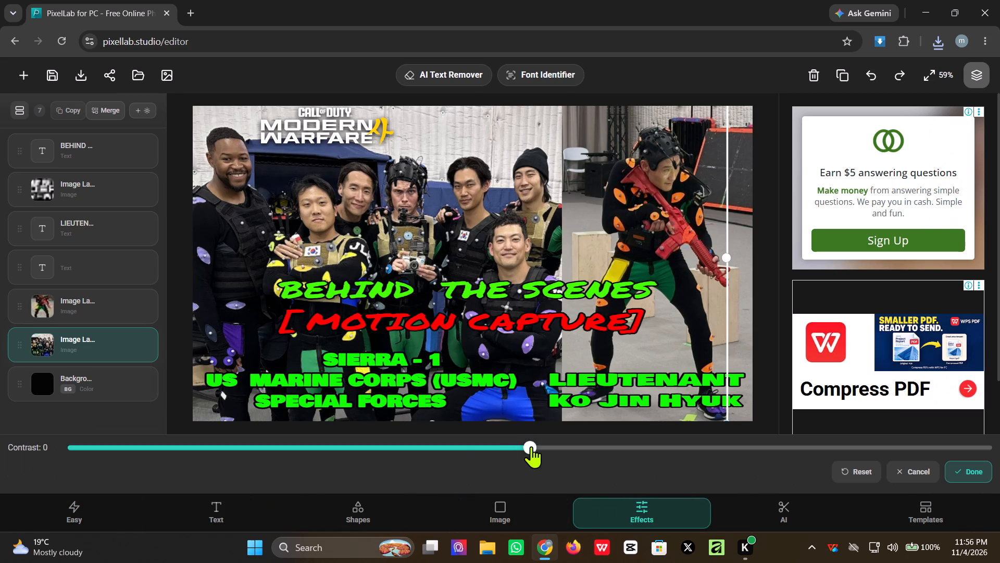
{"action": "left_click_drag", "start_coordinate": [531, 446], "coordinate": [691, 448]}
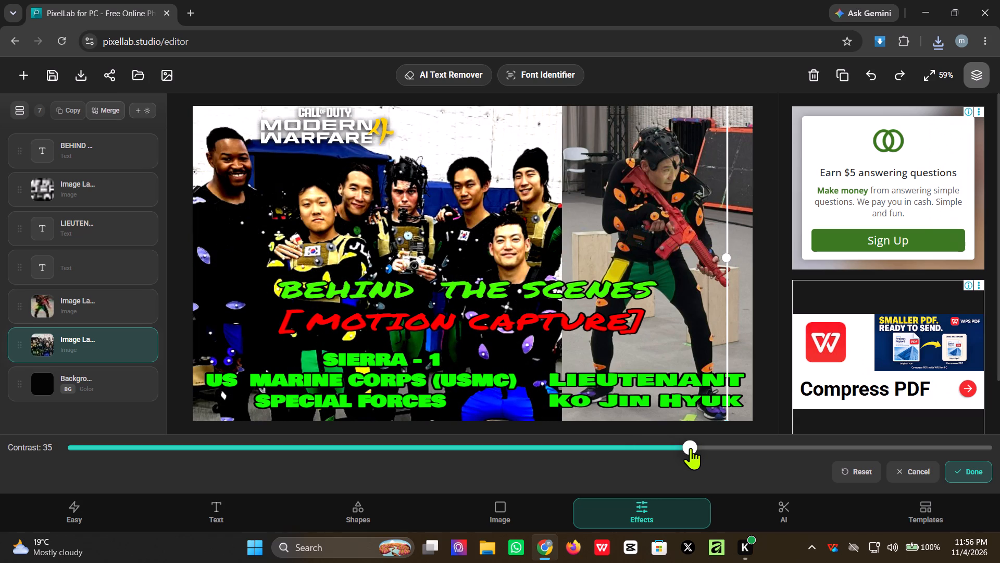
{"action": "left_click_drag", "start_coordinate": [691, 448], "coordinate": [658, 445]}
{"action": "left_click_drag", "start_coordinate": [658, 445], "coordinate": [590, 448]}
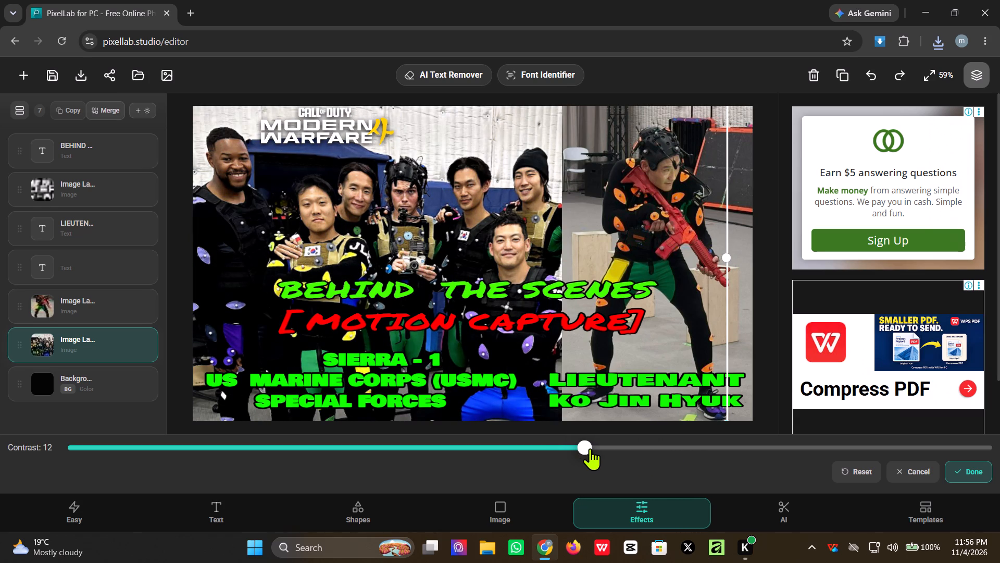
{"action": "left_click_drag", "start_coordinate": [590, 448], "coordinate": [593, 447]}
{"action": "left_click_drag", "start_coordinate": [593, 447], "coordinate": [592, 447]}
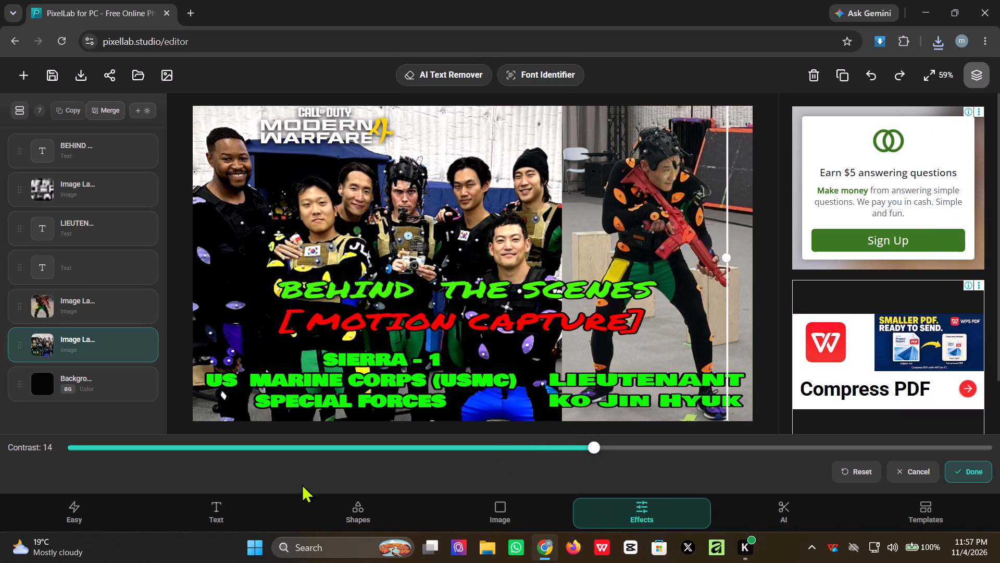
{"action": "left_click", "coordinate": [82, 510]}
Set the contrast of the photo of the actor holding the red rifle to 24.
{"action": "left_click", "coordinate": [690, 251]}
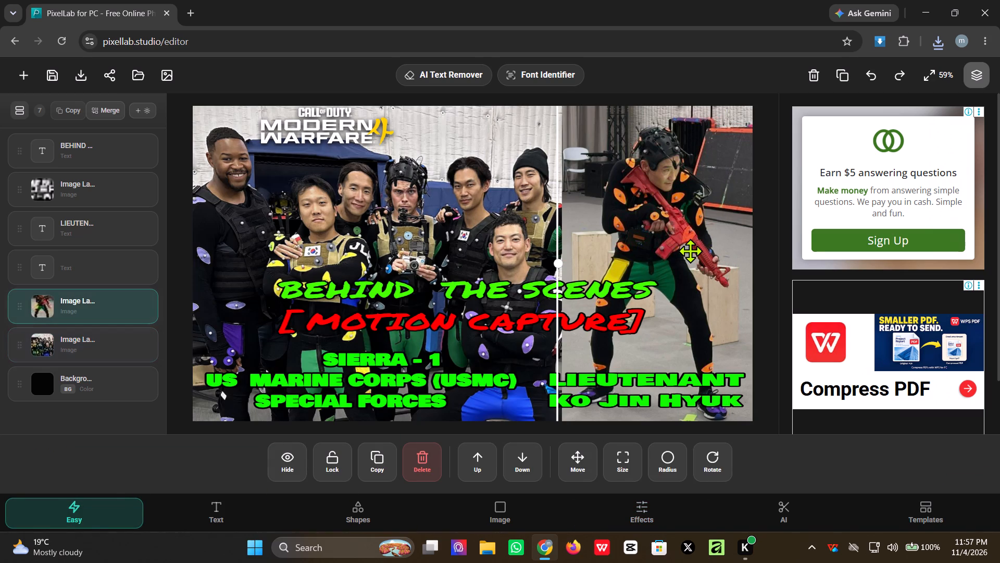
{"action": "left_click", "coordinate": [646, 511]}
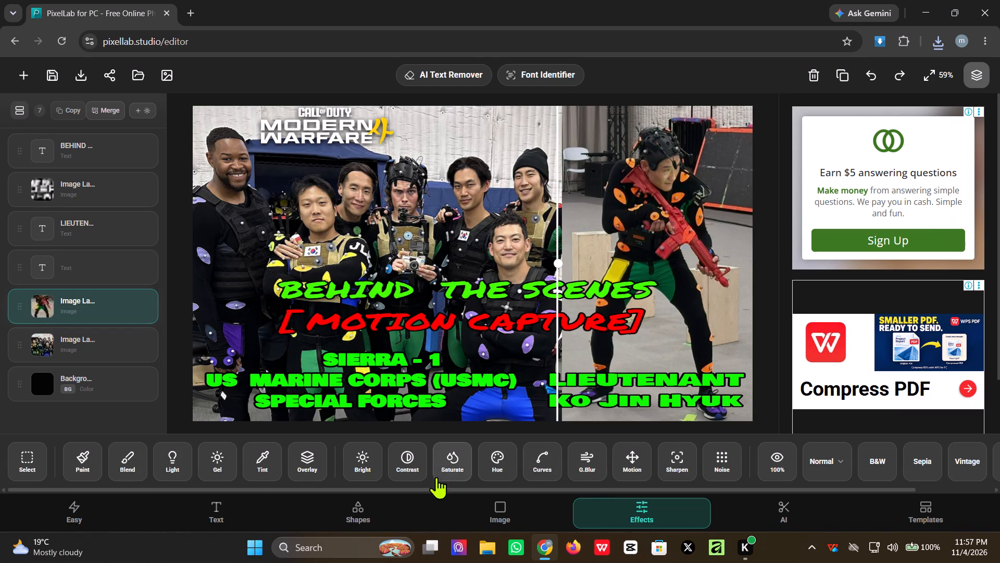
{"action": "left_click", "coordinate": [406, 461]}
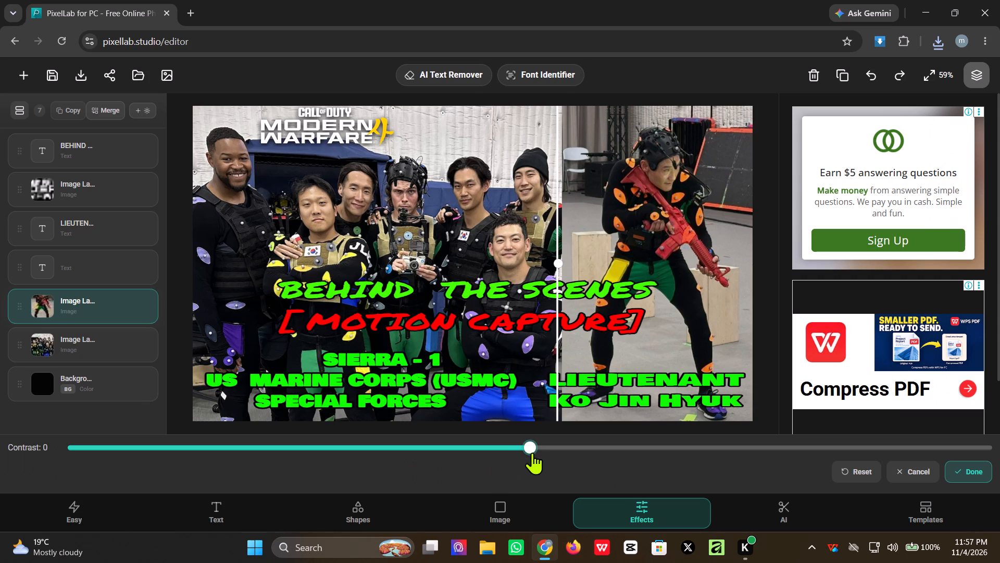
{"action": "left_click_drag", "start_coordinate": [533, 446], "coordinate": [696, 451]}
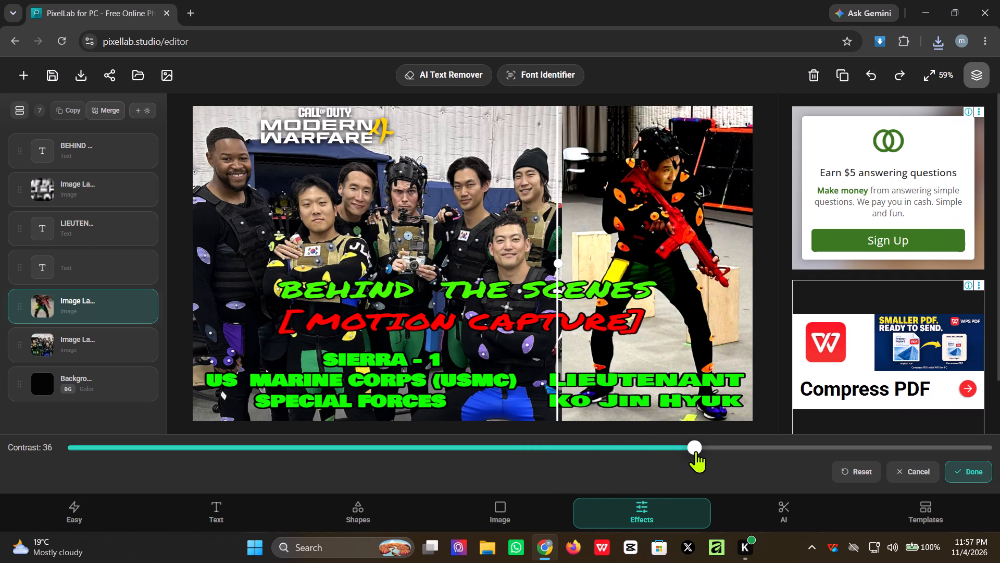
{"action": "left_click_drag", "start_coordinate": [696, 451], "coordinate": [651, 457]}
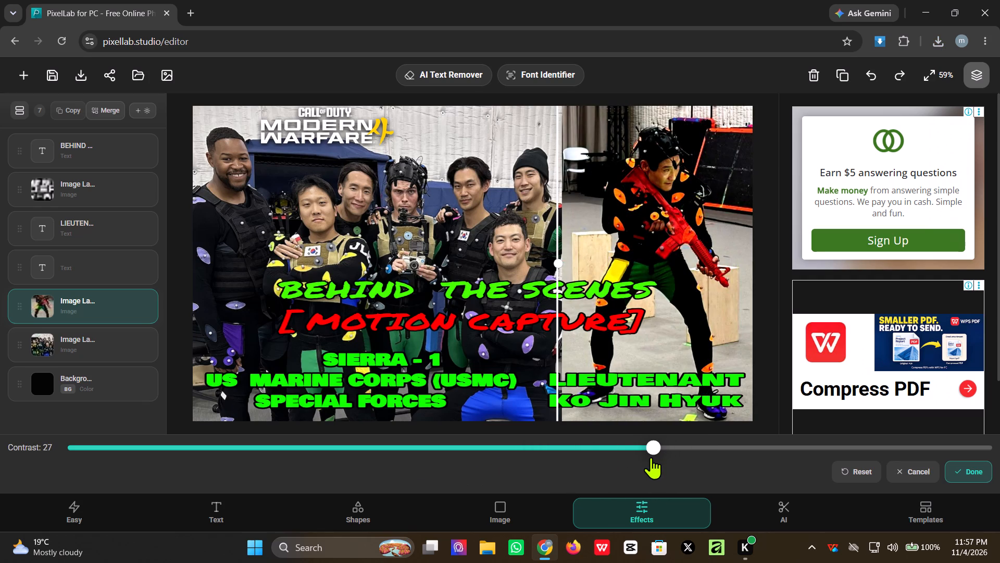
{"action": "left_click_drag", "start_coordinate": [651, 457], "coordinate": [639, 456]}
{"action": "left_click", "coordinate": [88, 503]}
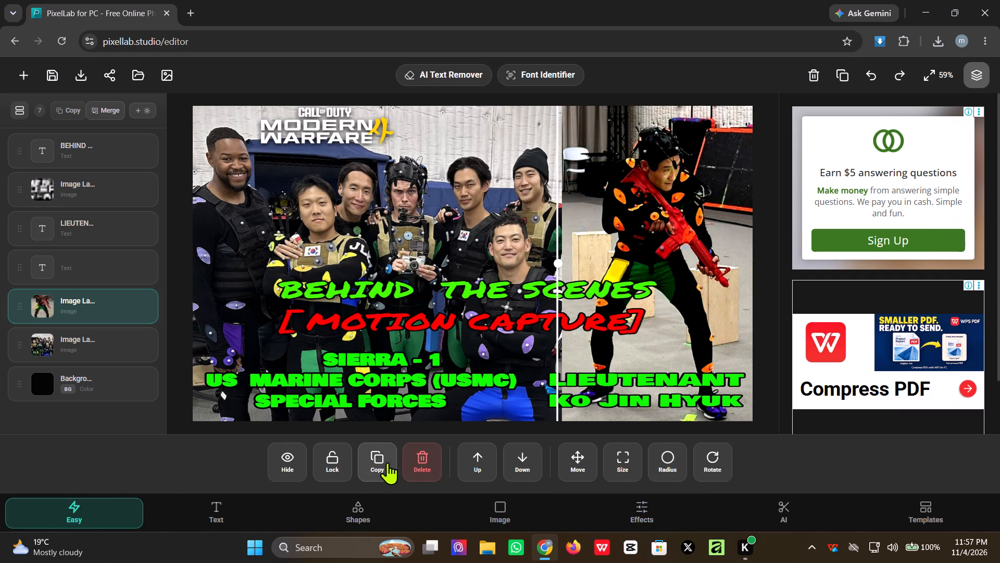
Set the contrast of the group photo to 6.
{"action": "left_click", "coordinate": [489, 234]}
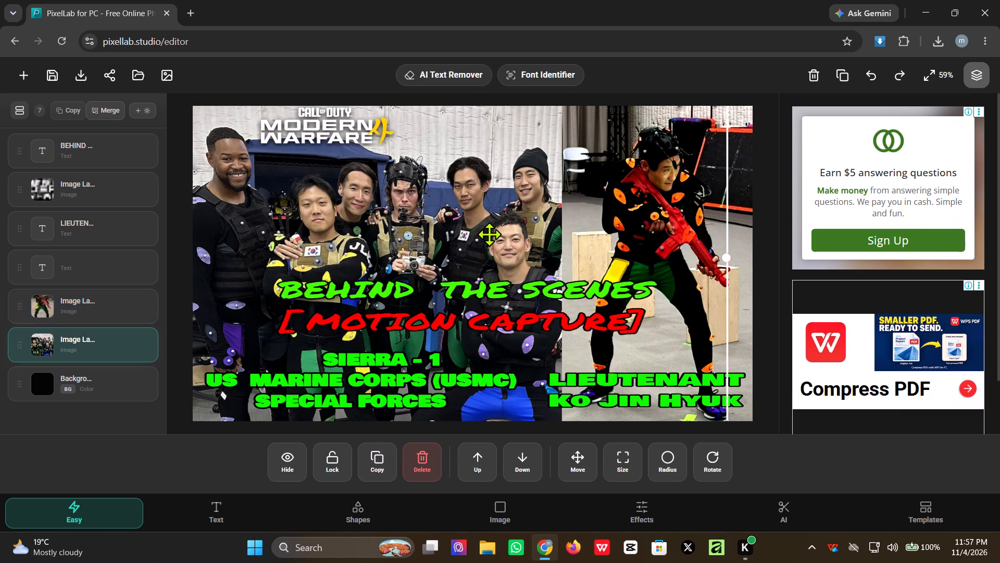
{"action": "left_click", "coordinate": [423, 230]}
{"action": "left_click", "coordinate": [347, 235]}
{"action": "left_click", "coordinate": [334, 224]}
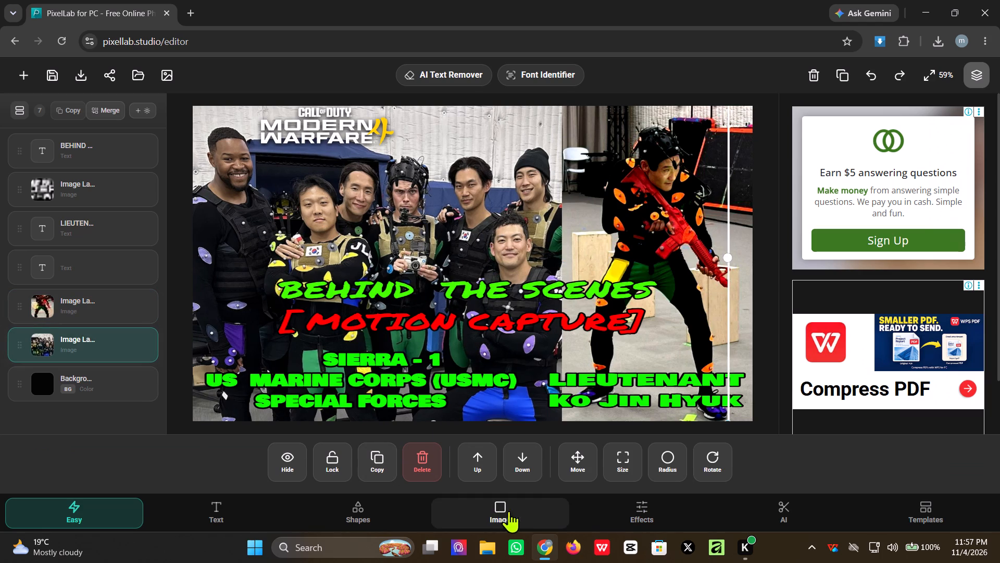
{"action": "left_click", "coordinate": [637, 509]}
{"action": "left_click", "coordinate": [403, 465]}
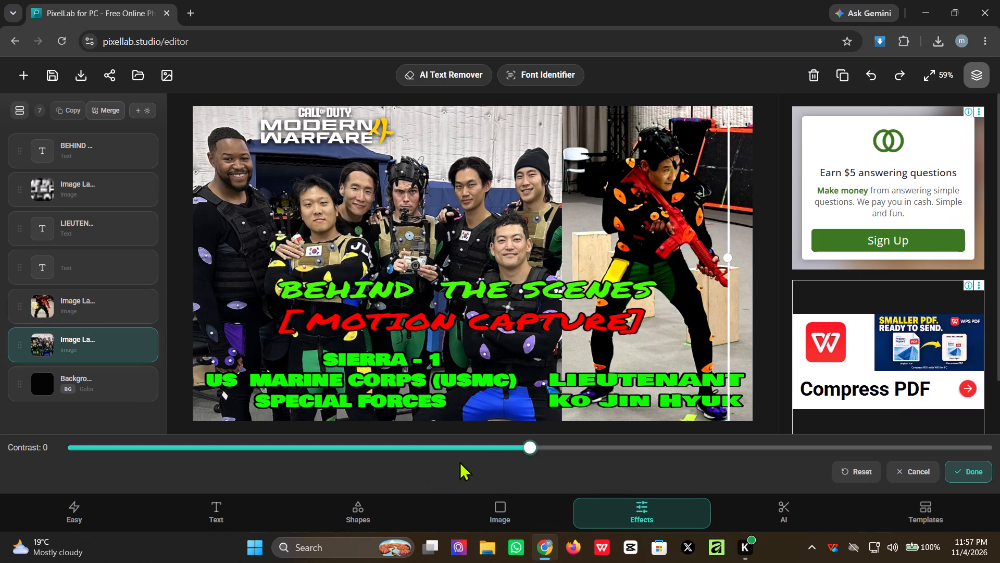
{"action": "left_click_drag", "start_coordinate": [533, 447], "coordinate": [572, 445]}
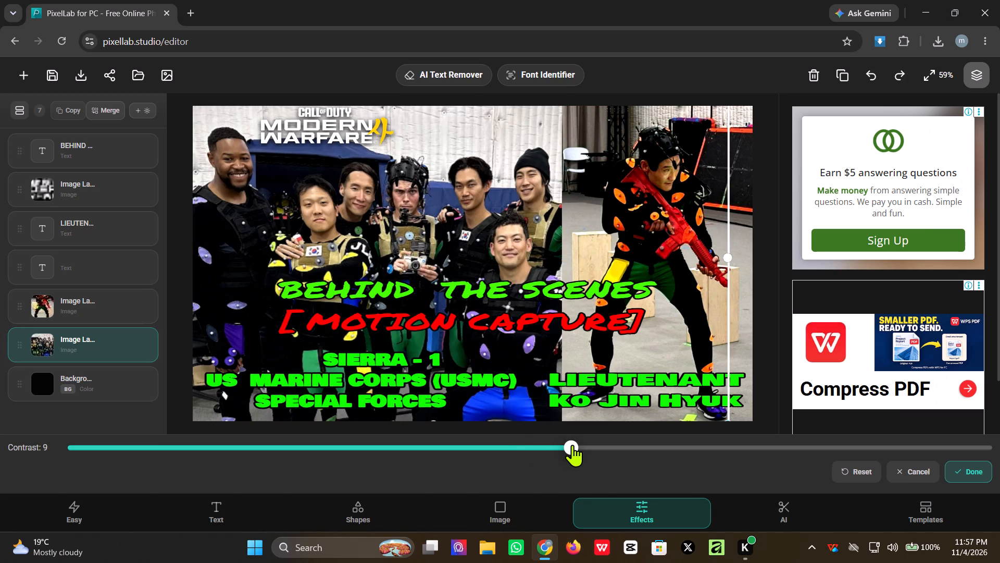
{"action": "left_click_drag", "start_coordinate": [572, 445], "coordinate": [646, 447]}
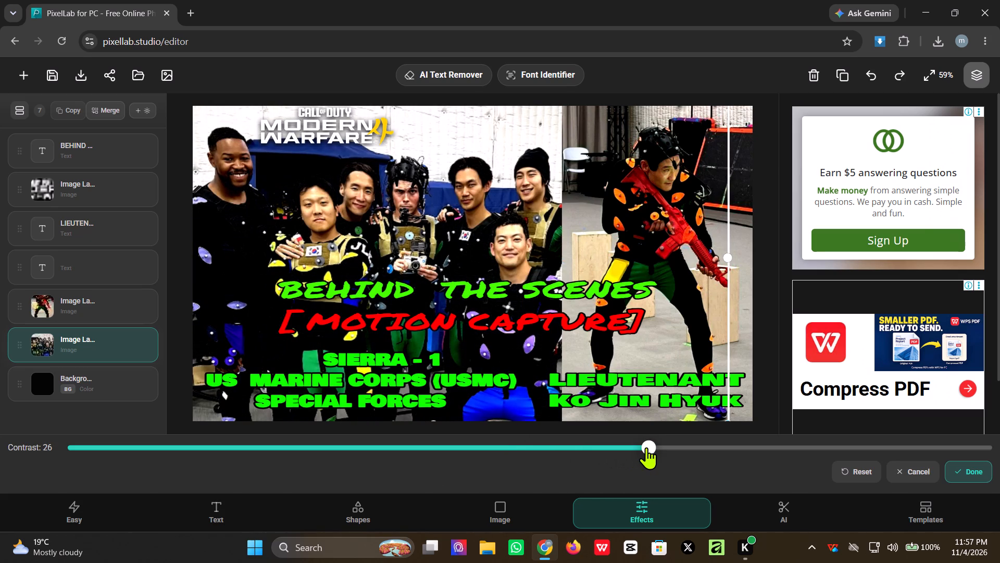
{"action": "left_click_drag", "start_coordinate": [646, 447], "coordinate": [621, 449]}
{"action": "left_click_drag", "start_coordinate": [621, 449], "coordinate": [605, 452]}
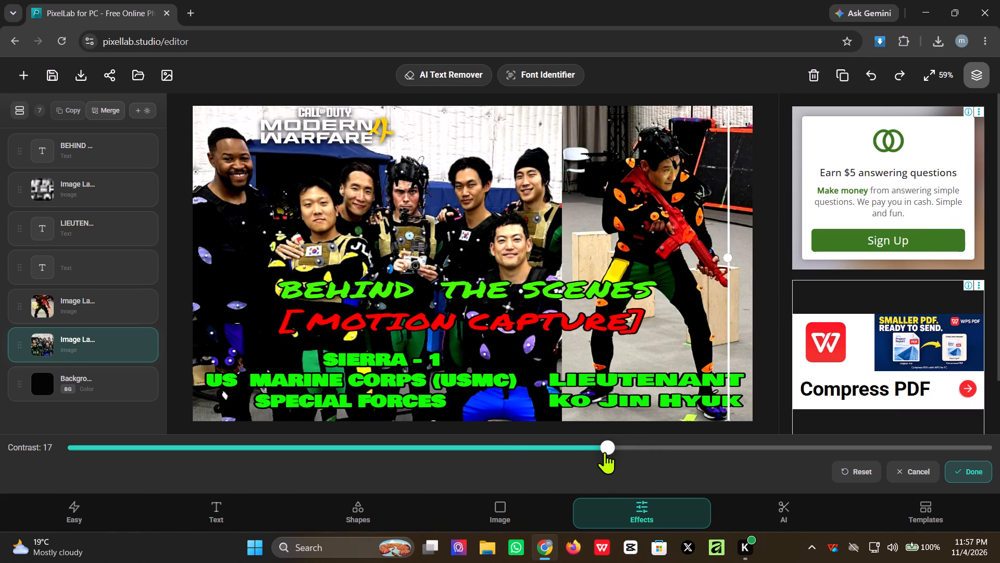
{"action": "left_click_drag", "start_coordinate": [605, 452], "coordinate": [540, 461]}
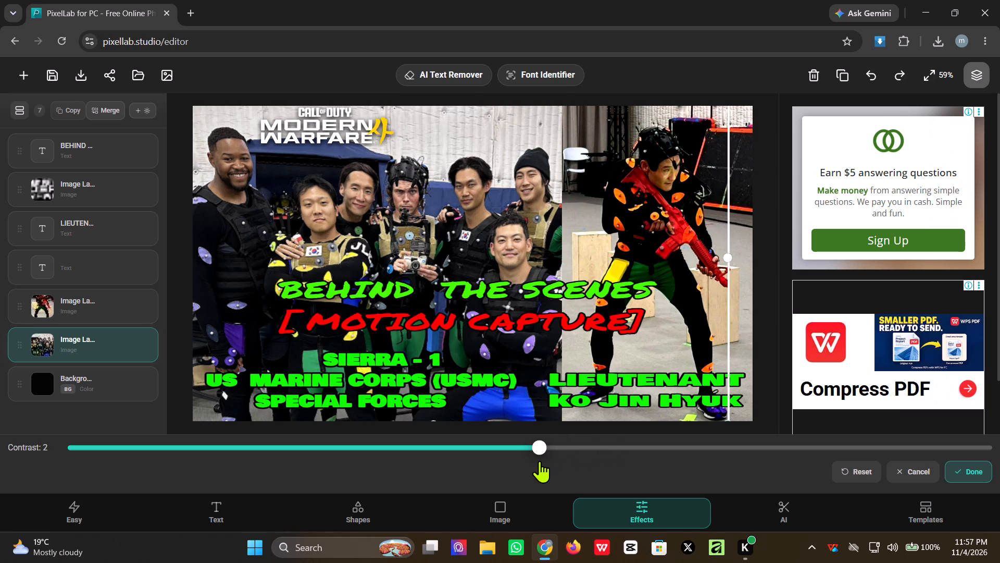
{"action": "left_click_drag", "start_coordinate": [540, 461], "coordinate": [578, 453]}
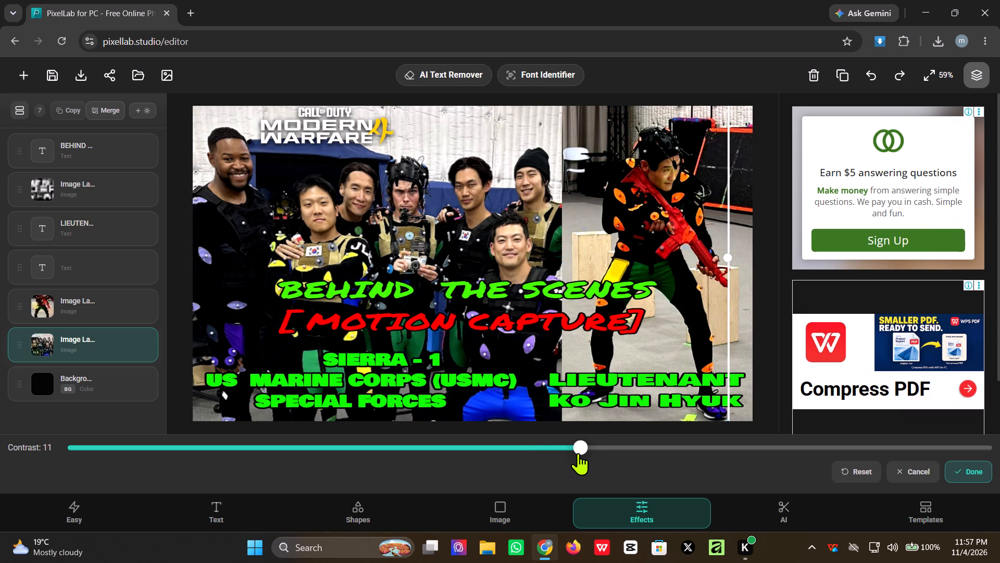
{"action": "left_click_drag", "start_coordinate": [578, 453], "coordinate": [559, 461]}
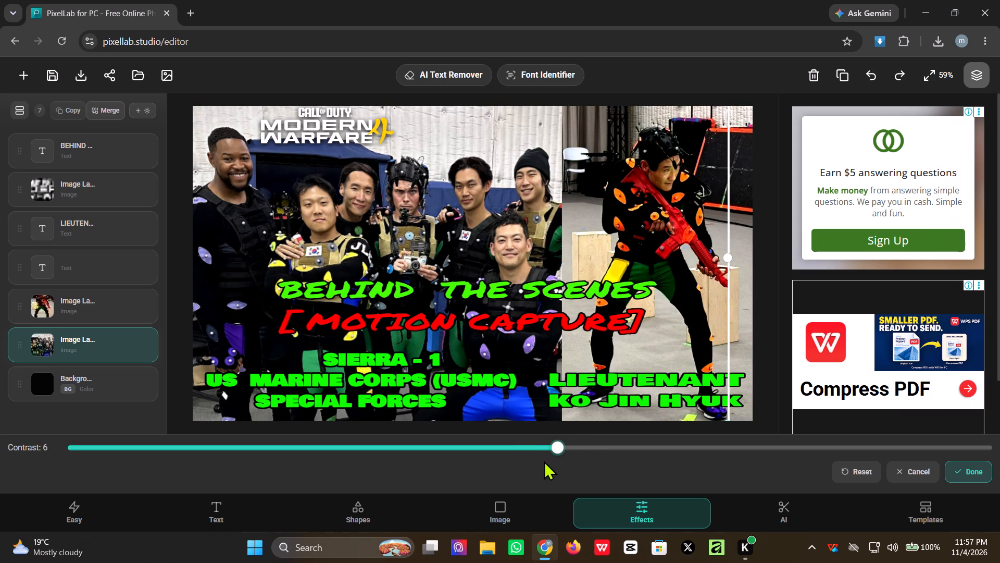
{"action": "left_click", "coordinate": [90, 511]}
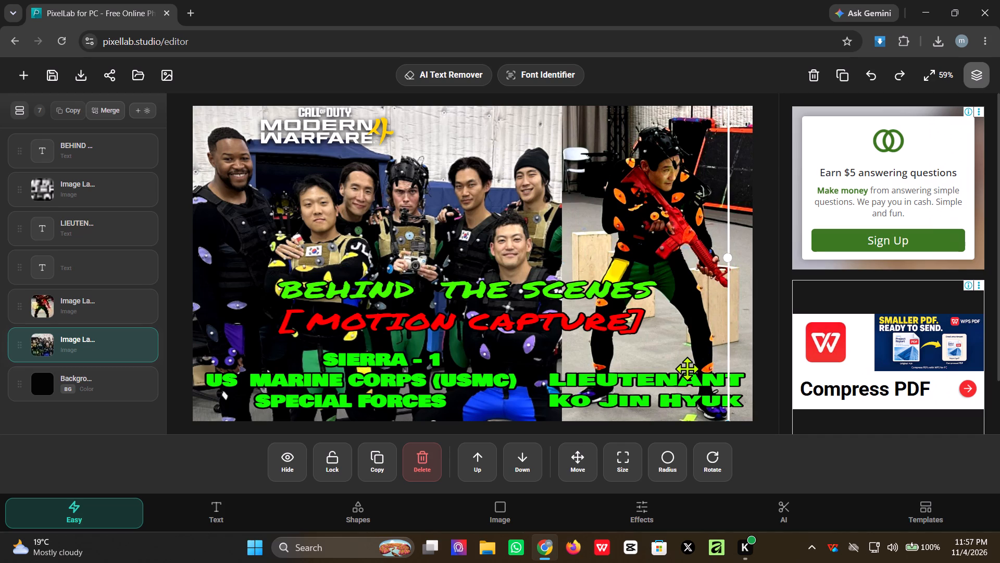
Sharpen the group photo with a Sharpen value of 65.
{"action": "left_click", "coordinate": [630, 520]}
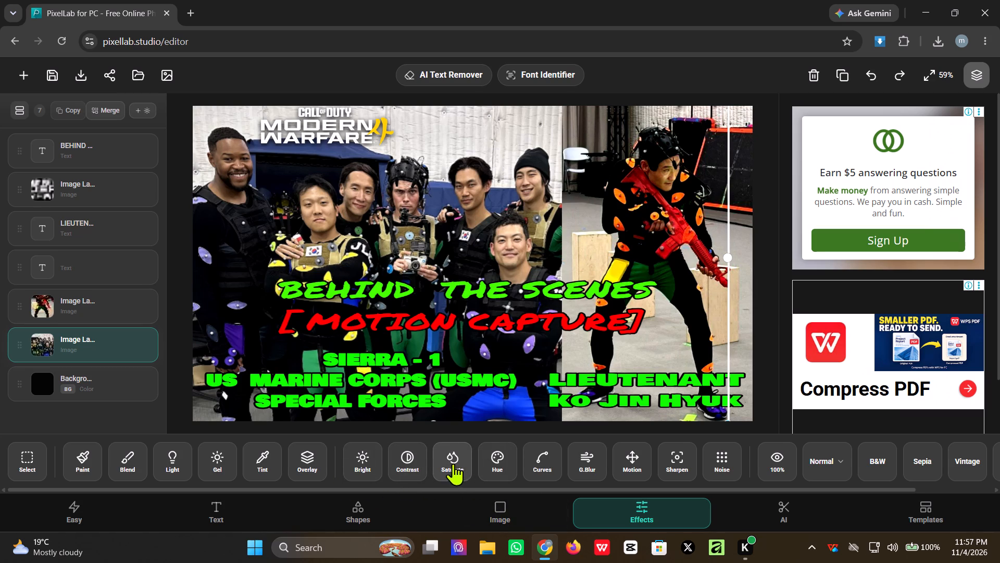
{"action": "left_click", "coordinate": [674, 466]}
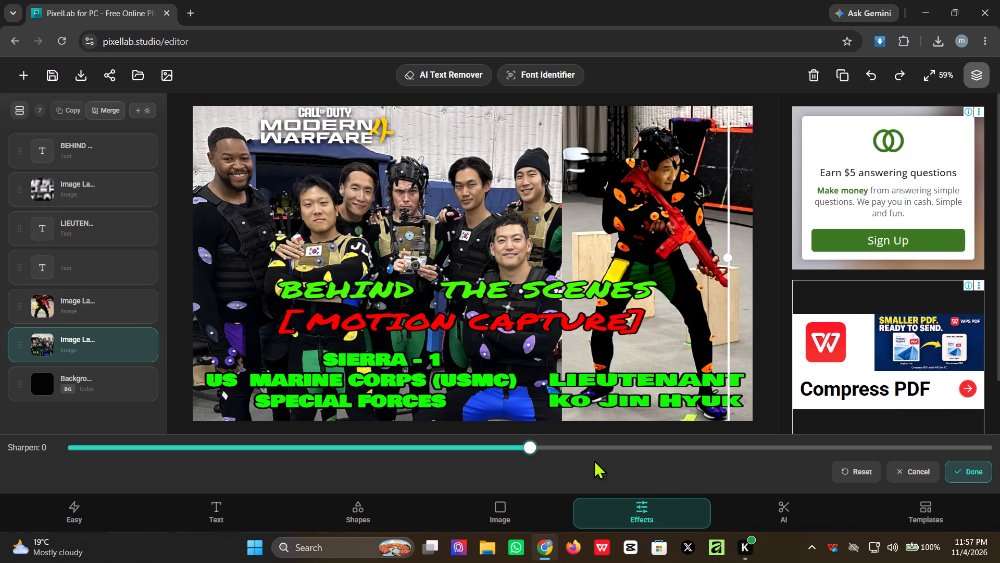
{"action": "left_click_drag", "start_coordinate": [530, 444], "coordinate": [641, 446]}
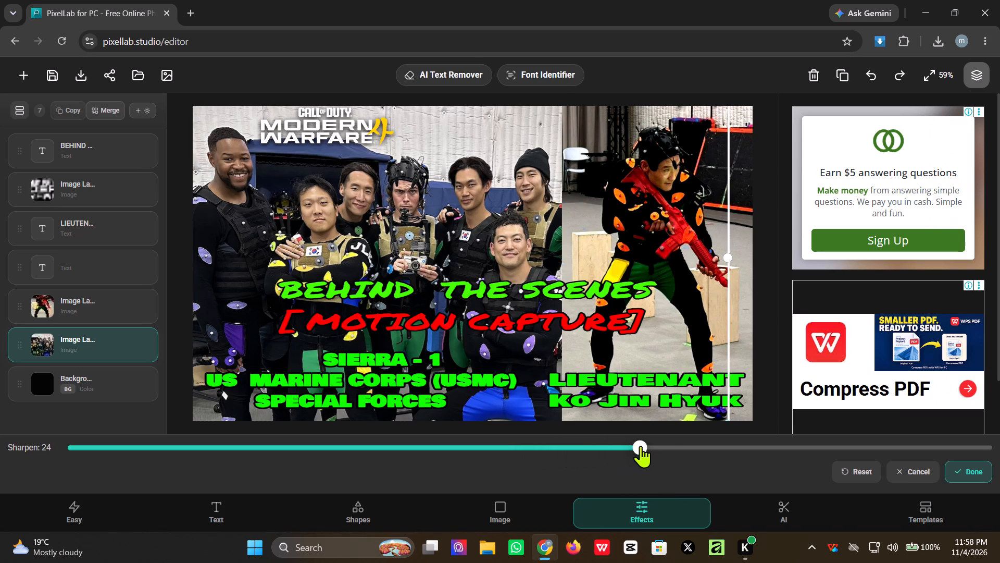
{"action": "left_click_drag", "start_coordinate": [641, 446], "coordinate": [999, 445]}
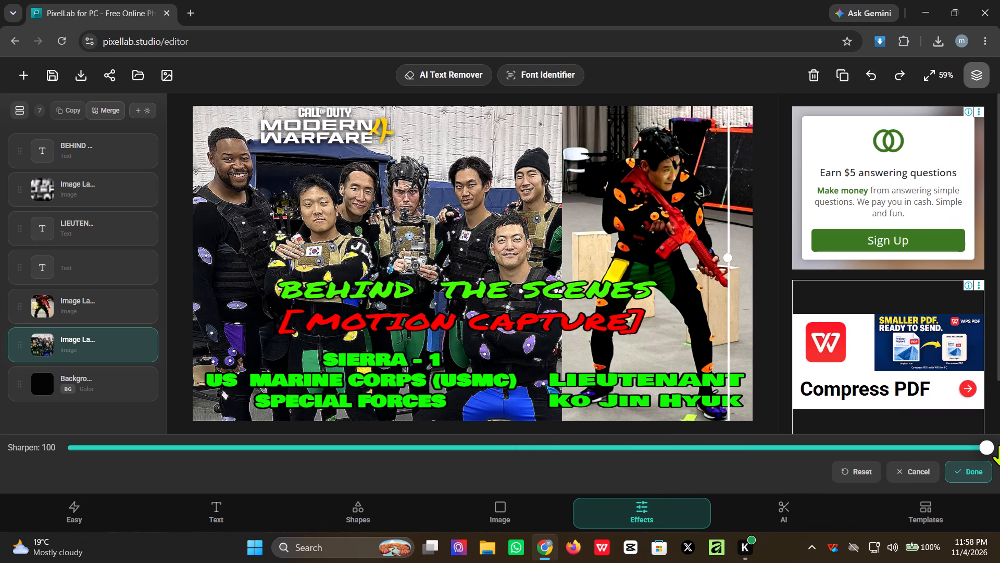
{"action": "left_click_drag", "start_coordinate": [999, 445], "coordinate": [881, 460]}
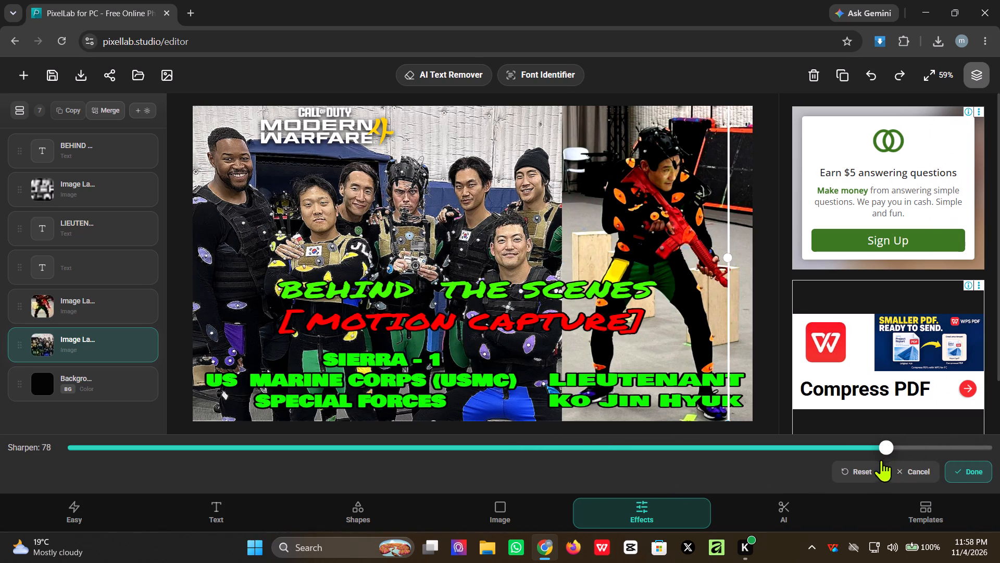
{"action": "left_click_drag", "start_coordinate": [881, 460], "coordinate": [833, 485]}
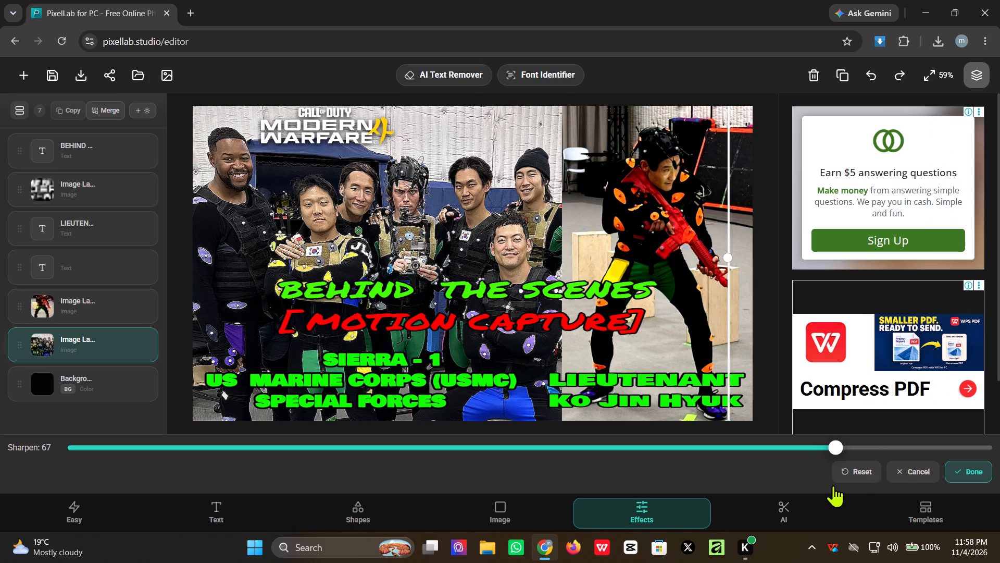
{"action": "left_click_drag", "start_coordinate": [833, 485], "coordinate": [828, 488]}
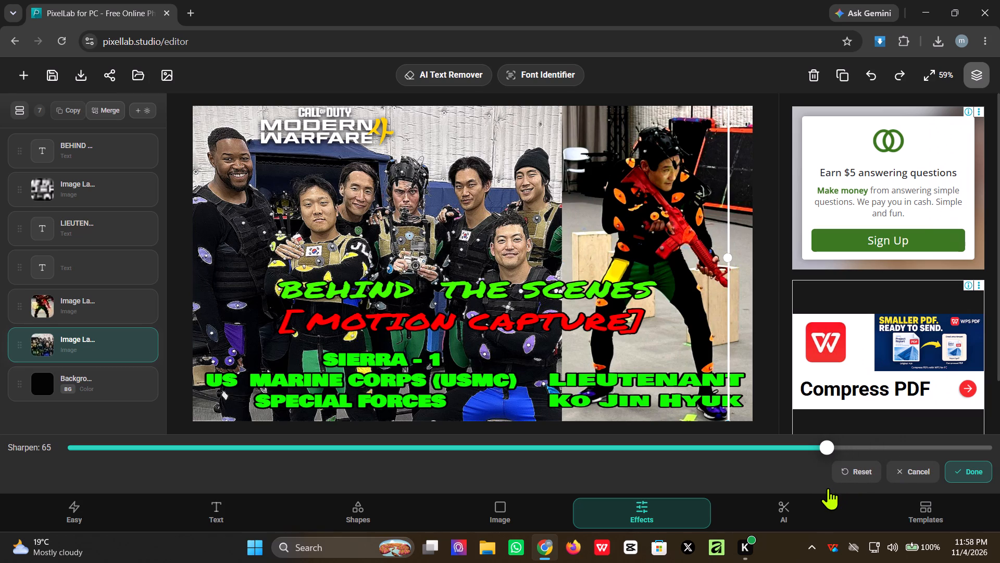
{"action": "left_click_drag", "start_coordinate": [828, 488], "coordinate": [828, 486]}
{"action": "left_click", "coordinate": [971, 472]}
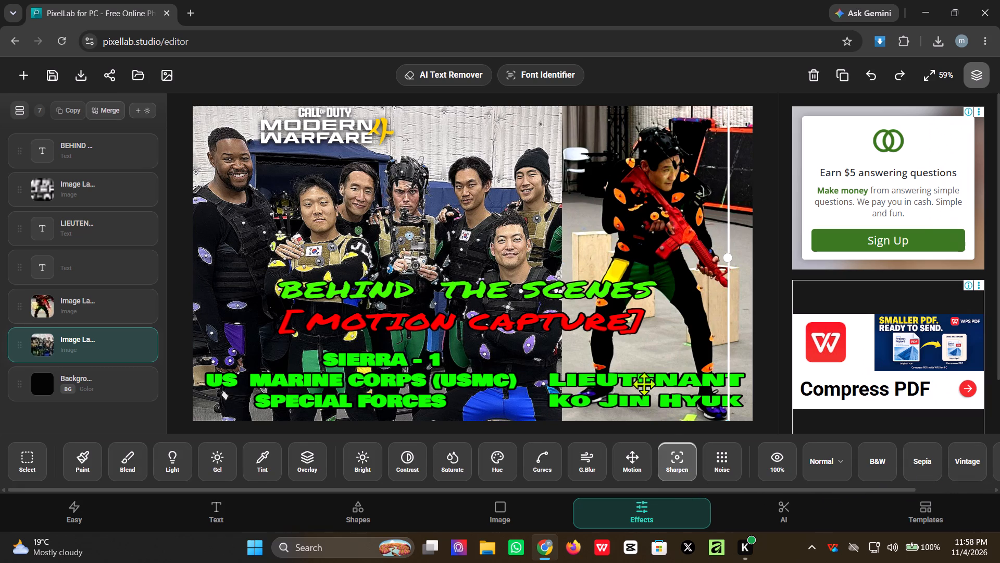
Sharpen the photo of the actor holding the red rifle with a Sharpen value of 61.
{"action": "left_click", "coordinate": [741, 335]}
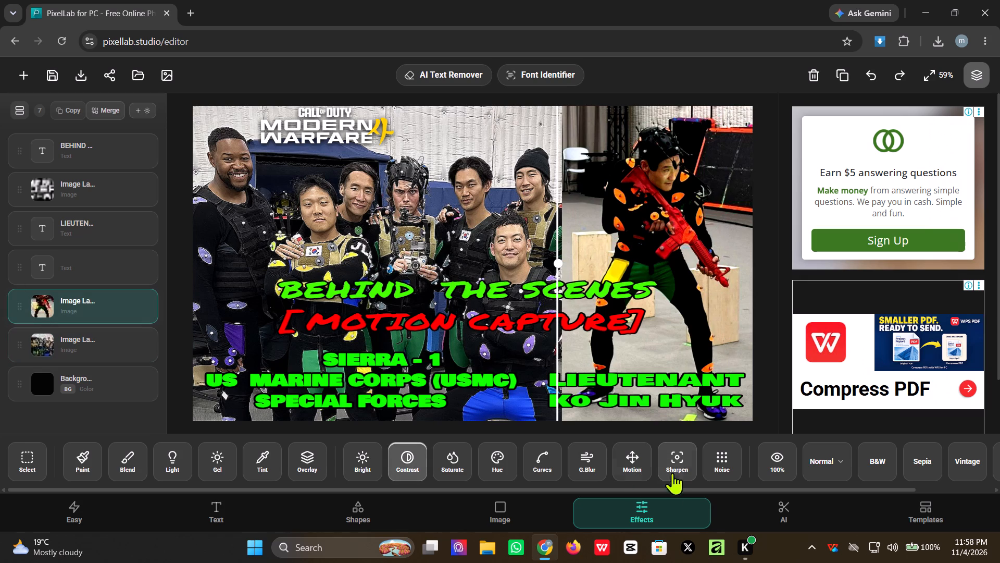
{"action": "left_click", "coordinate": [676, 466]}
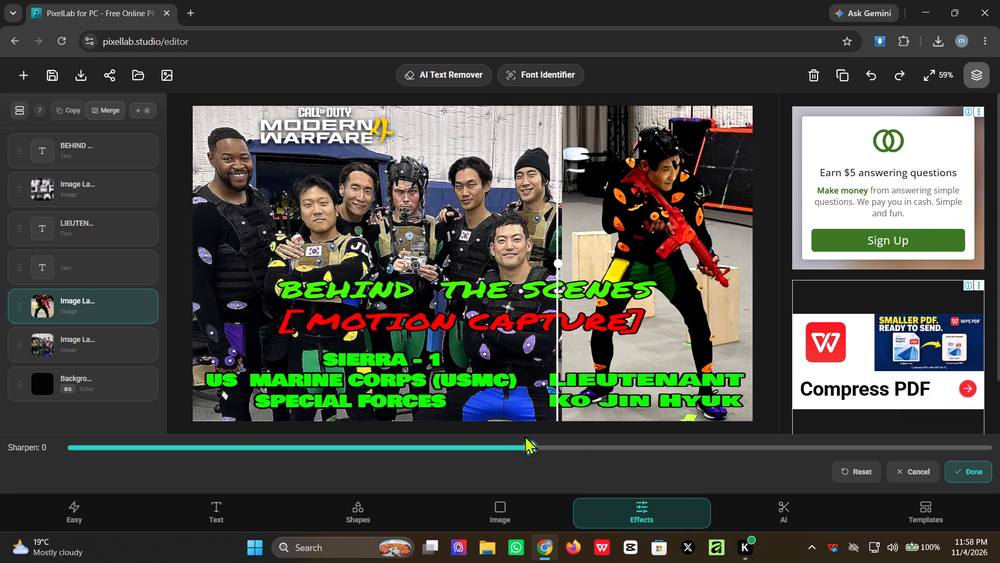
{"action": "left_click_drag", "start_coordinate": [535, 445], "coordinate": [718, 432]}
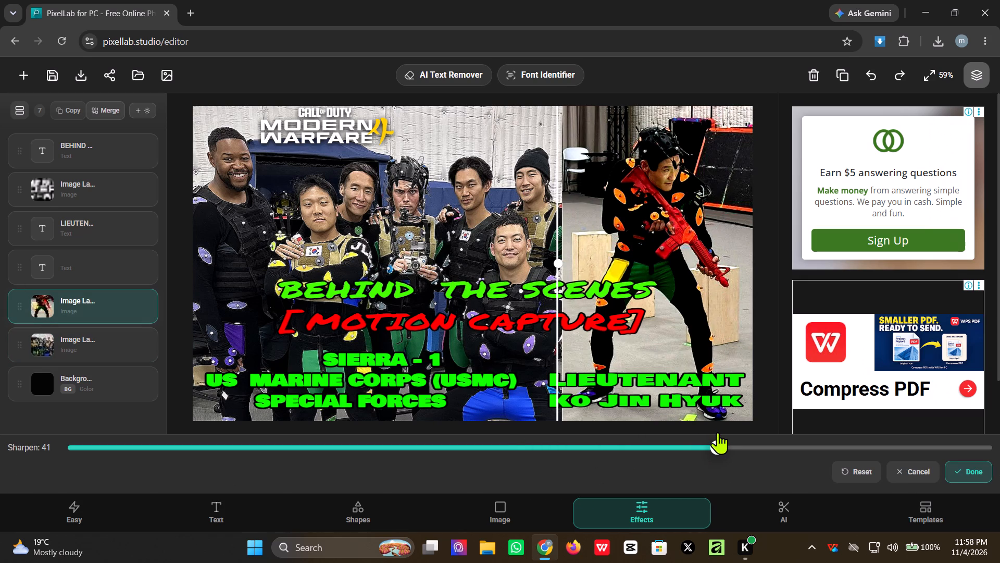
{"action": "left_click_drag", "start_coordinate": [718, 432], "coordinate": [812, 428]}
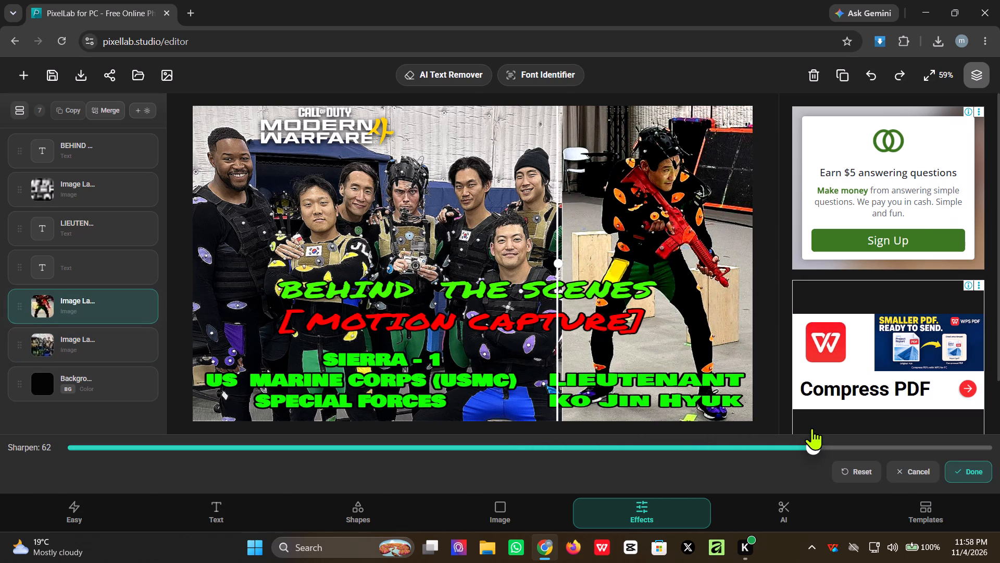
{"action": "left_click_drag", "start_coordinate": [812, 428], "coordinate": [808, 433]}
{"action": "left_click", "coordinate": [964, 473]}
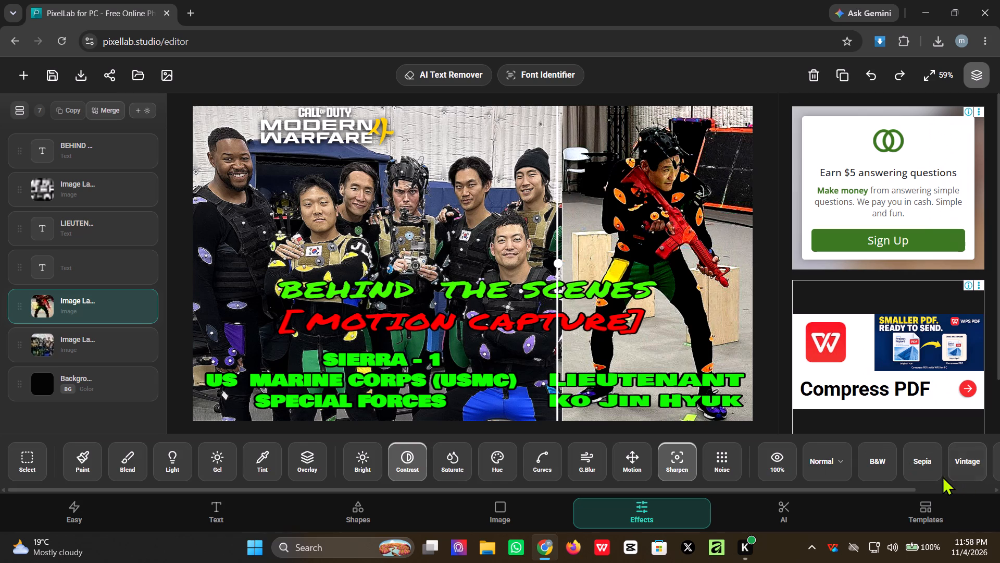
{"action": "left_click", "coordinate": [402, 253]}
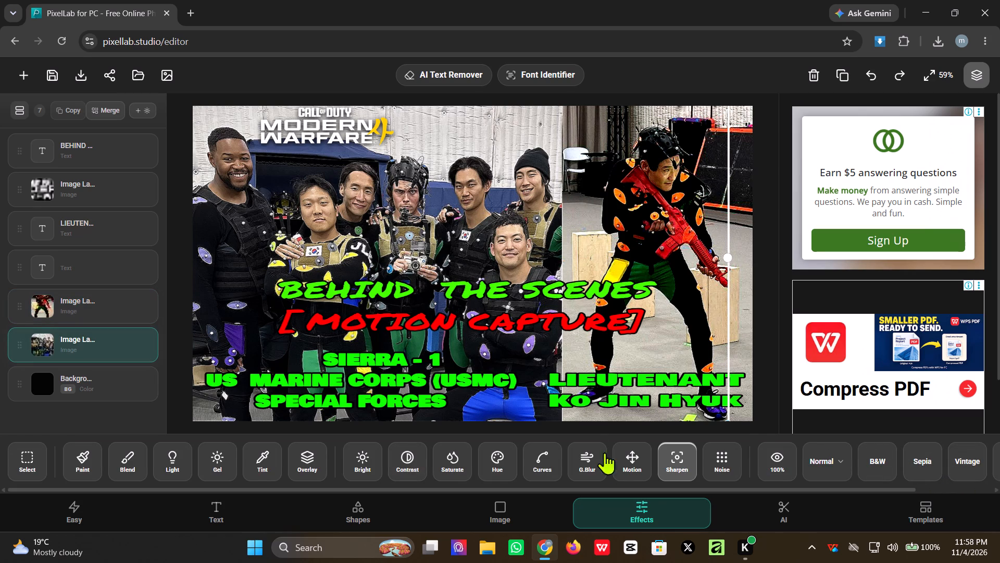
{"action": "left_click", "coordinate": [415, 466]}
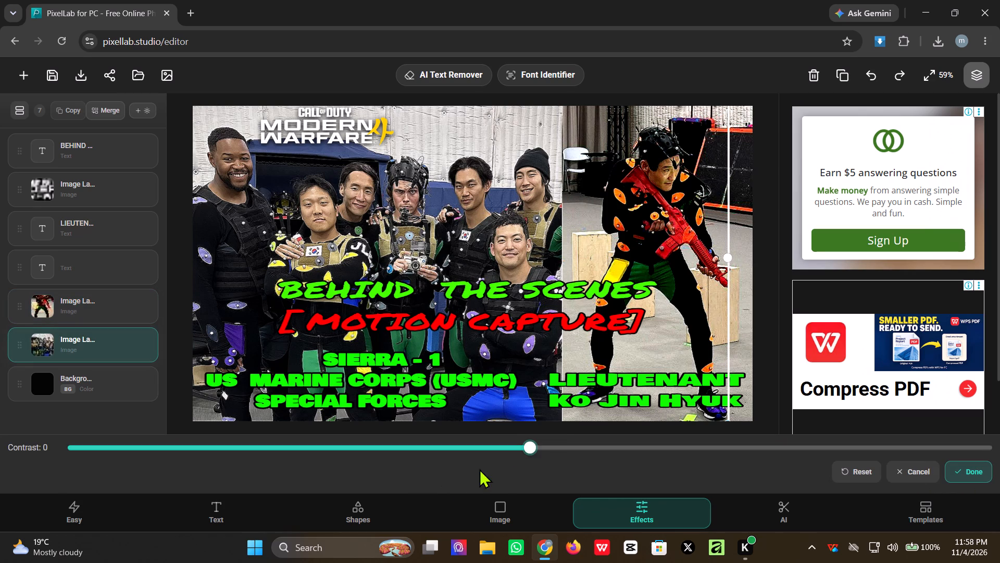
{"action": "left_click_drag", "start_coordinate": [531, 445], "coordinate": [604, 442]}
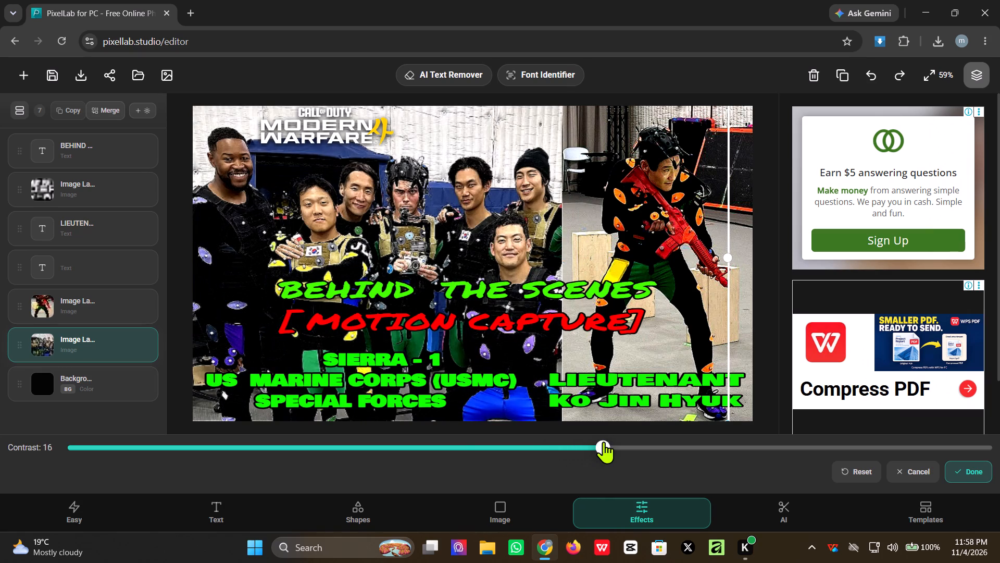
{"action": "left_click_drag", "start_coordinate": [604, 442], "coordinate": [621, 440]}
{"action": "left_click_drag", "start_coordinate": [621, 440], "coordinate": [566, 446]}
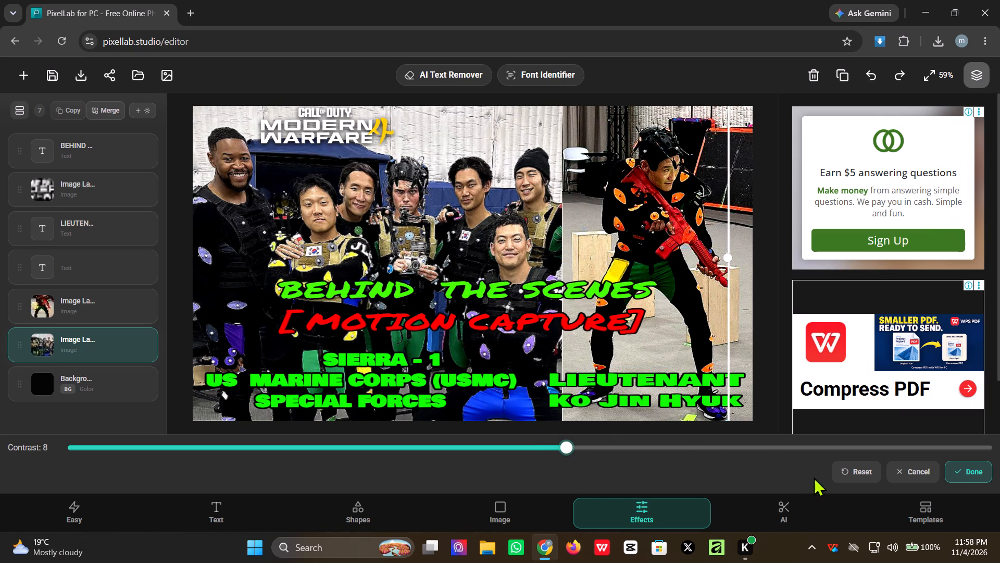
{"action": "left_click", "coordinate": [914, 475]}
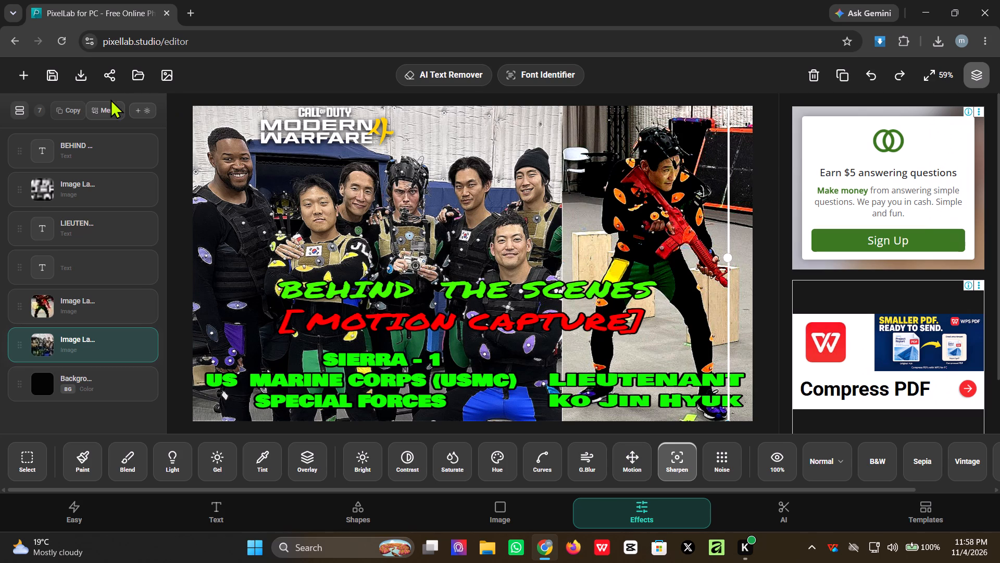
Export the sharpened design as a best-quality PNG at 2.5x scale with quality enhancement set to High.
{"action": "left_click", "coordinate": [83, 78]}
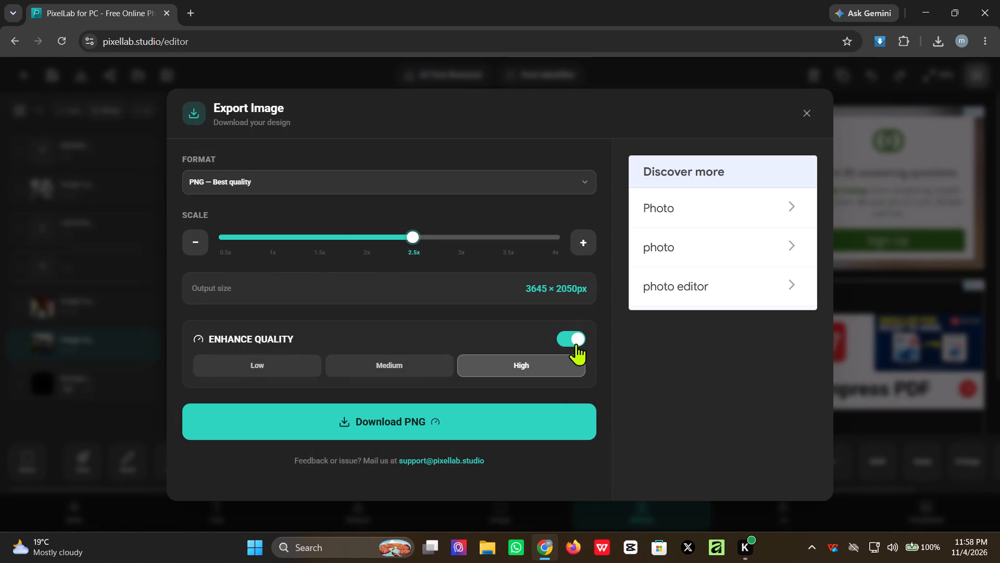
{"action": "left_click", "coordinate": [501, 426]}
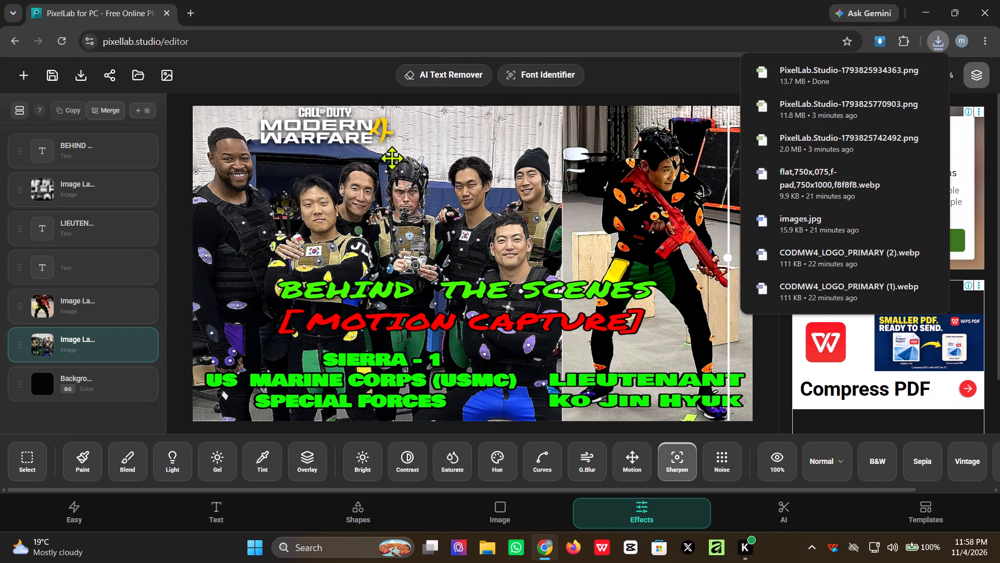
Open the newly downloaded PNG in the image viewer to check the export, and minimize the viewer.
{"action": "left_click", "coordinate": [865, 79]}
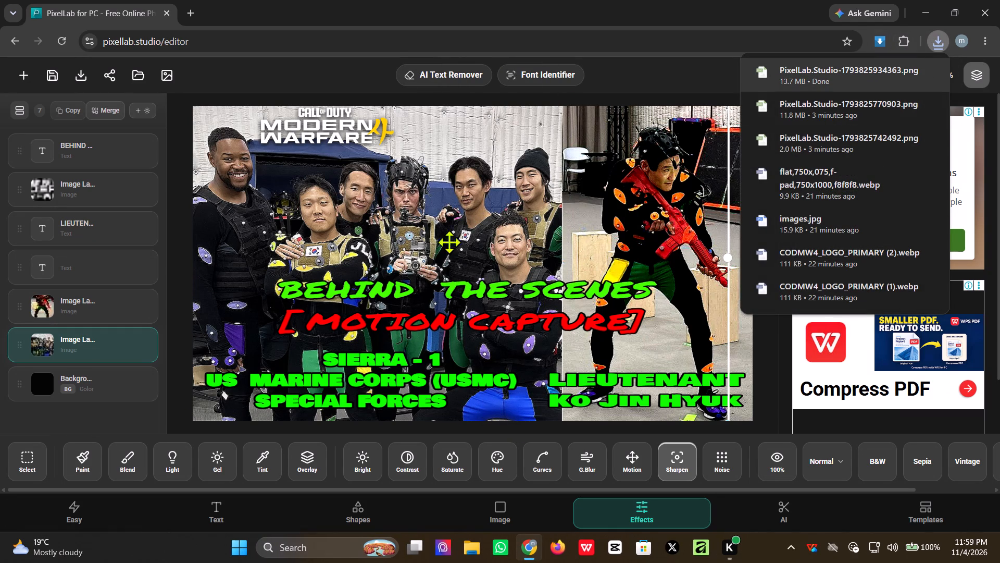
{"action": "left_click_drag", "start_coordinate": [386, 297], "coordinate": [210, 352]}
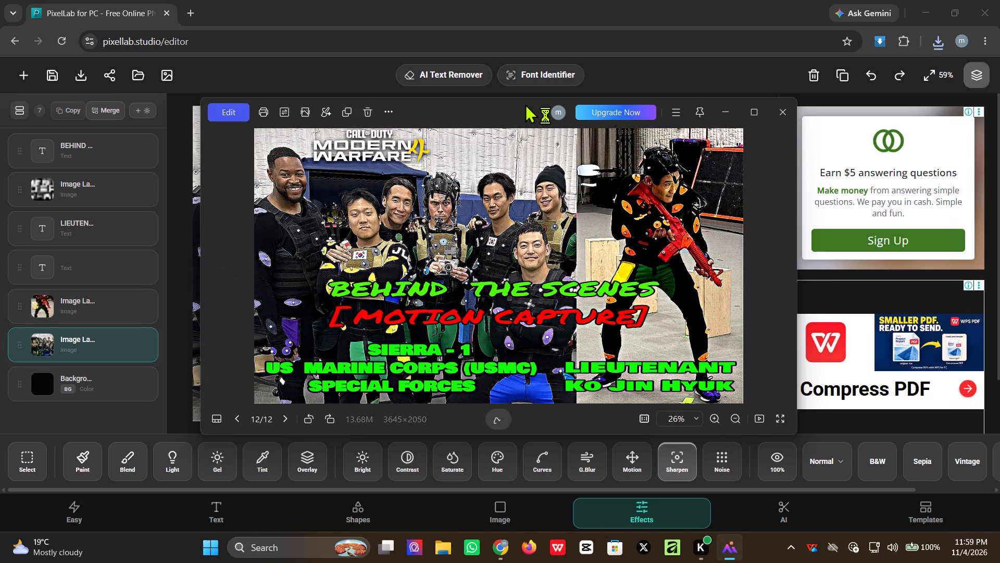
{"action": "left_click", "coordinate": [727, 108]}
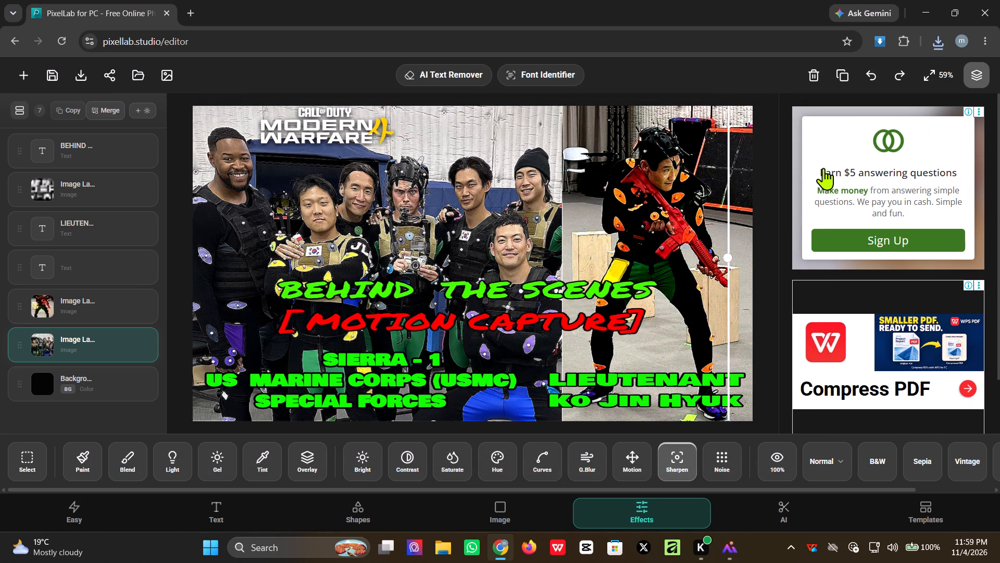